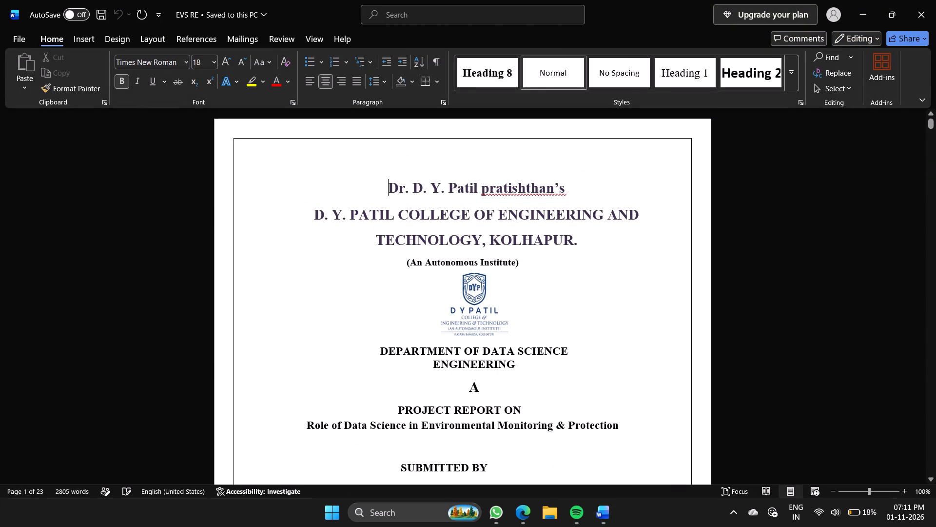
Capitalise the first letter of "pratishthan's" in the cover page's top line so the word reads "Pratishthan's".
left_click(488, 191)
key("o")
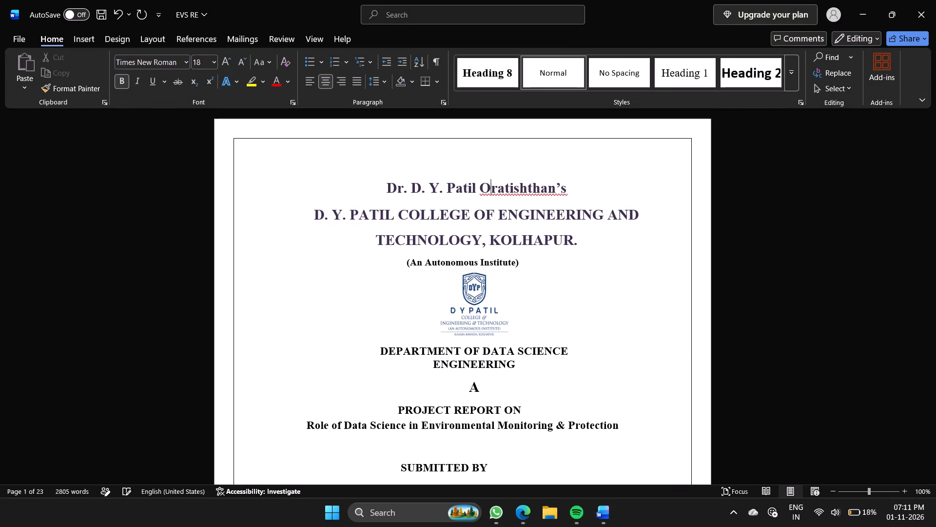
key("BackSpace")
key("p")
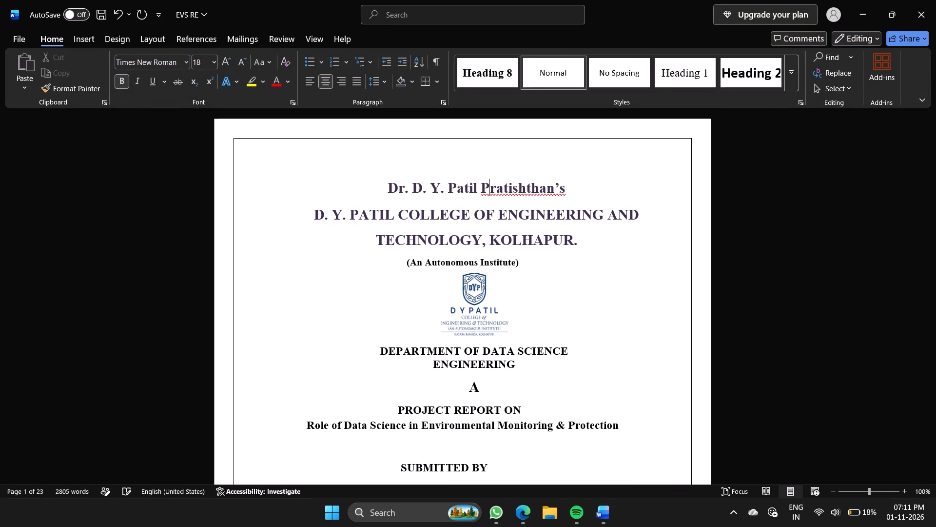
Open the spelling suggestions for "Pratishthan's" in the cover page's top line.
right_click(523, 190)
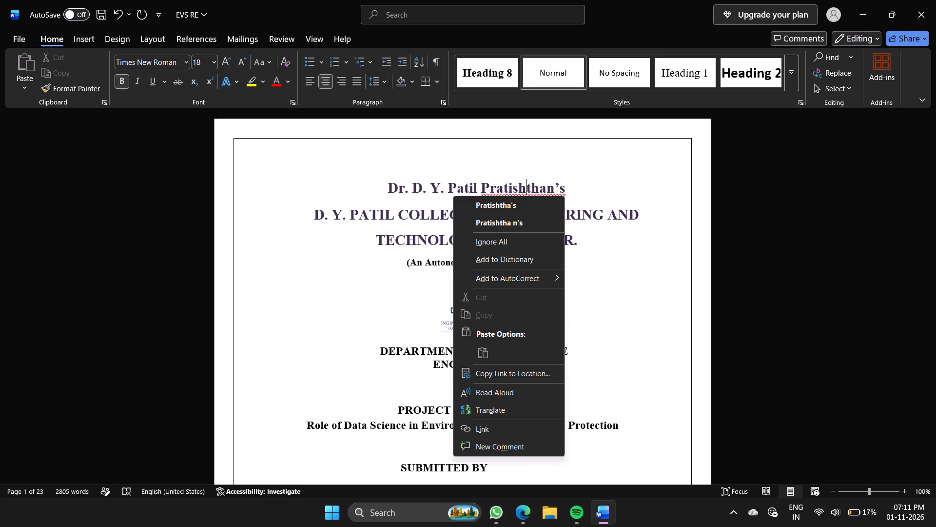
Centre-align all the cover page text, from the institute title lines through the year 2026-27.
left_click(668, 340)
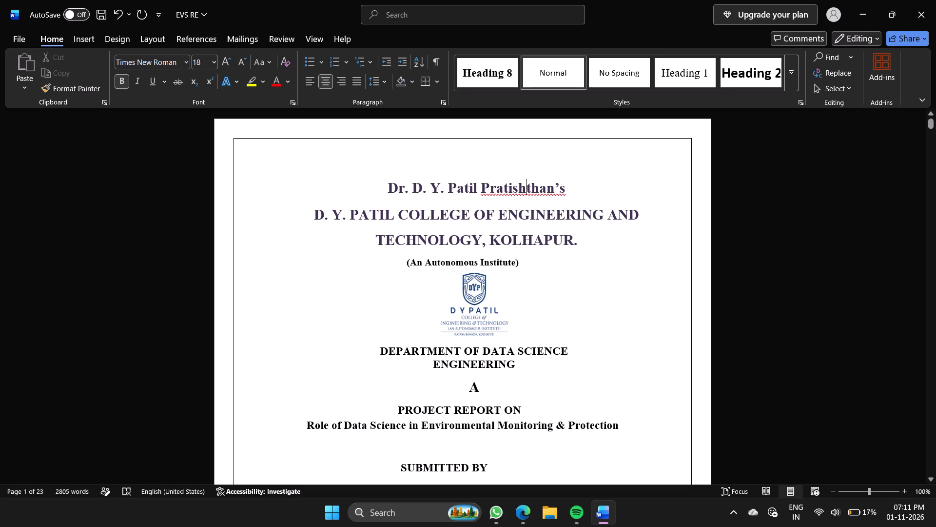
left_click(383, 181)
left_click_drag(383, 181, 482, 292)
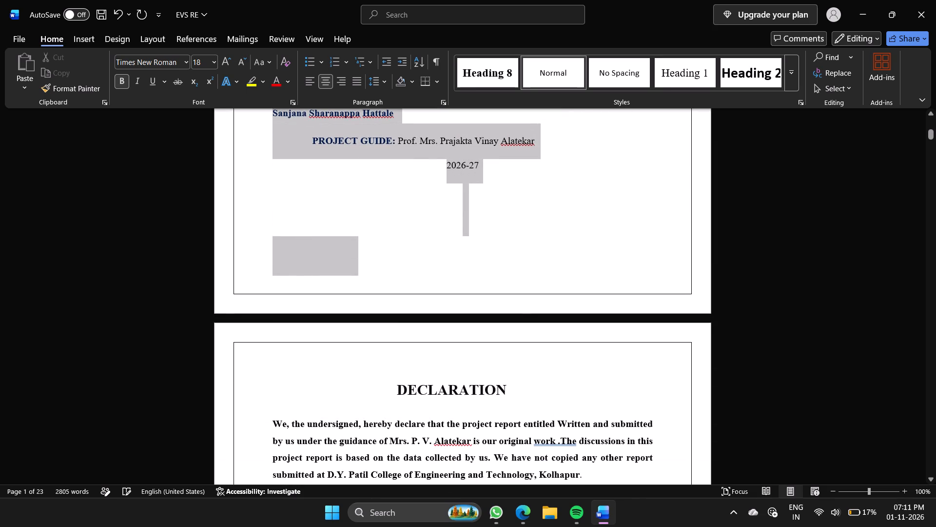
left_click_drag(482, 292, 490, 227)
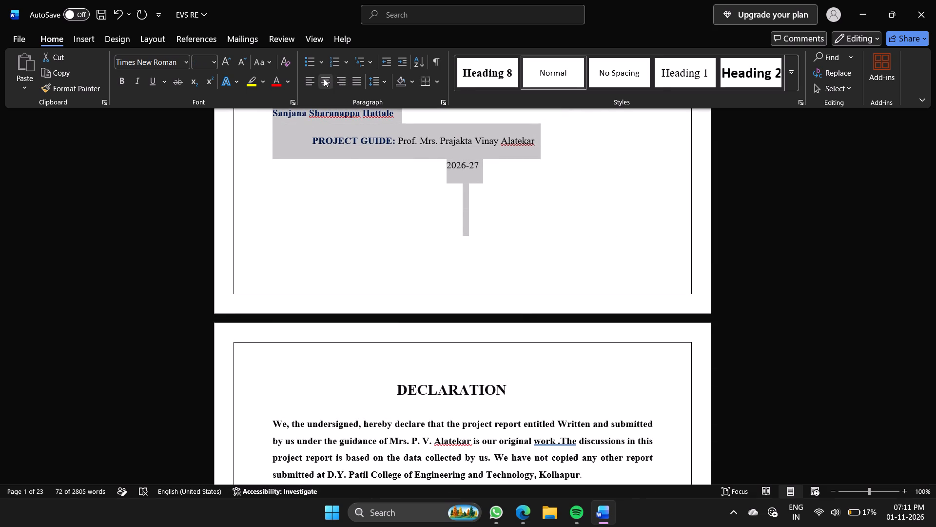
left_click(324, 79)
left_click(358, 82)
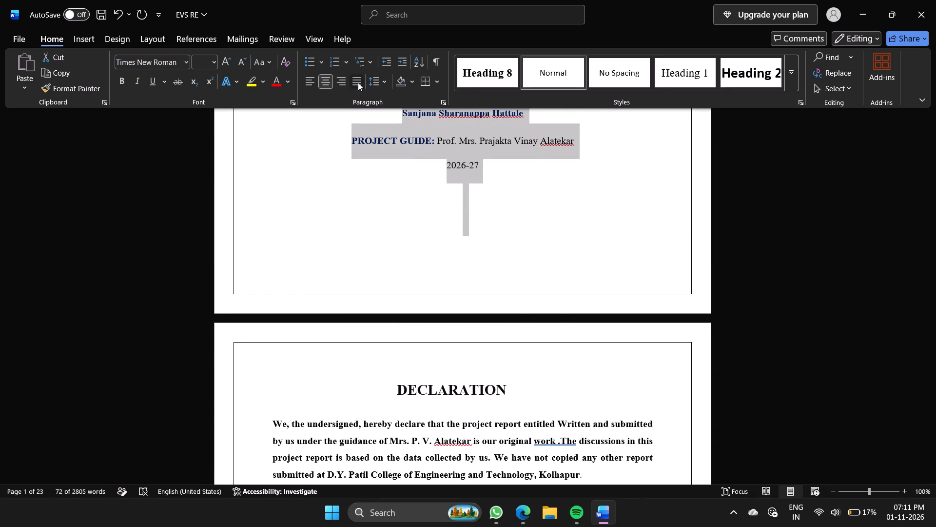
left_click(332, 81)
scroll(363, 178, "up", 5)
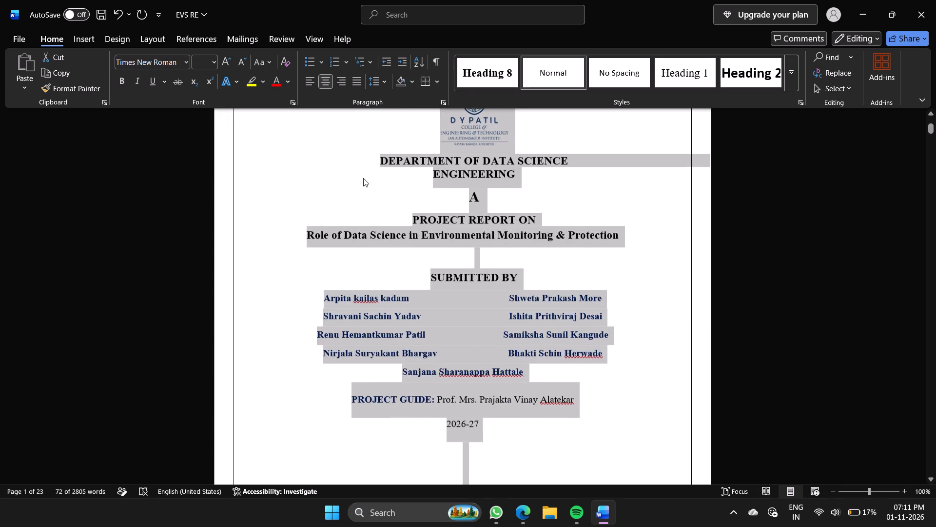
left_click(363, 178)
scroll(363, 178, "down", 1)
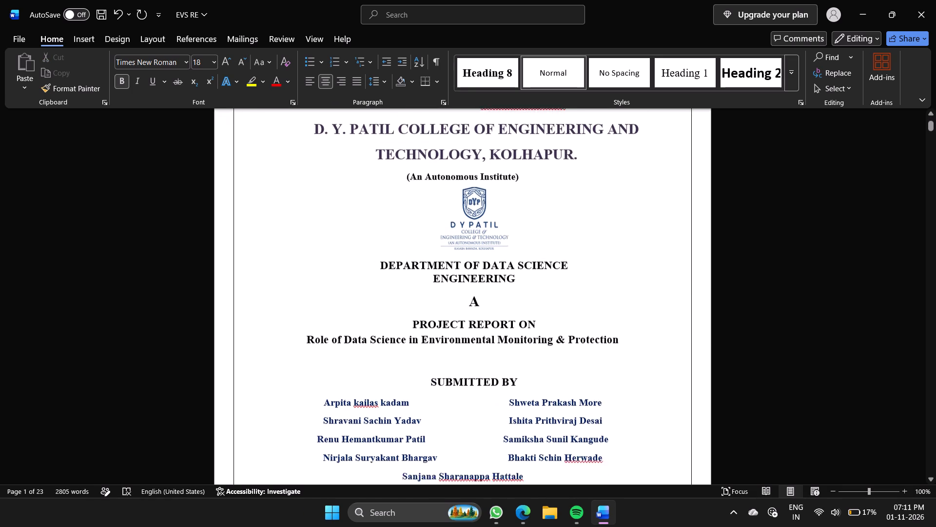
scroll(363, 178, "down", 1)
scroll(363, 178, "up", 1)
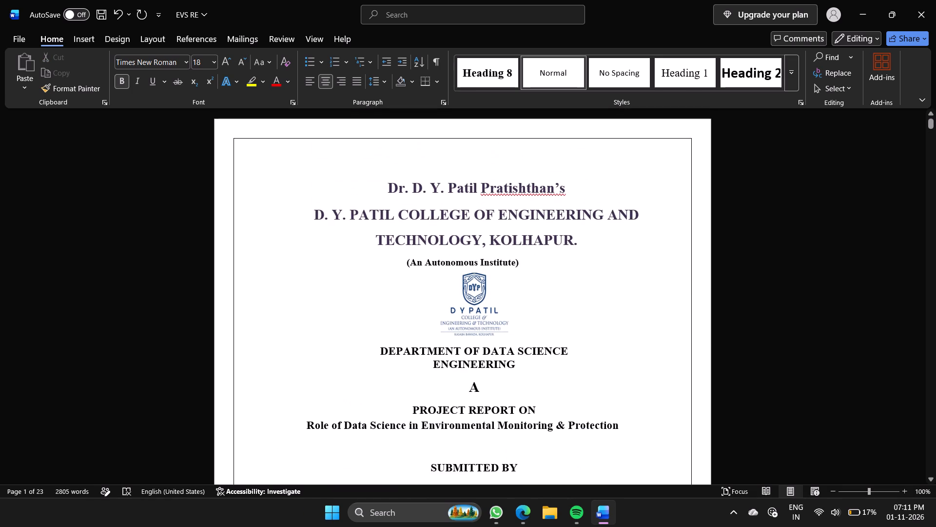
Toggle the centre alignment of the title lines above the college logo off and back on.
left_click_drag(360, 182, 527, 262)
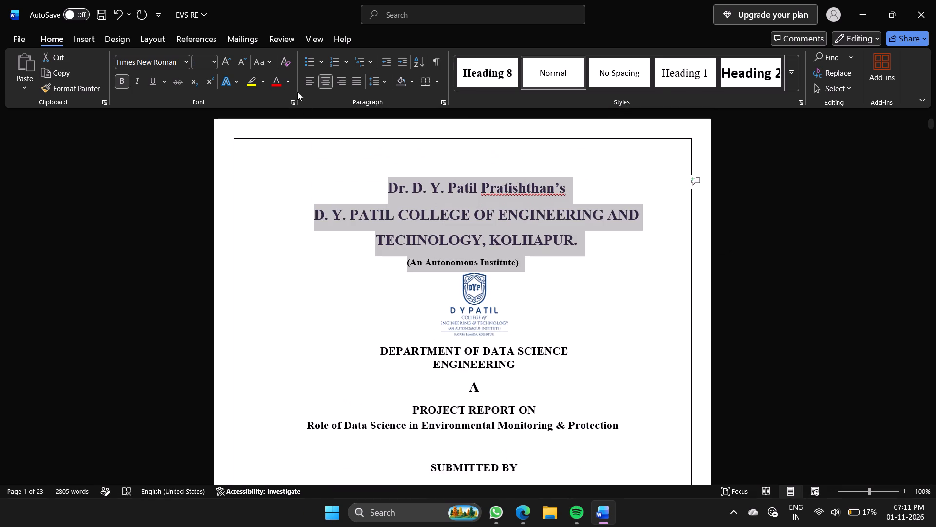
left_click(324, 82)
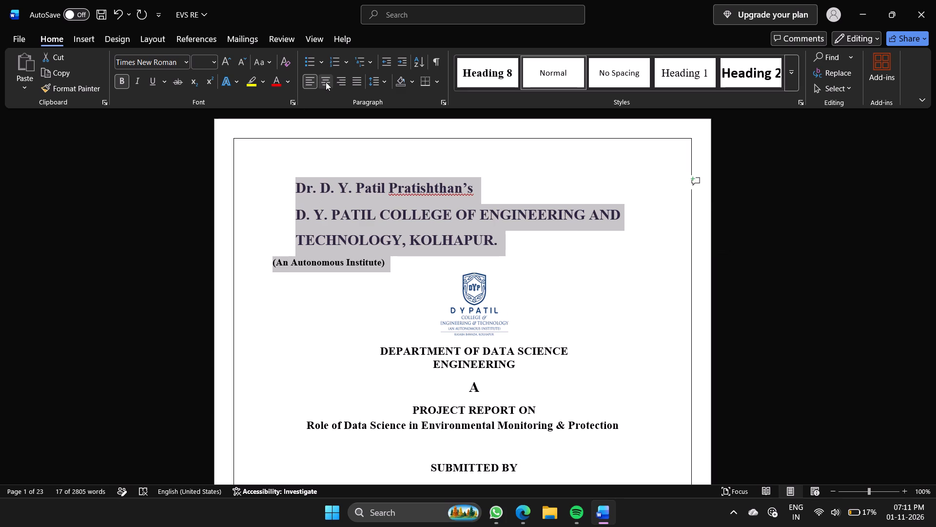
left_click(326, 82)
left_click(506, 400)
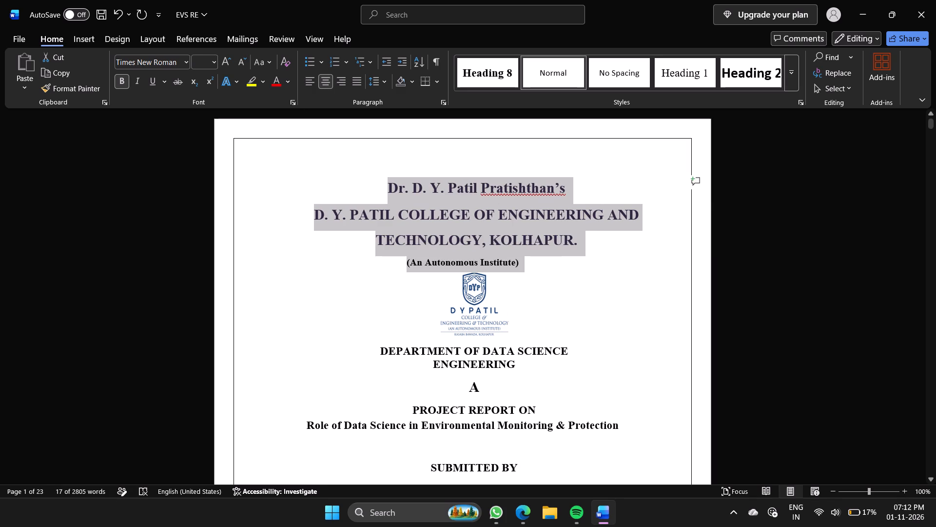
Remove the centring from the cover page's first title line and pad it with leading spaces to sit roughly mid-page.
left_click(387, 194)
key("BackSpace")
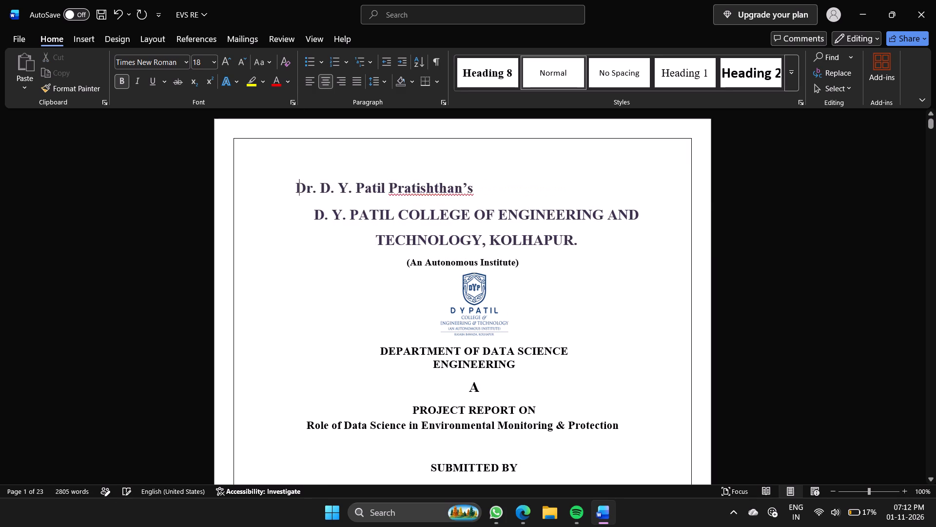
key("BackSpace")
key("space")
key("space")
key("space")
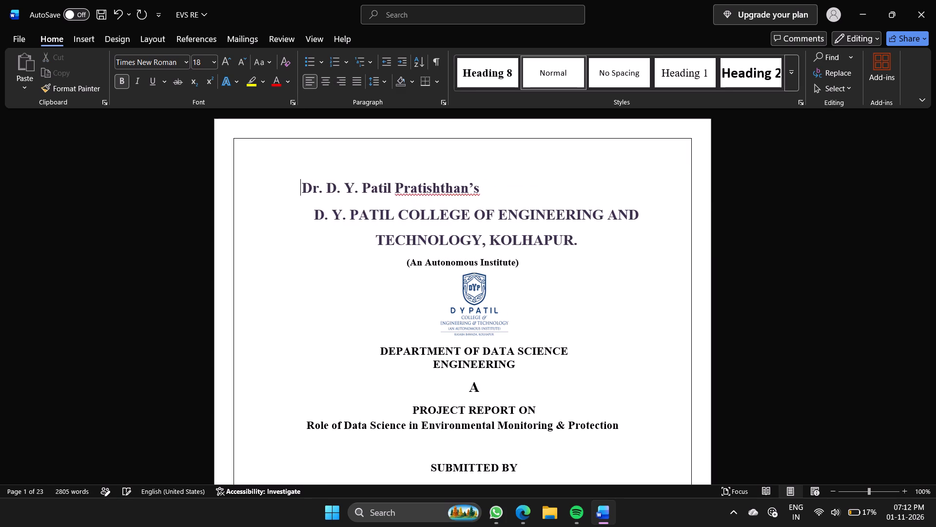
key("space")
key("space")
key("space")
key("space")
key("space")
key("space")
key("space")
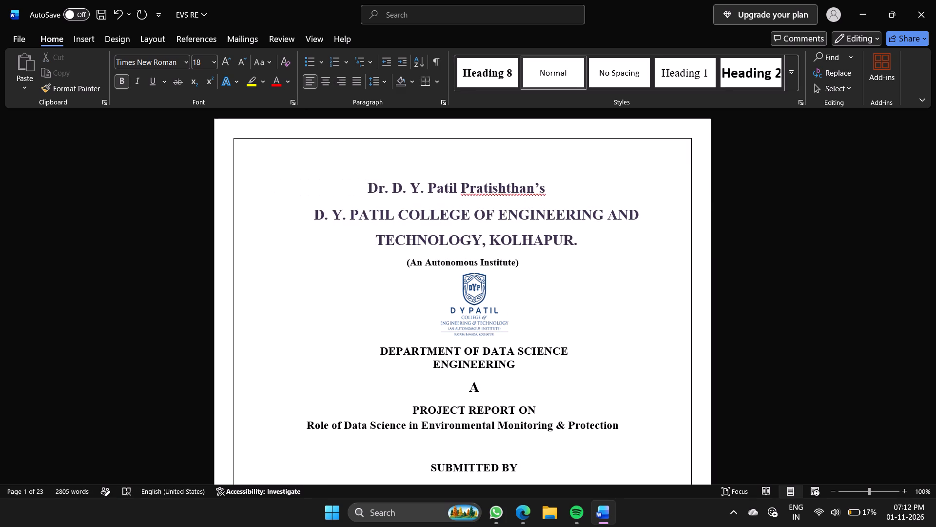
key("space")
key("BackSpace")
key("space")
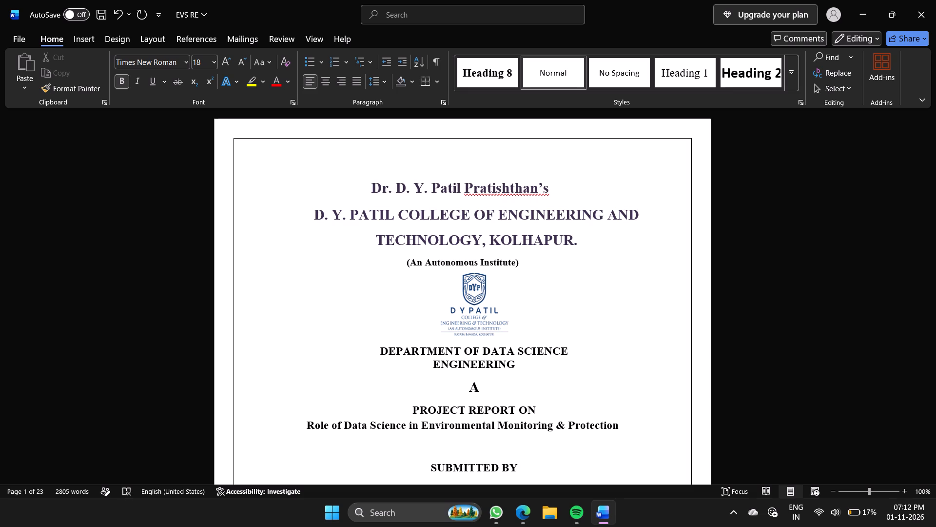
Remove bold from the body paragraph under the DECLARATION heading and make it left-aligned.
scroll(387, 194, "down", 3)
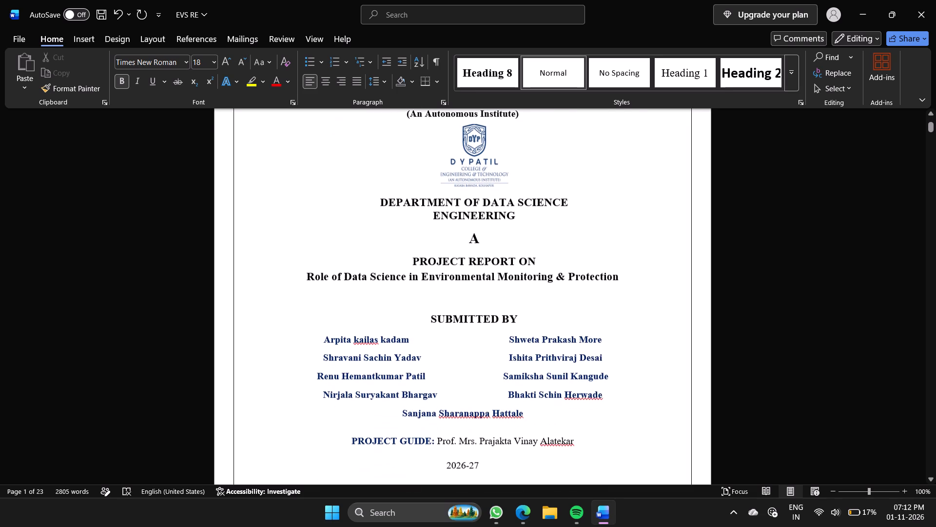
scroll(387, 194, "down", 4)
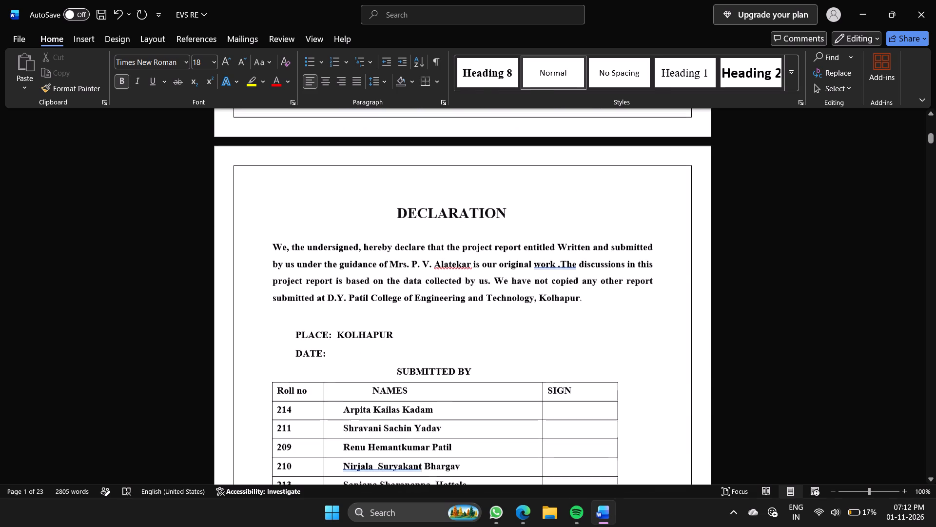
left_click_drag(395, 204, 598, 294)
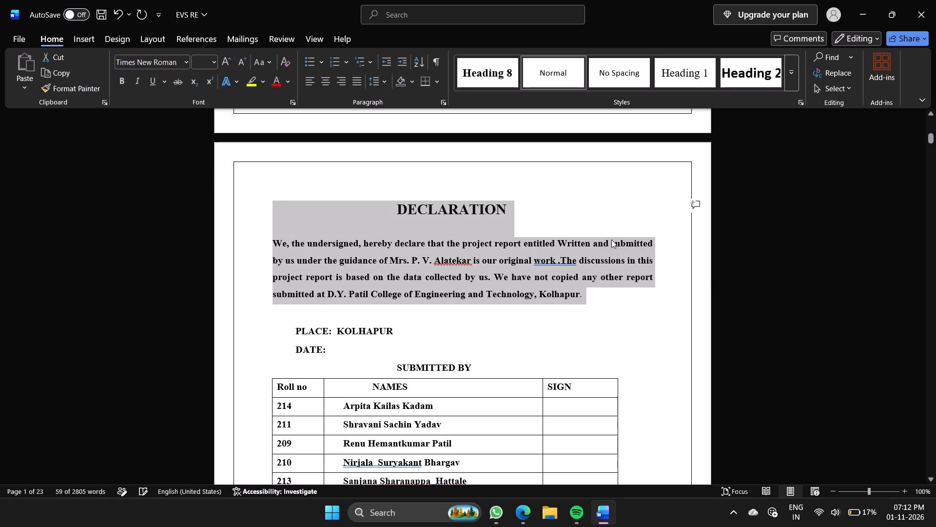
left_click(567, 180)
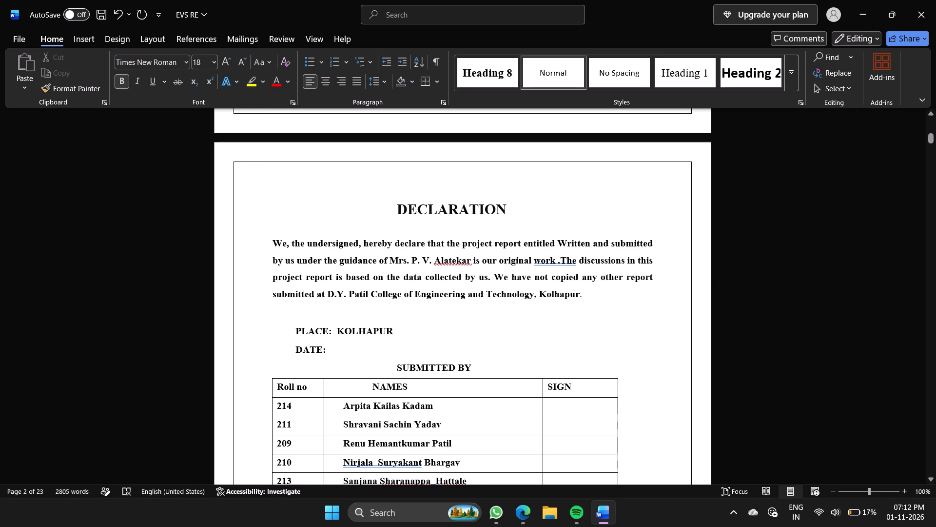
left_click_drag(267, 246, 564, 297)
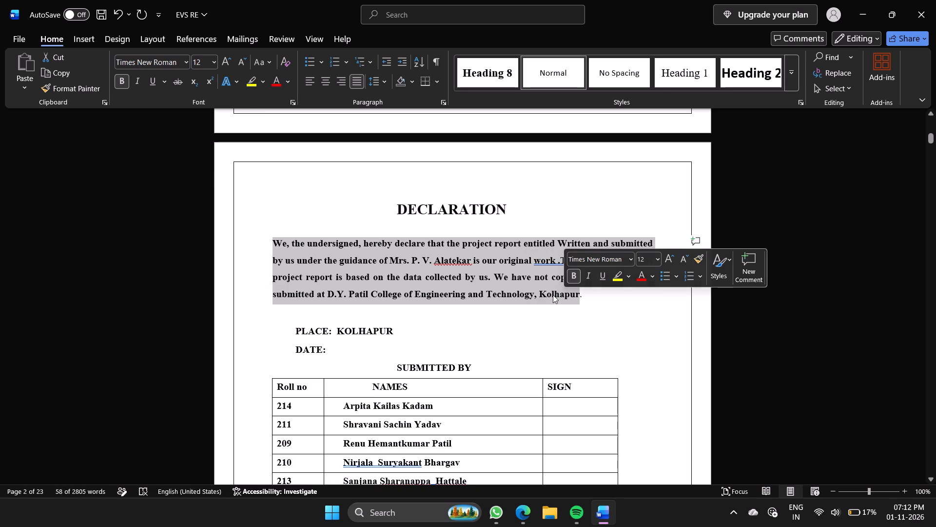
left_click(578, 274)
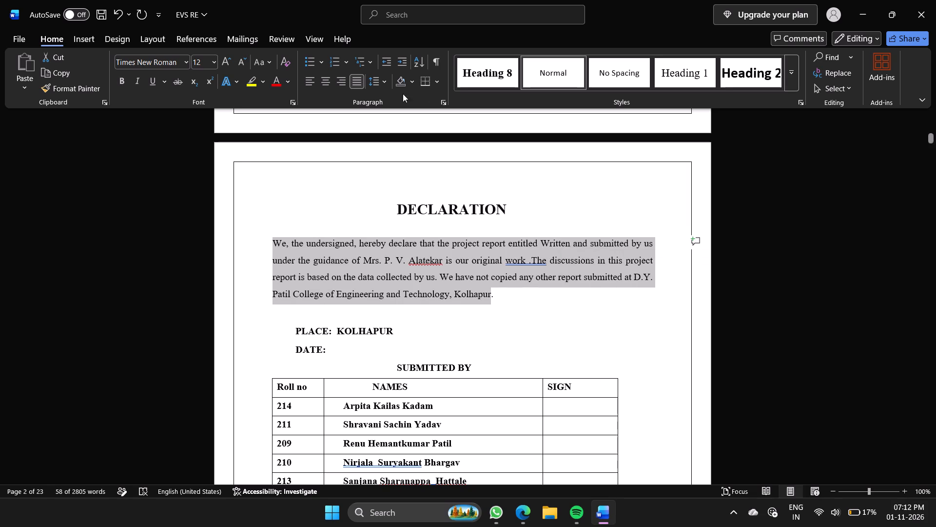
left_click(355, 84)
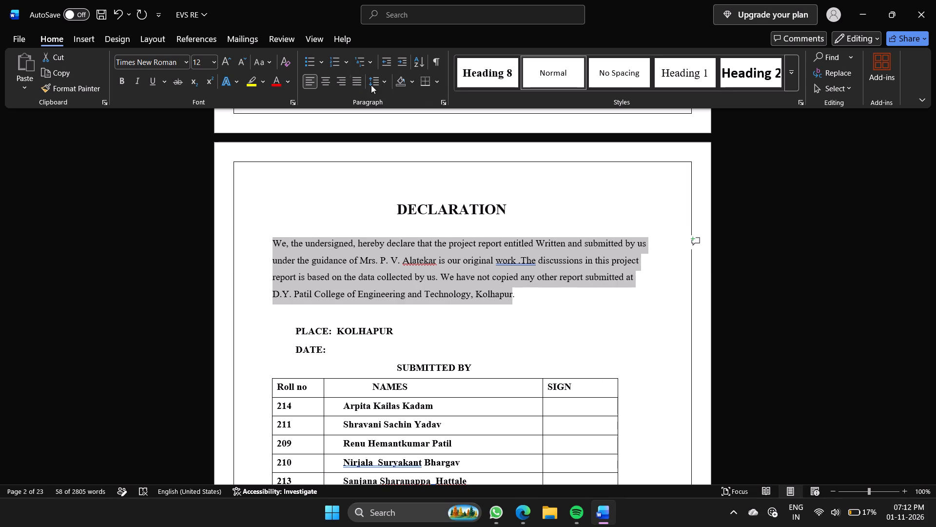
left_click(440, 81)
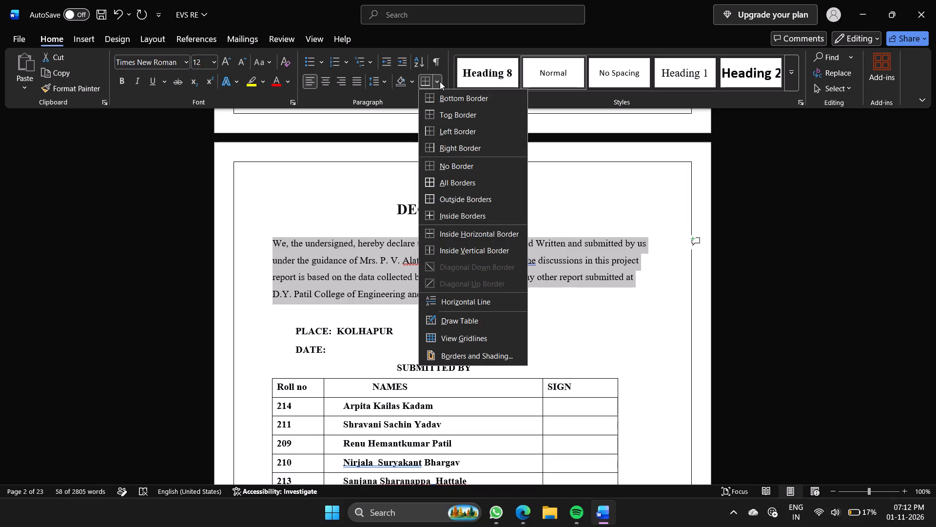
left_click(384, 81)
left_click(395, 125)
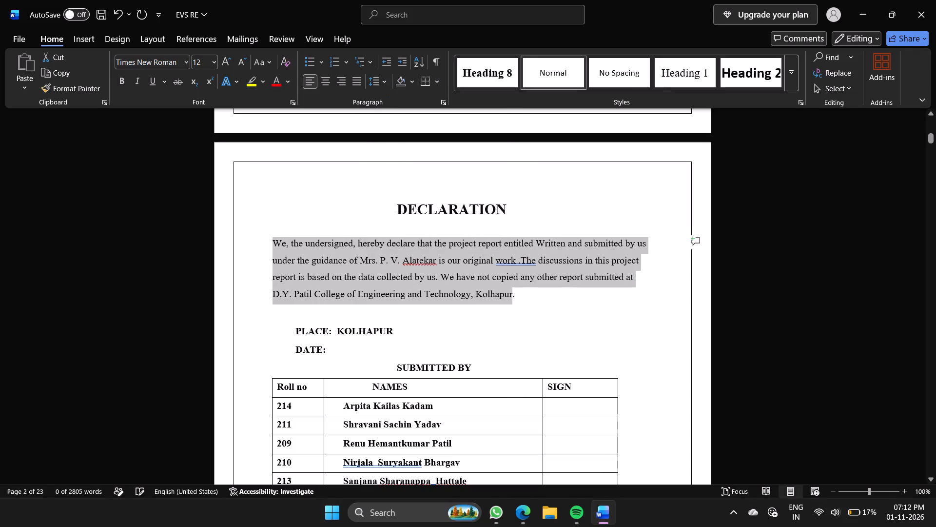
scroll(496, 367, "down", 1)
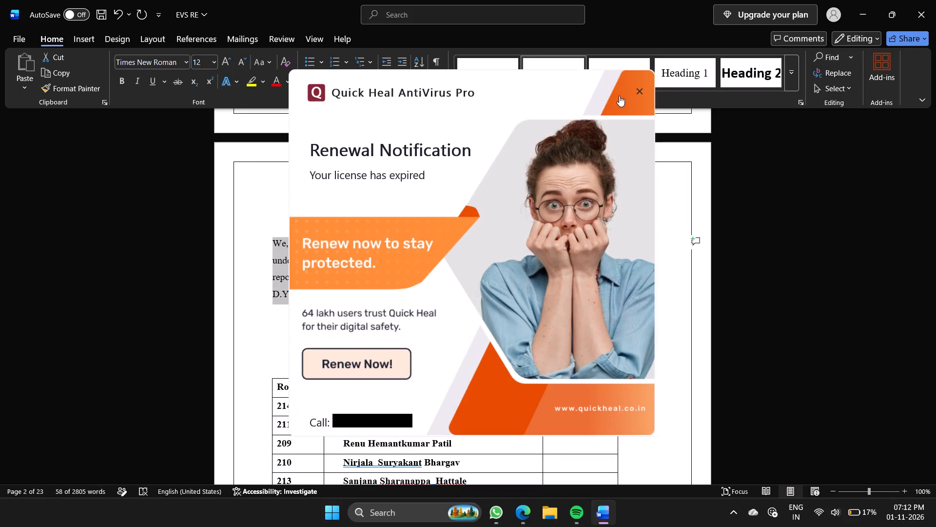
Dismiss the antivirus renewal notification and deselect the declaration paragraph.
left_click(640, 89)
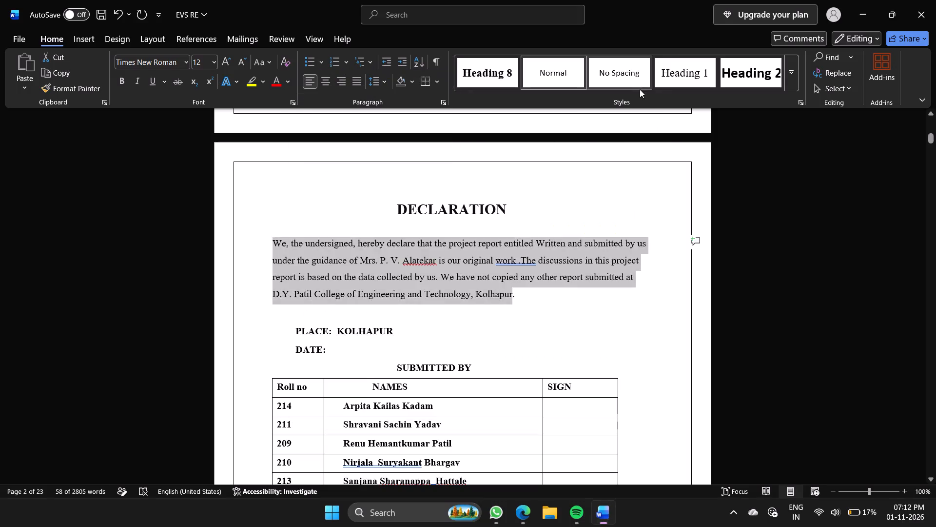
left_click(546, 333)
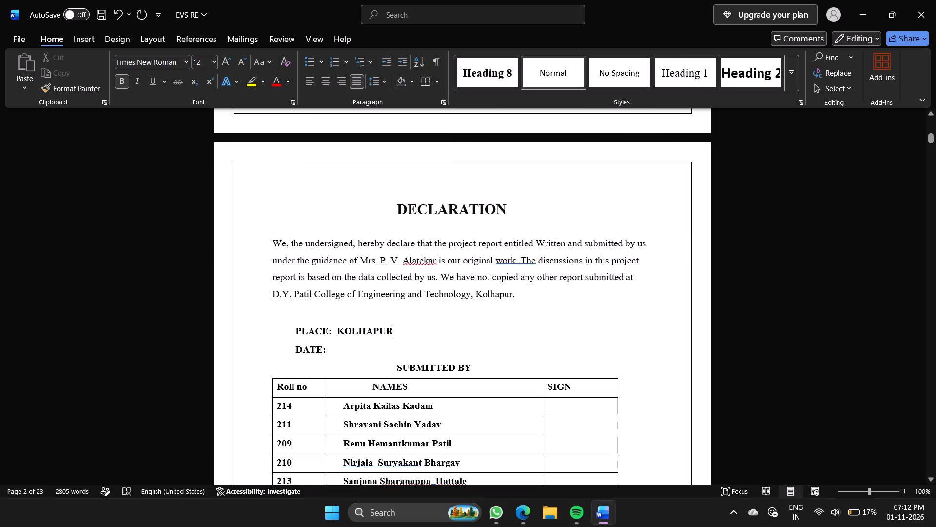
Accept the grammar suggestion "work. The" in the declaration paragraph.
right_click(521, 263)
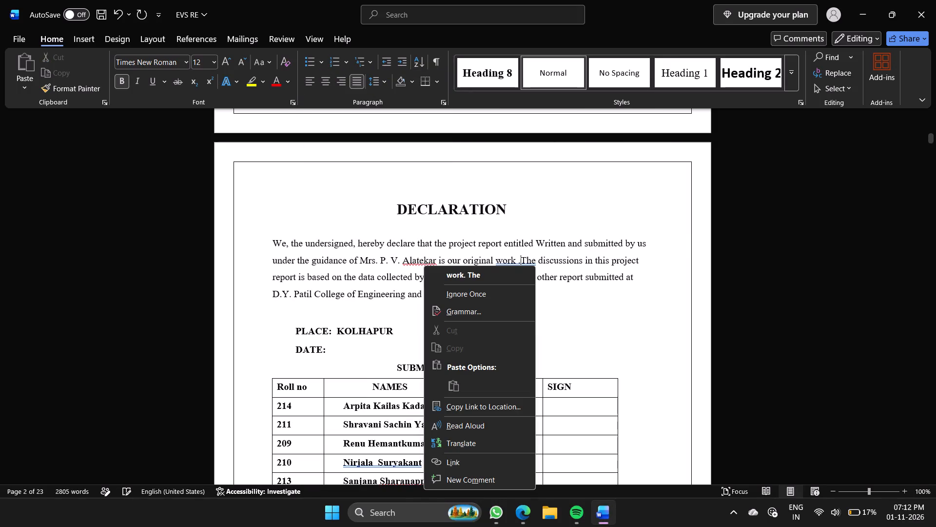
left_click(513, 277)
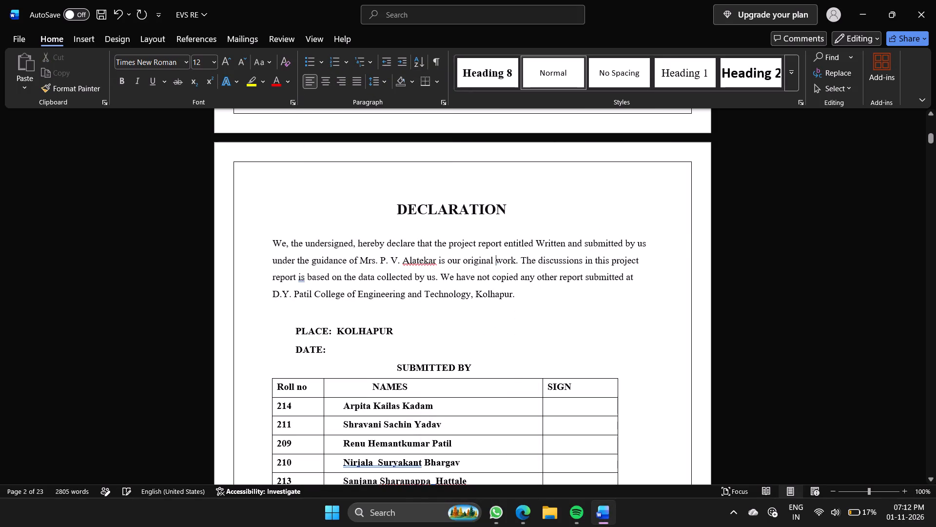
Delete the extra space inside the fourth and fifth students' names in the SUBMITTED BY table.
scroll(490, 312, "down", 2)
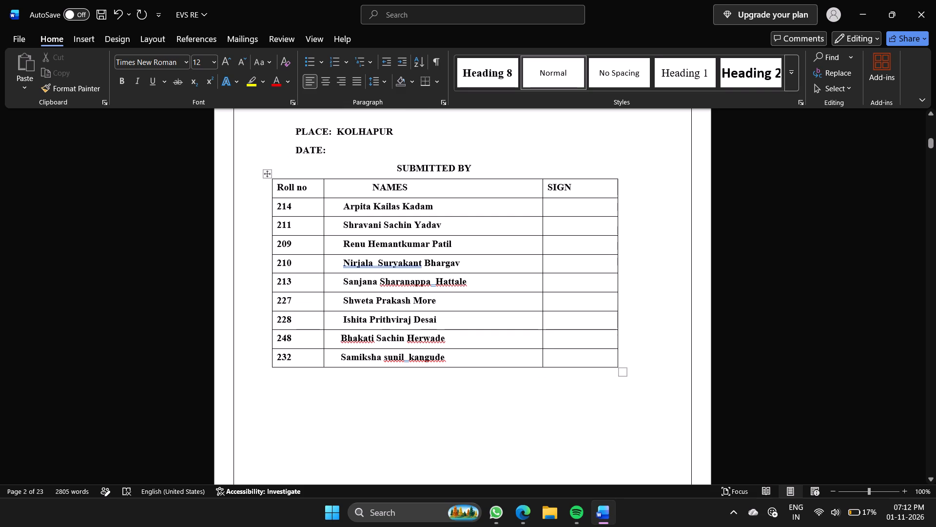
left_click(379, 261)
key("BackSpace")
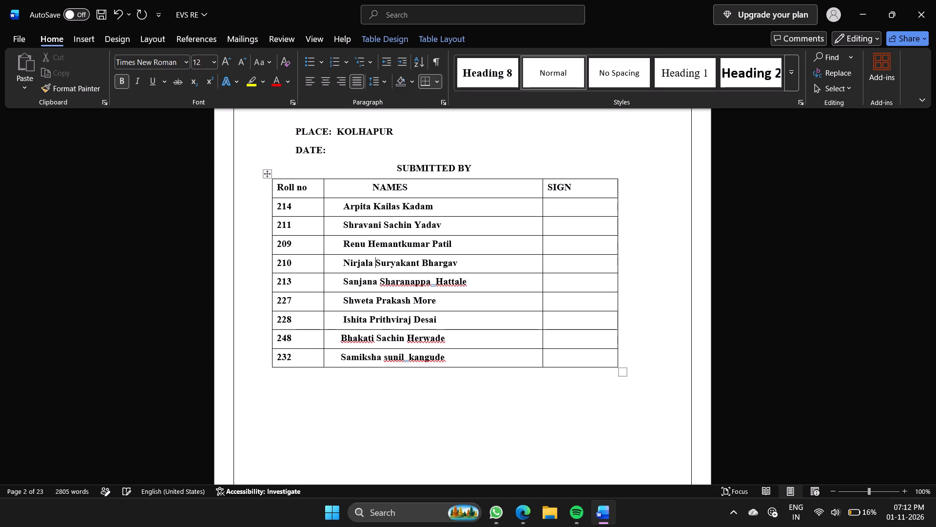
left_click(435, 284)
key("BackSpace")
left_click(388, 359)
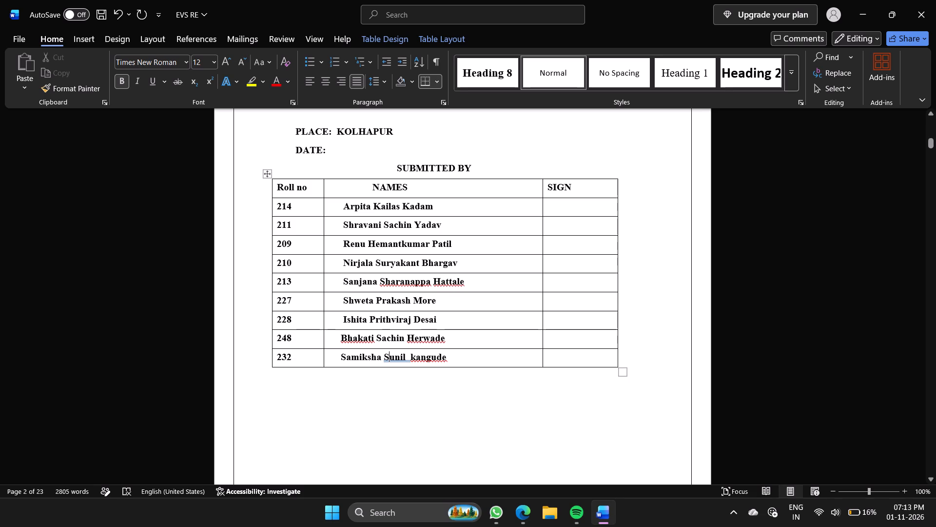
left_click(413, 357)
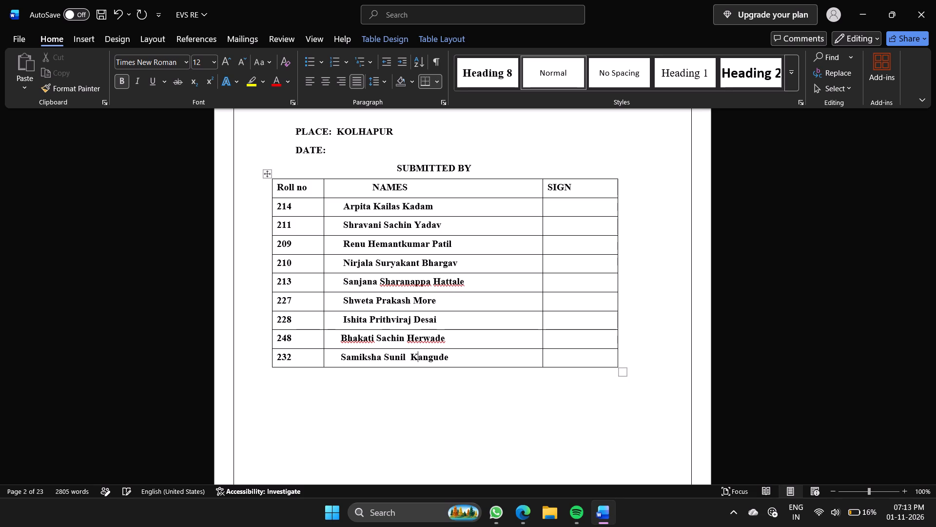
left_click(409, 359)
key("BackSpace")
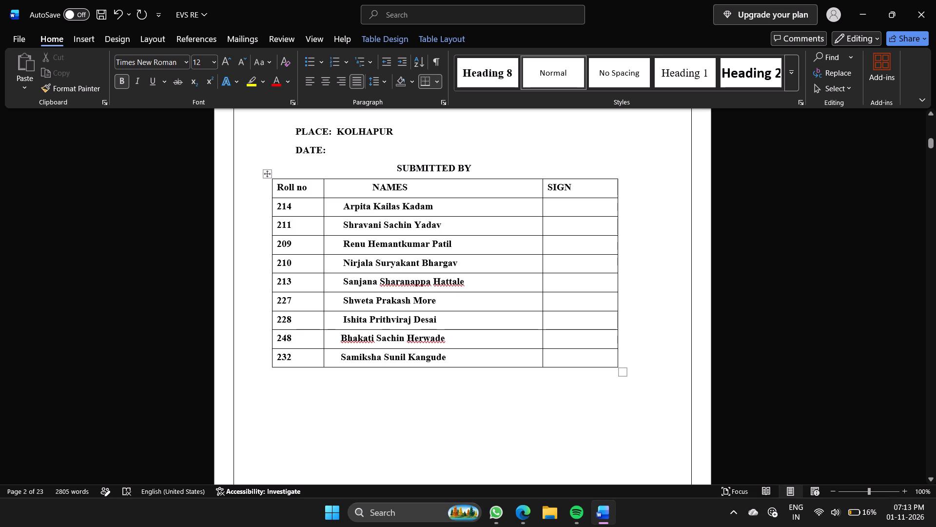
left_click(367, 339)
key("BackSpace")
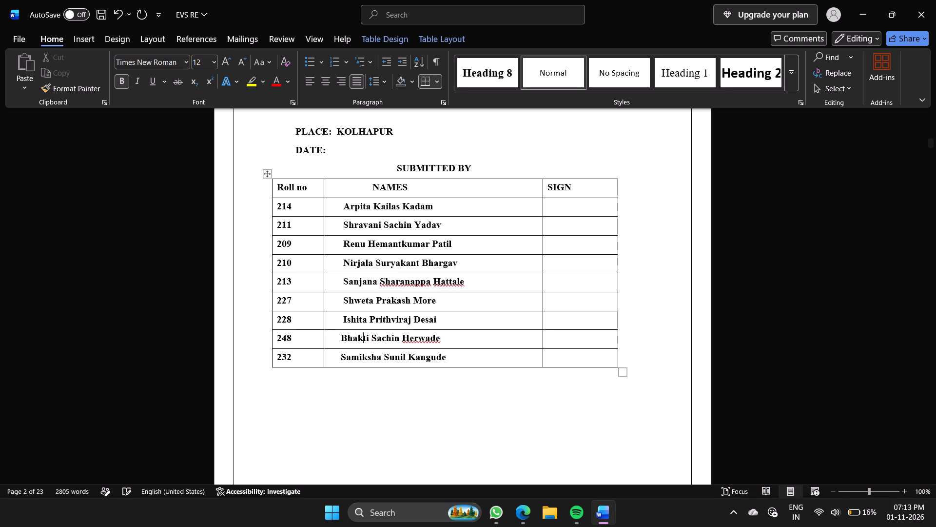
Change "HoD" to "HOD" in the Data Science Department signature line on the certificate page.
scroll(441, 342, "down", 9)
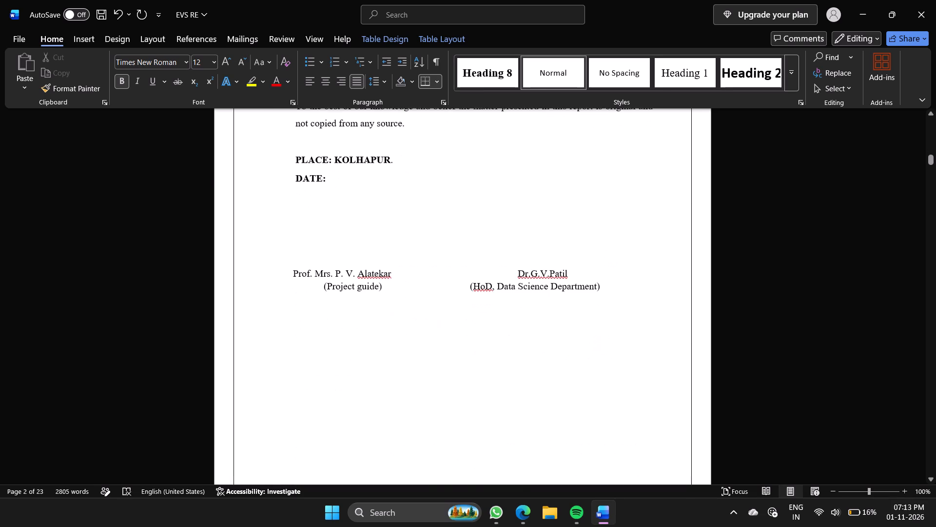
scroll(441, 342, "up", 2)
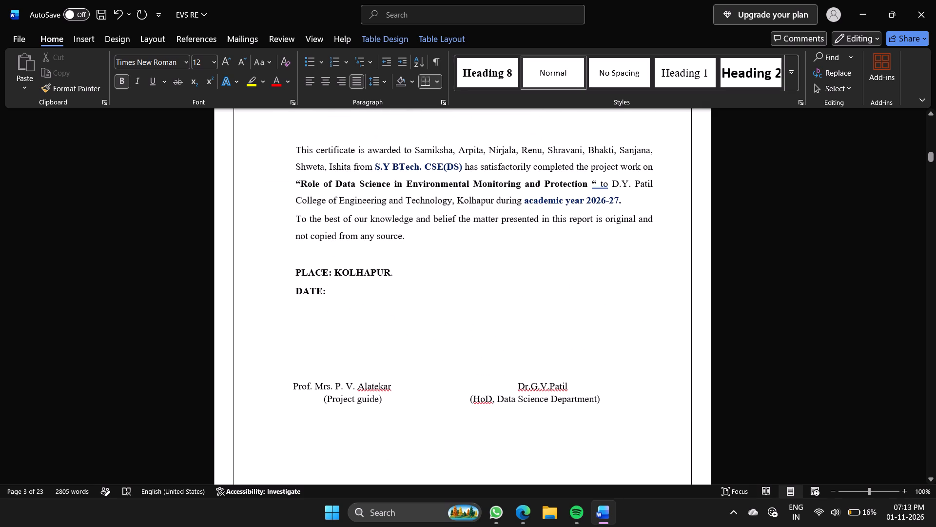
left_click(486, 402)
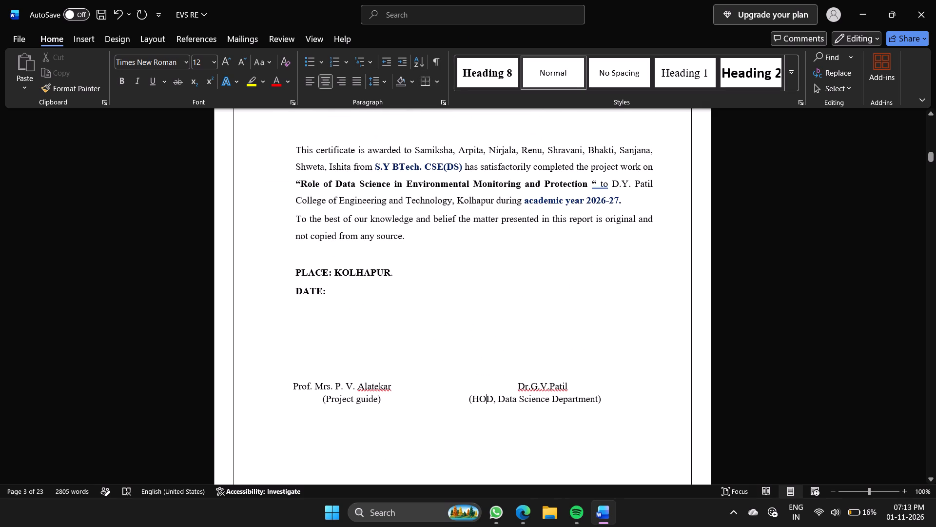
Left-align the two body paragraphs under the CERTIFICATE heading.
scroll(526, 428, "up", 2)
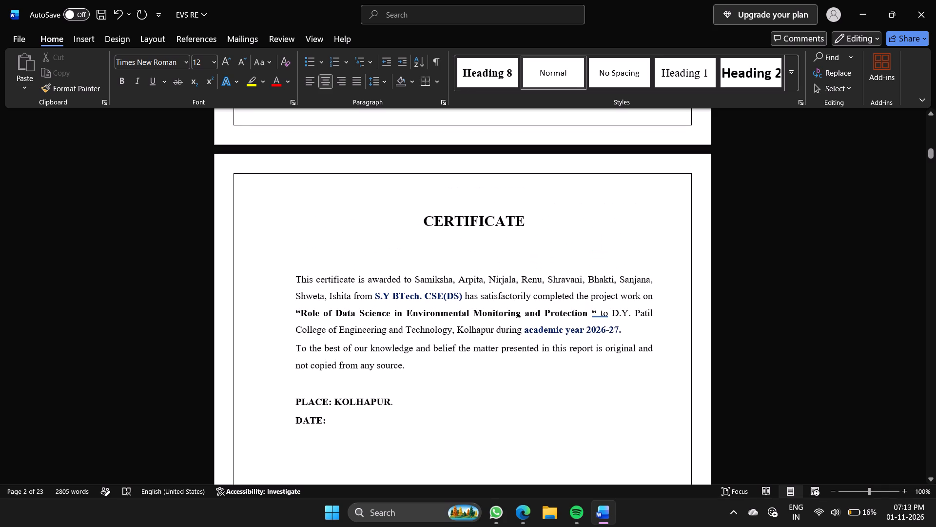
left_click_drag(277, 276, 419, 363)
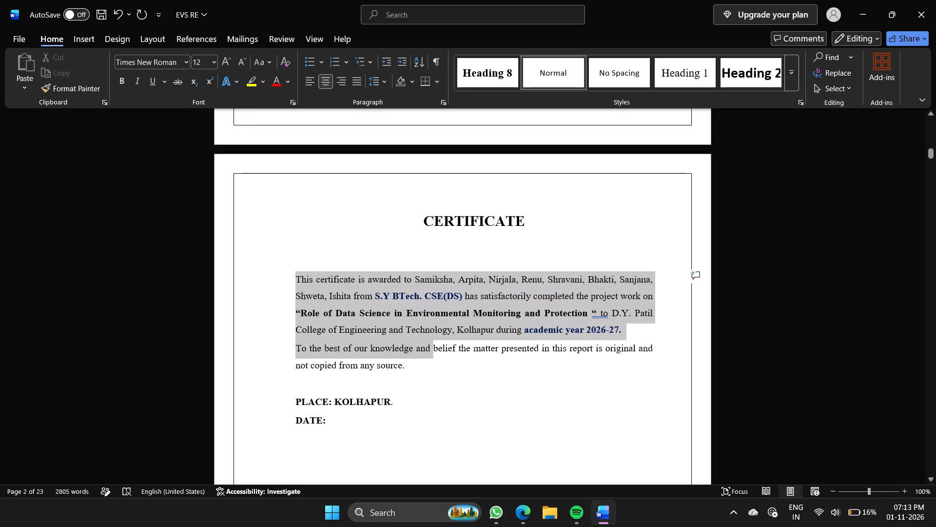
left_click_drag(419, 363, 417, 368)
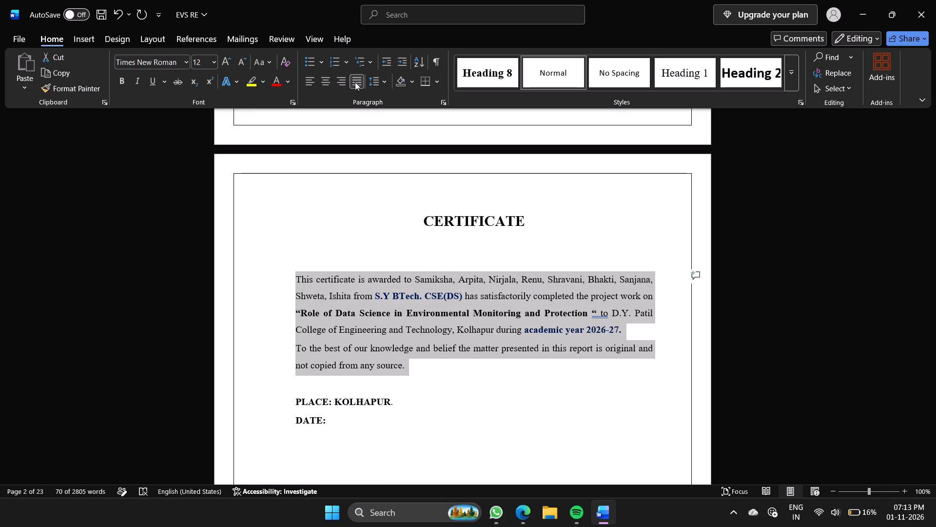
left_click(356, 81)
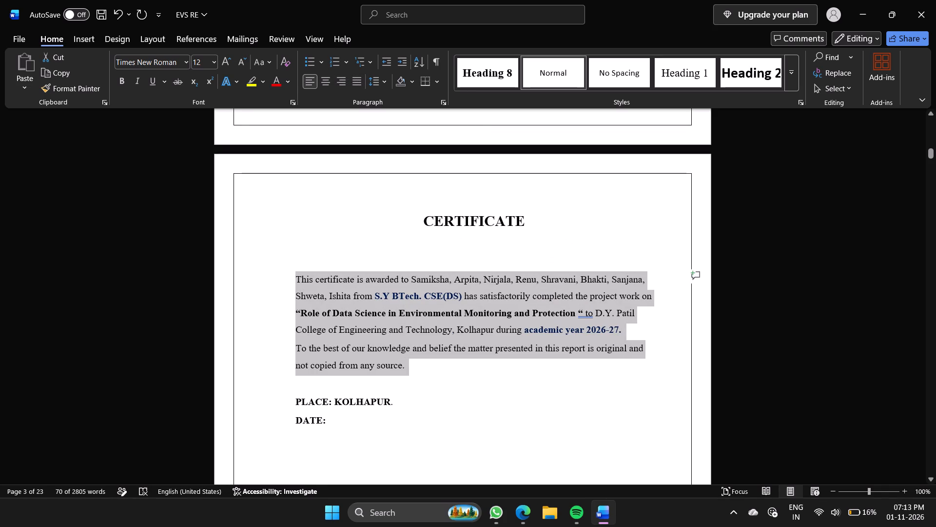
Remove bold from the project title "Role of Data Science in Environmental Monitoring and Protection" in the certificate paragraph.
left_click(279, 316)
left_click_drag(292, 314, 455, 315)
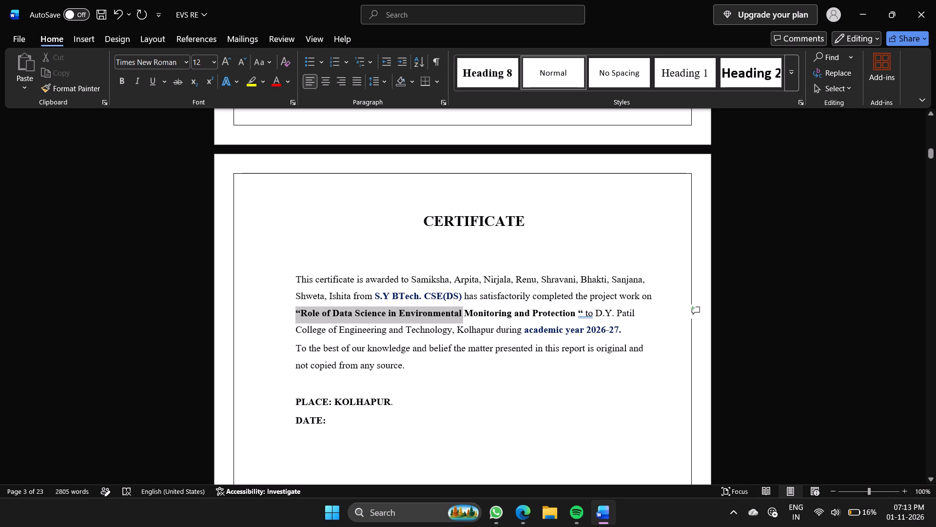
left_click_drag(455, 315, 574, 318)
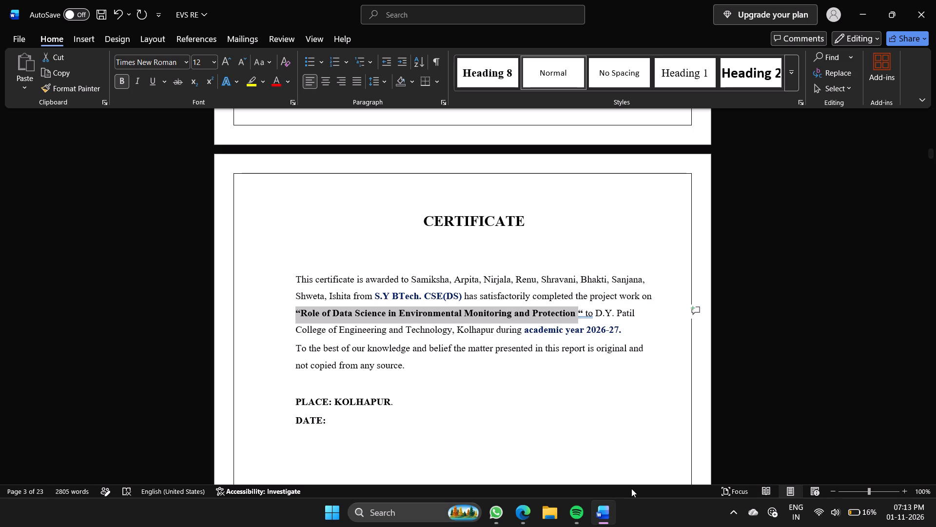
left_click(118, 86)
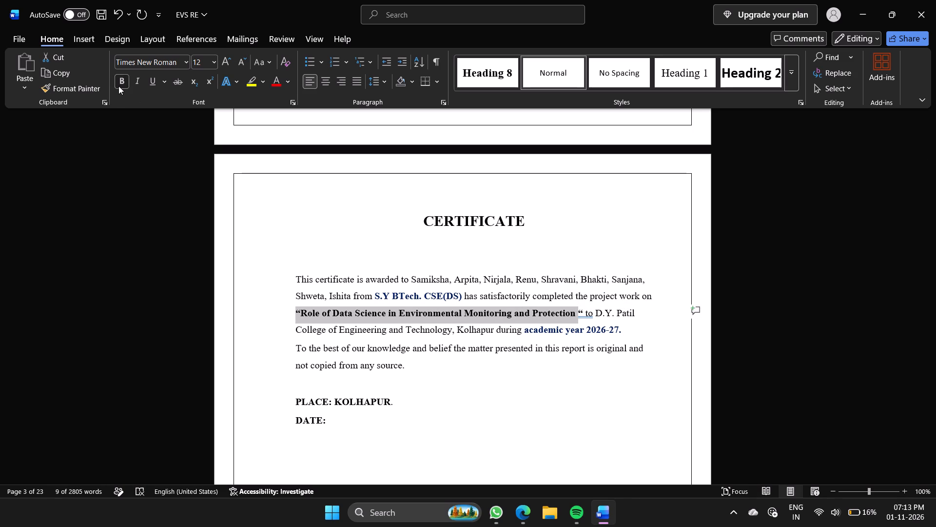
Replace the quotation mark after "Protection" with a proper closing one directly against the word, followed by a single space.
left_click(567, 312)
key("BackSpace")
key("BackSpace")
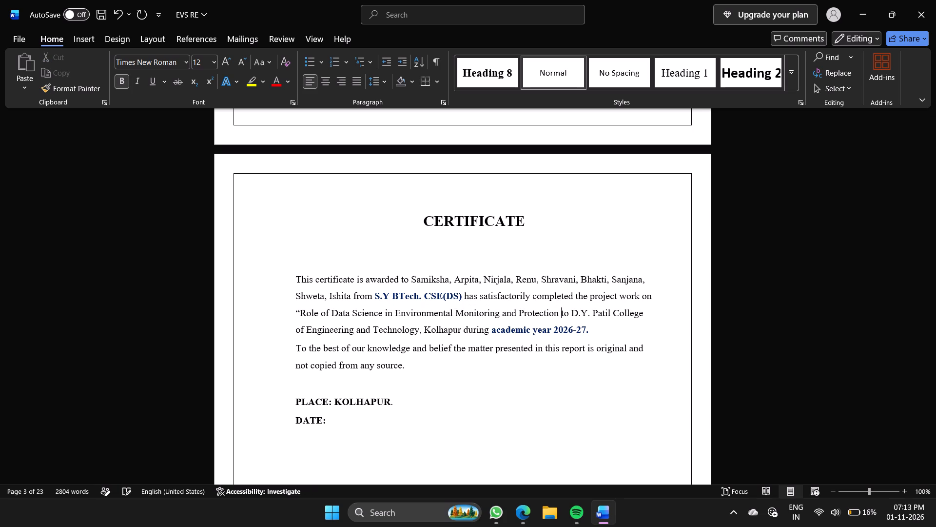
key("shift+quotedbl")
key("BackSpace")
key("BackSpace")
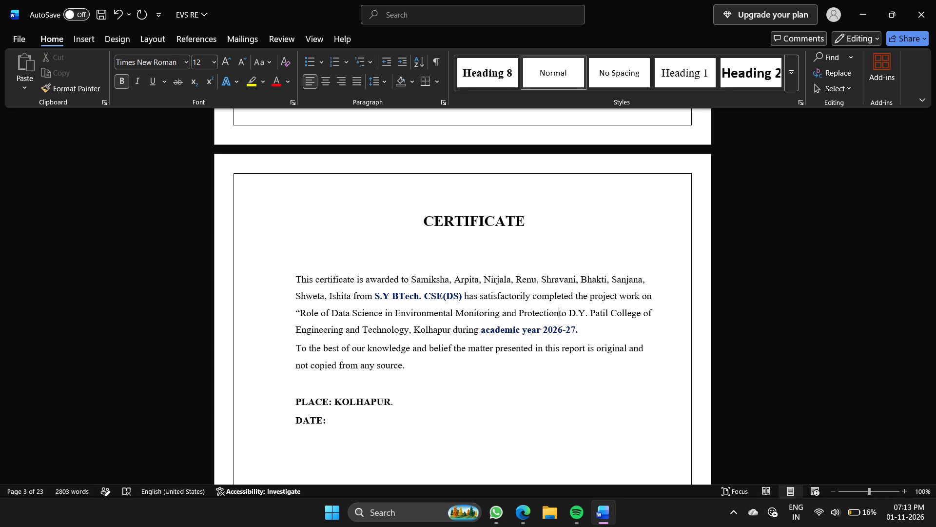
key("shift+quotedbl")
key("space")
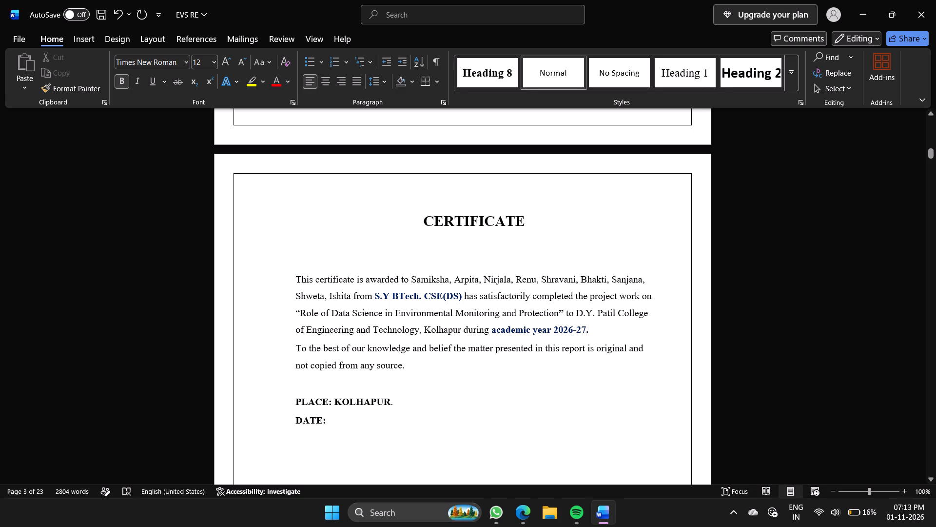
Remove bold from "S.Y BTech. CSE(DS)" in the certificate paragraph and change its font colour to black.
left_click_drag(463, 294, 376, 293)
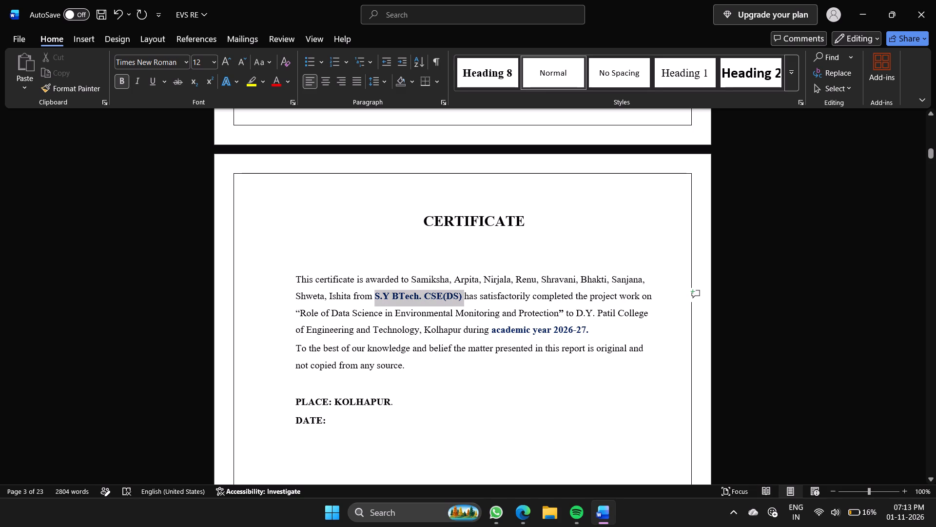
left_click_drag(376, 293, 376, 293)
left_click(387, 266)
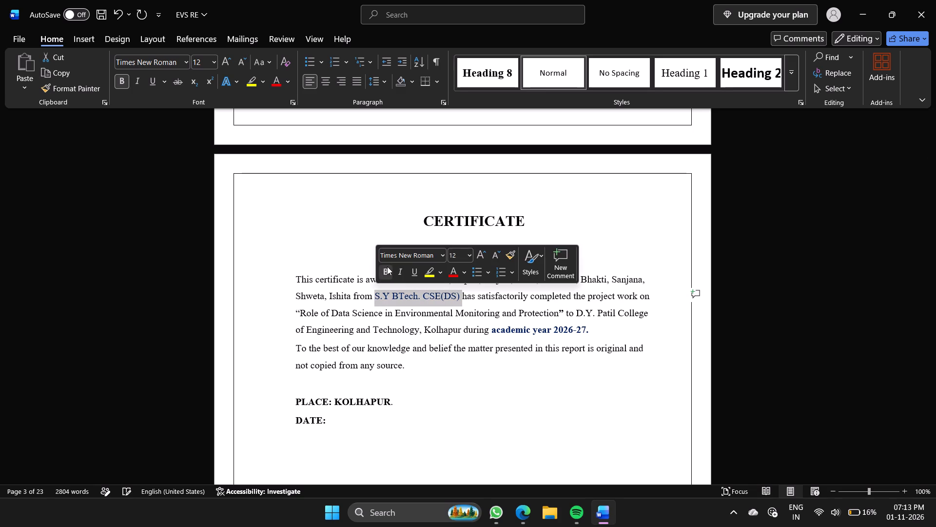
left_click(462, 275)
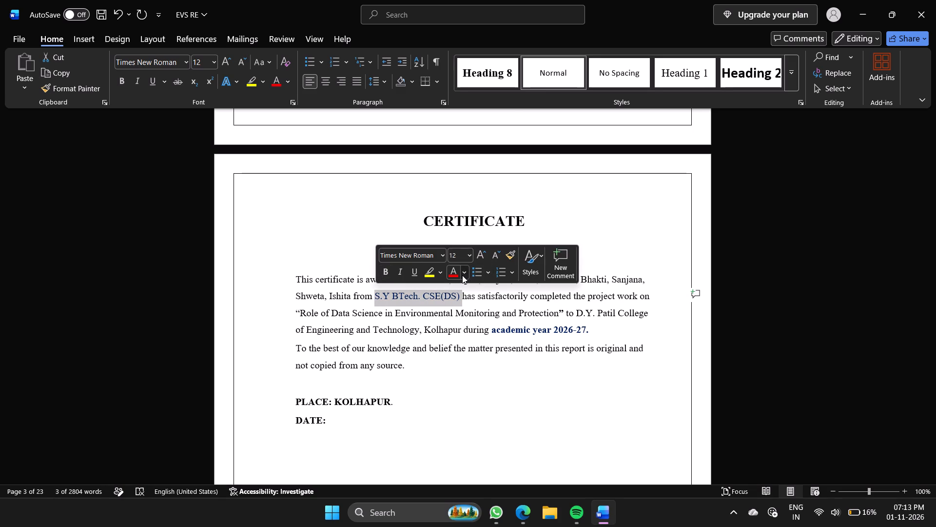
left_click(472, 175)
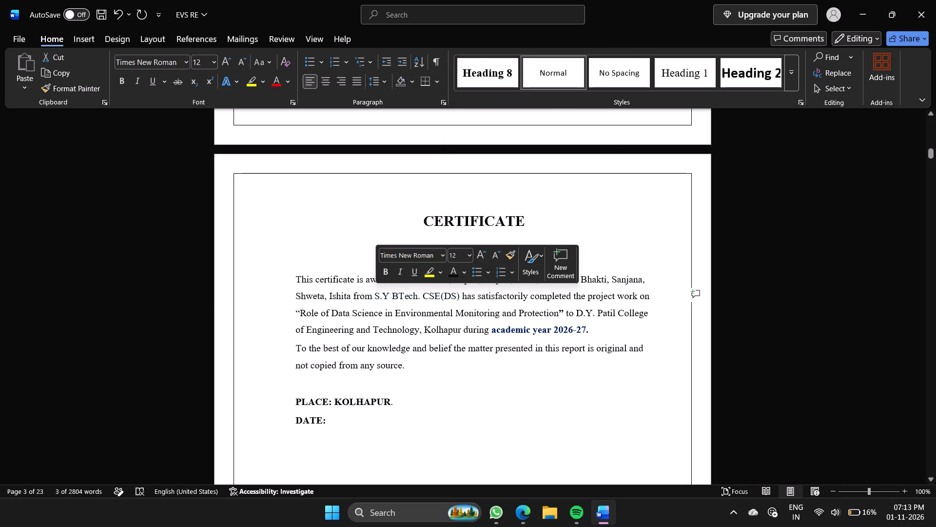
left_click(478, 361)
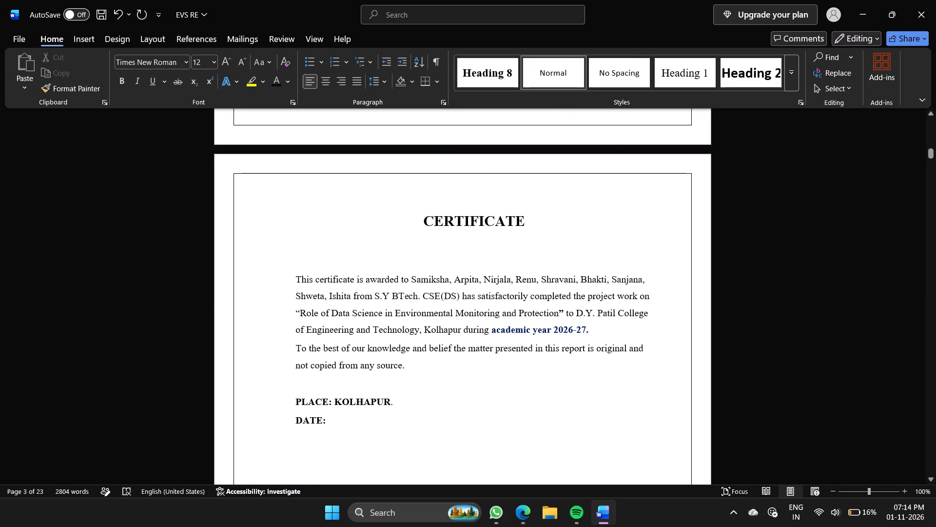
Remove bold from "academic year 2026-27." in the certificate paragraph and change its font colour to black.
left_click_drag(589, 328, 529, 326)
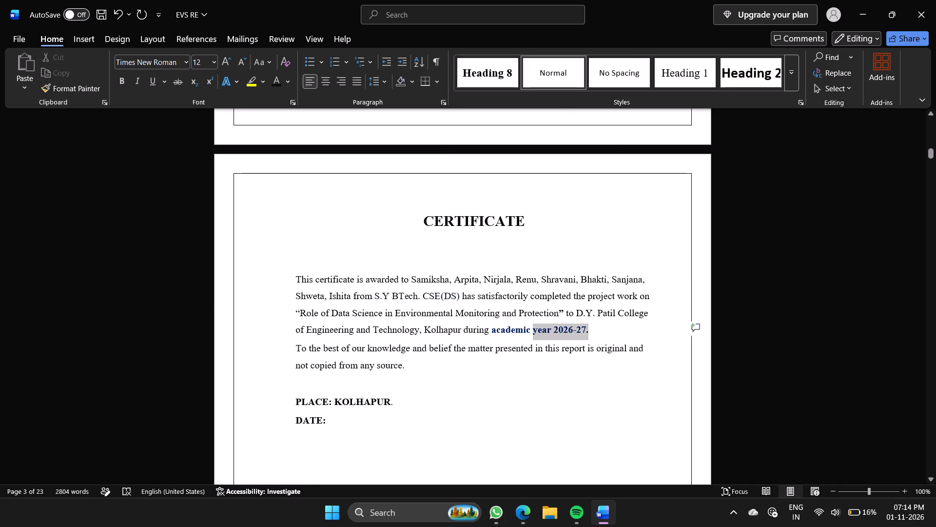
left_click_drag(529, 326, 502, 331)
left_click(515, 313)
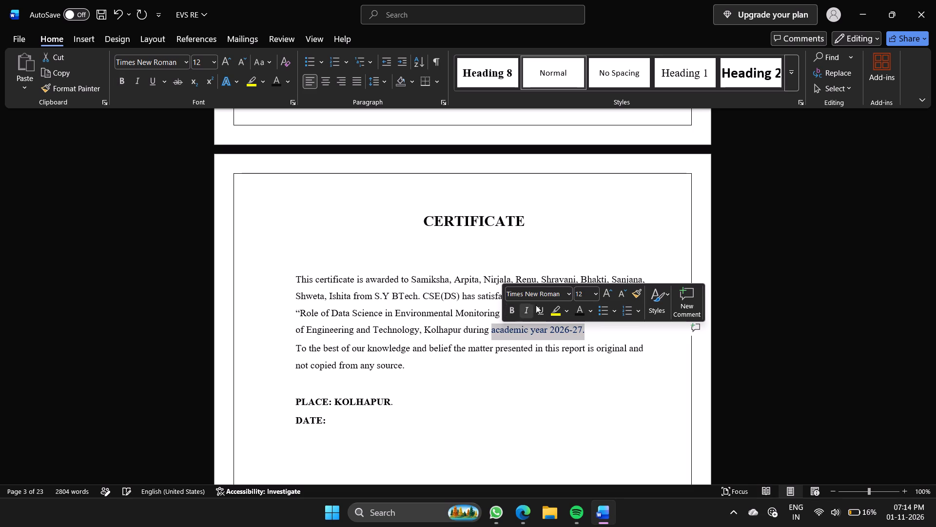
left_click(596, 308)
left_click_drag(596, 308, 590, 312)
left_click(590, 312)
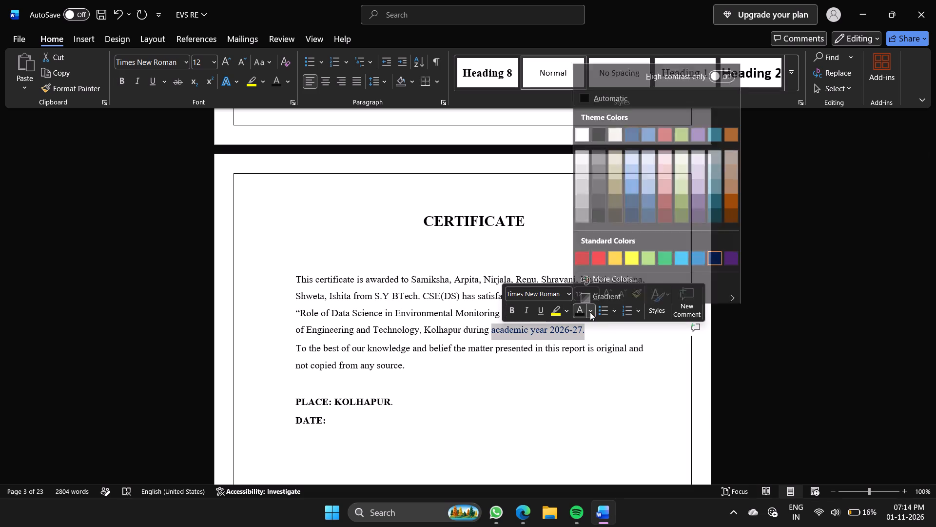
left_click(599, 211)
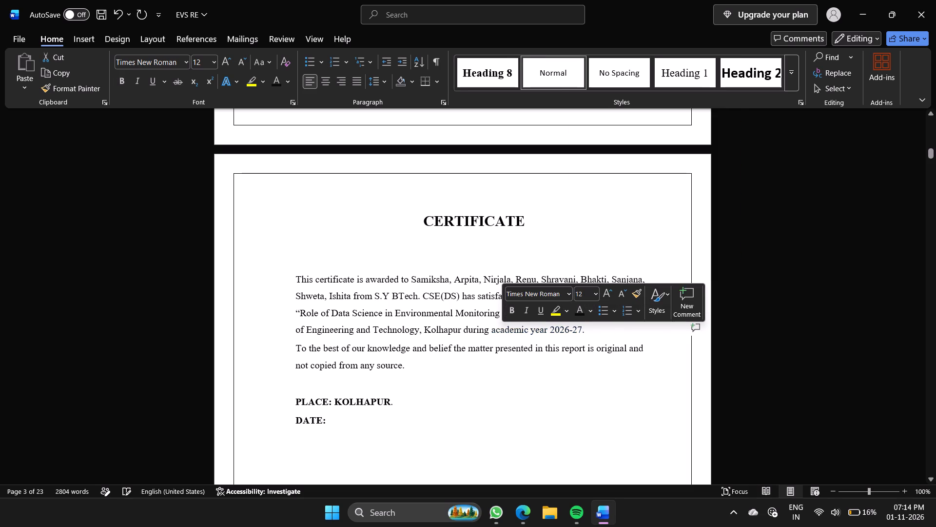
left_click(531, 398)
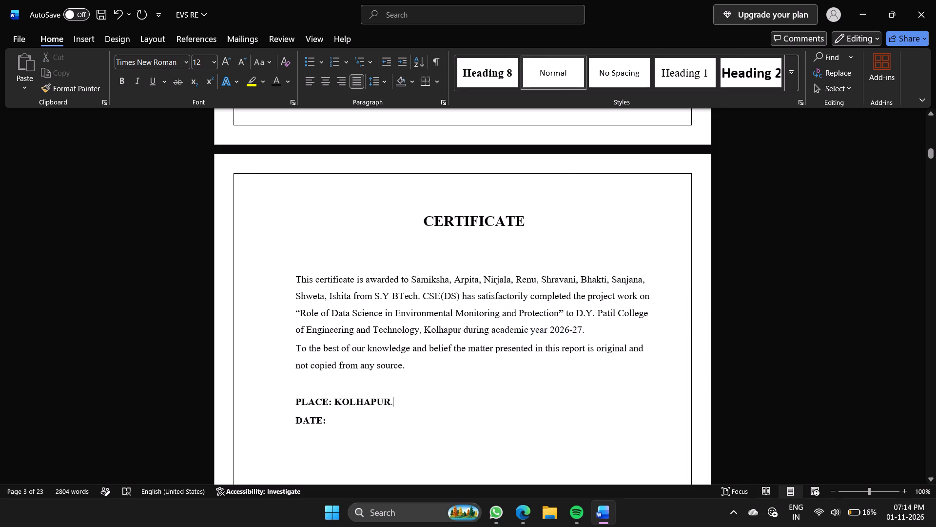
Remove the existing offset before the CERTIFICATE heading and bring it back to the middle of the page with leading spaces.
left_click(422, 221)
key("BackSpace")
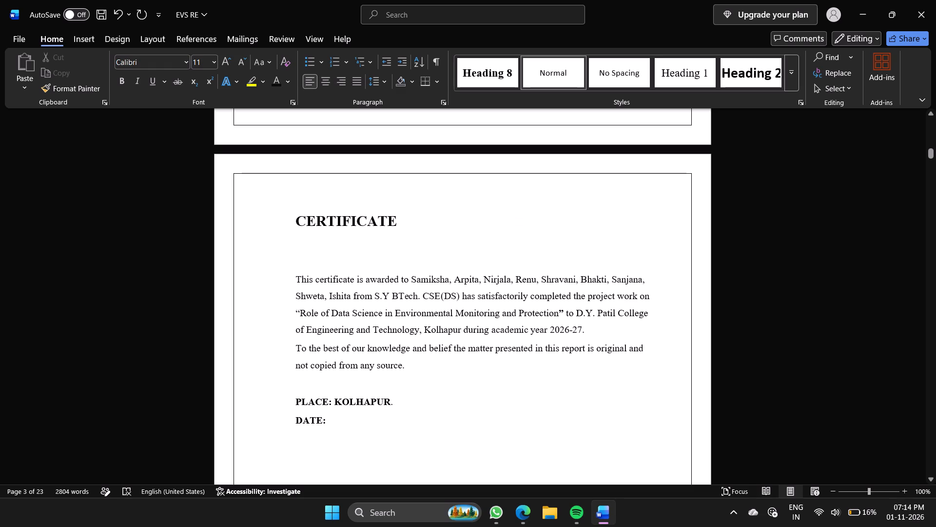
key("space")
key("space")
key("space")
key("space")
key("space")
key("space")
key("space")
key("space")
key("space")
key("space")
key("space")
key("space")
key("space")
key("space")
key("space")
key("space")
key("space")
key("space")
key("space")
key("space")
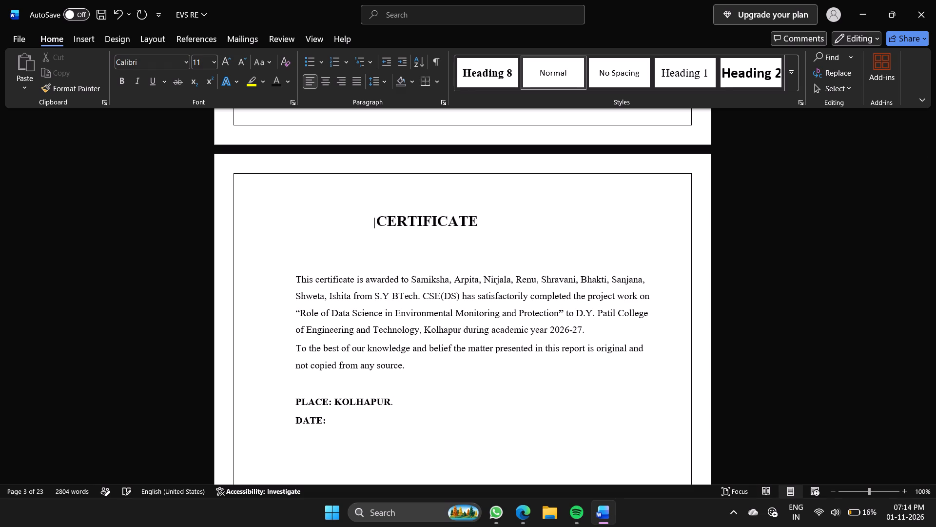
key("space")
key("space")
key("space")
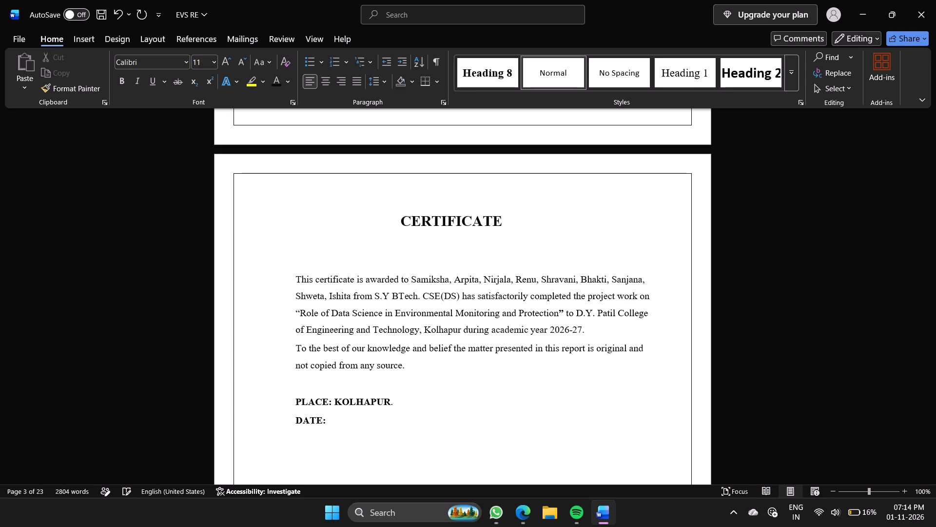
key("space")
key("space")
key("space")
key("space")
key("space")
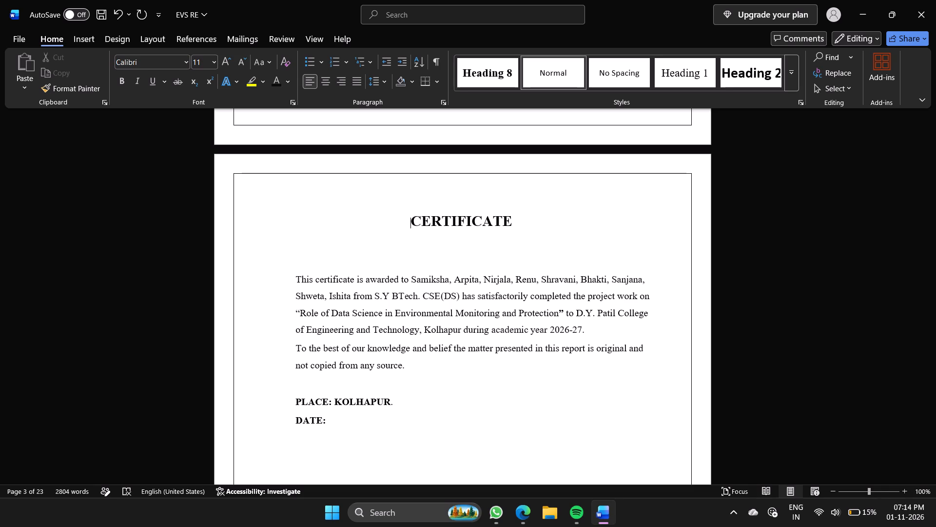
Justify the body paragraphs under the ACKNOWLEDGEMENT heading and set their line spacing to 1.15.
scroll(534, 409, "down", 3)
scroll(534, 409, "up", 2)
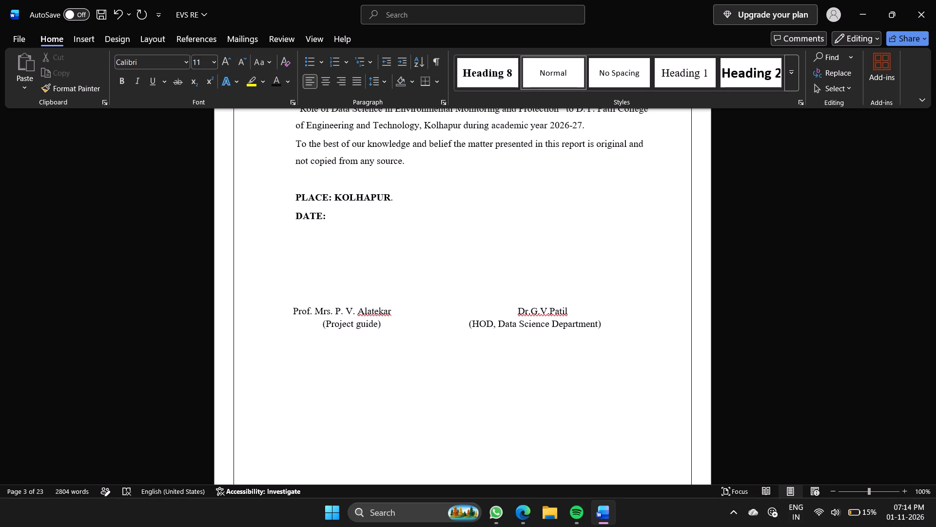
scroll(468, 328, "down", 5)
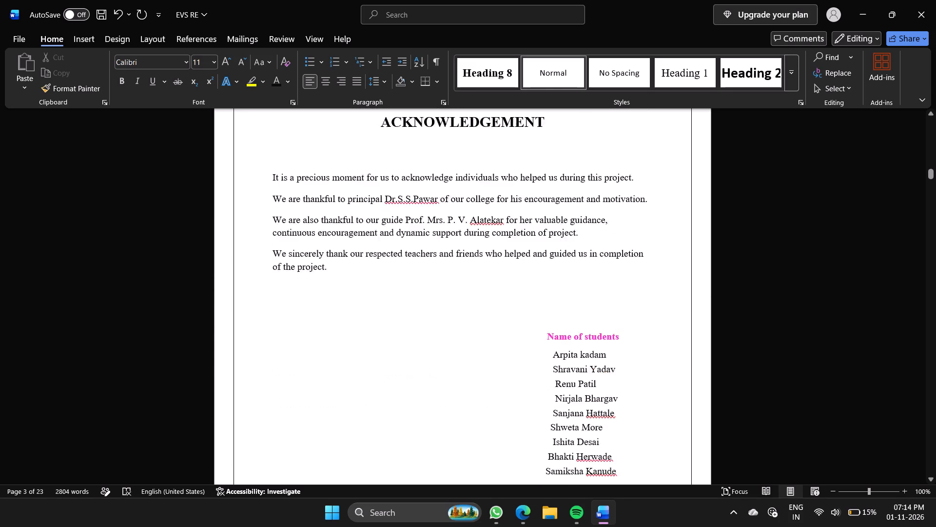
scroll(468, 328, "down", 1)
scroll(468, 328, "up", 1)
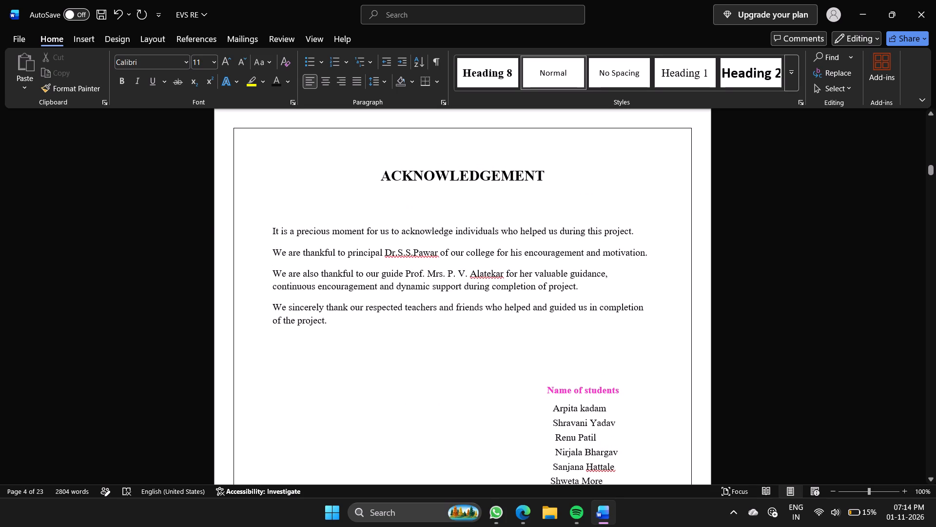
left_click_drag(270, 228, 327, 323)
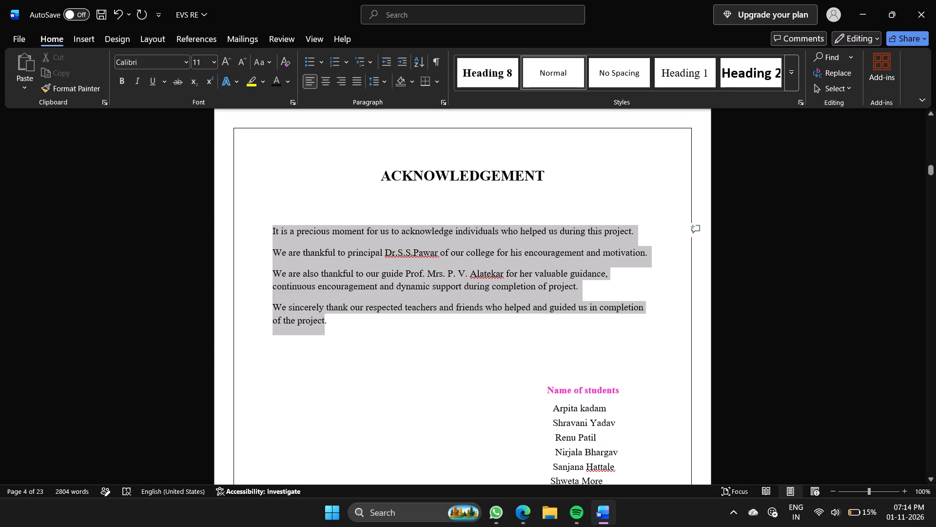
left_click_drag(327, 323, 330, 324)
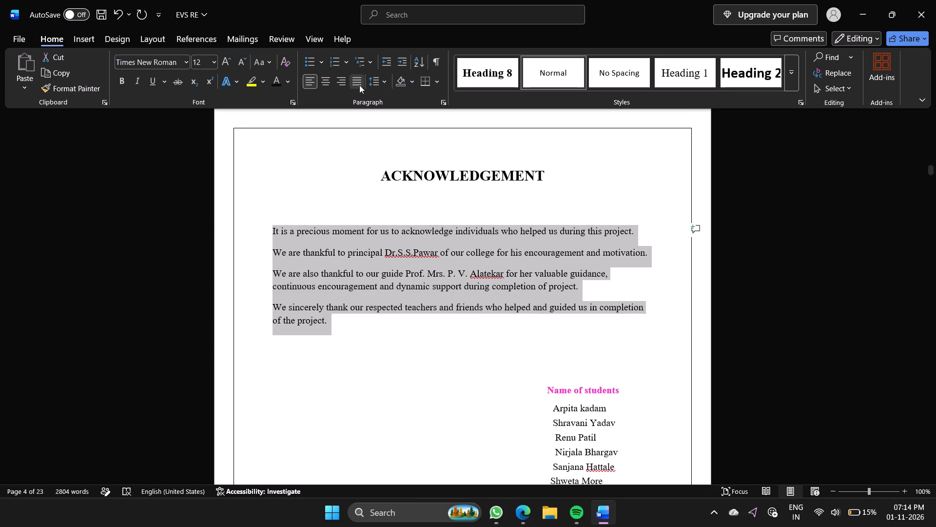
left_click(357, 85)
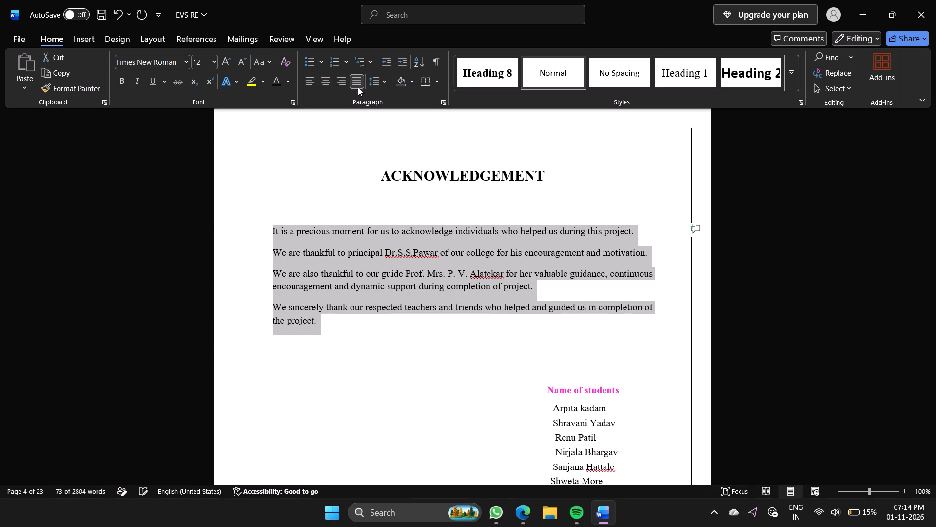
left_click(385, 84)
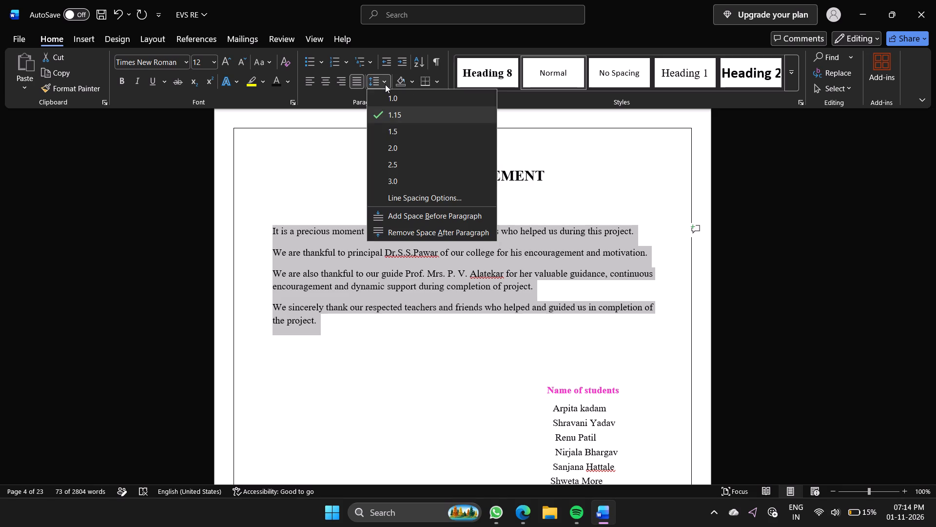
left_click(397, 119)
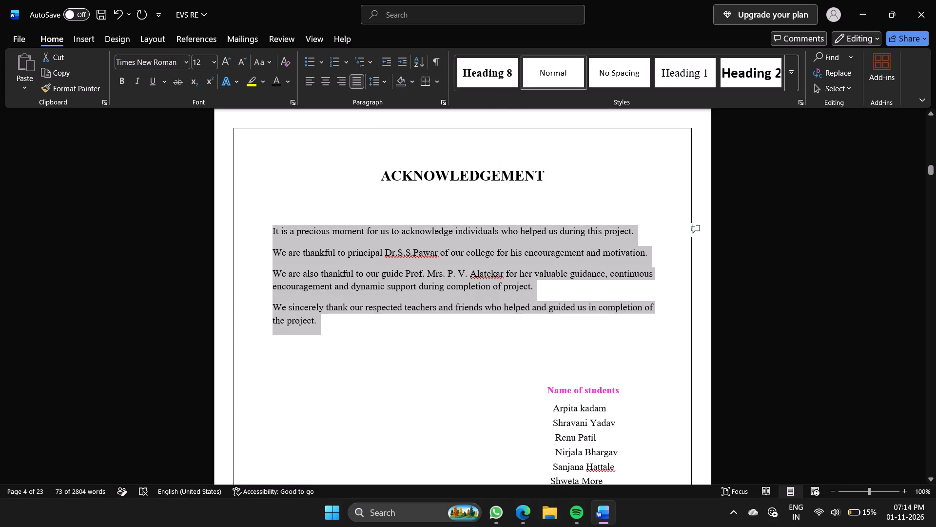
Change the font colour of the "Name of students" heading on the acknowledgement page to black.
left_click(515, 356)
scroll(515, 356, "down", 1)
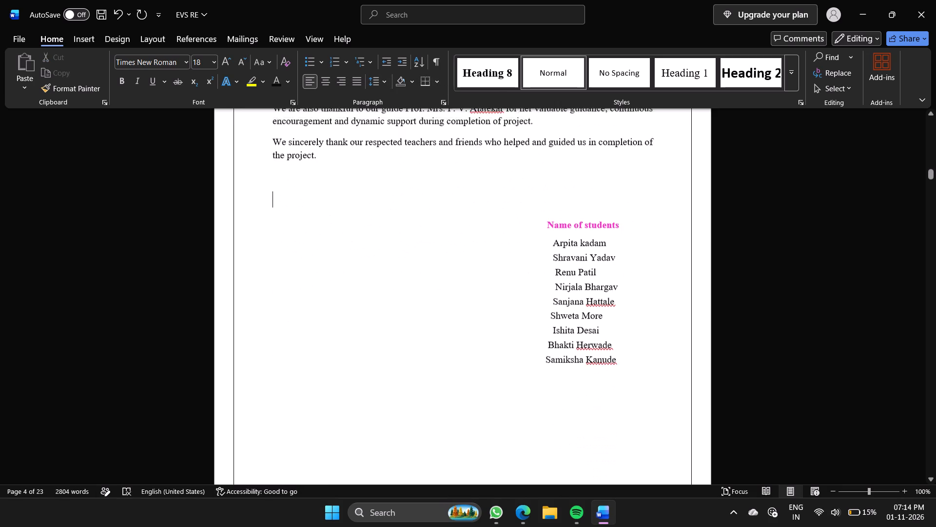
scroll(515, 356, "down", 1)
left_click_drag(544, 203, 627, 203)
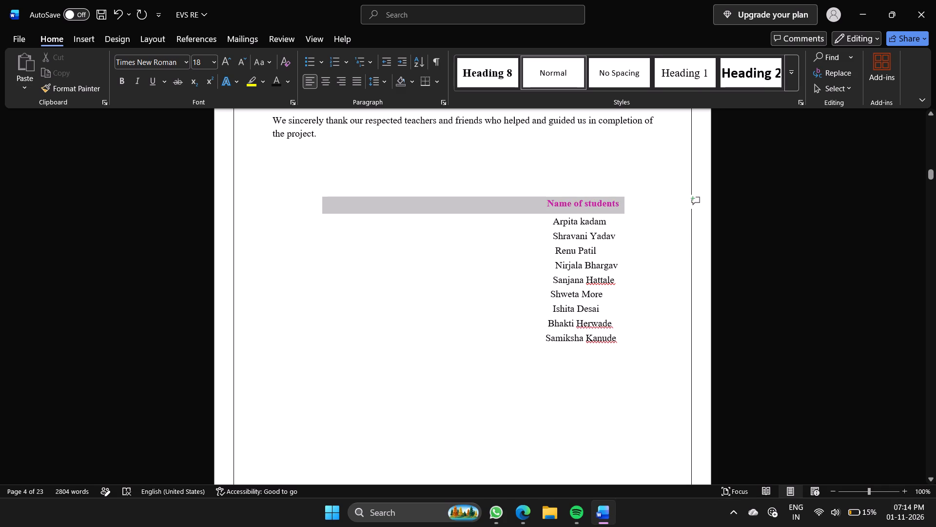
left_click_drag(627, 203, 627, 202)
left_click(717, 182)
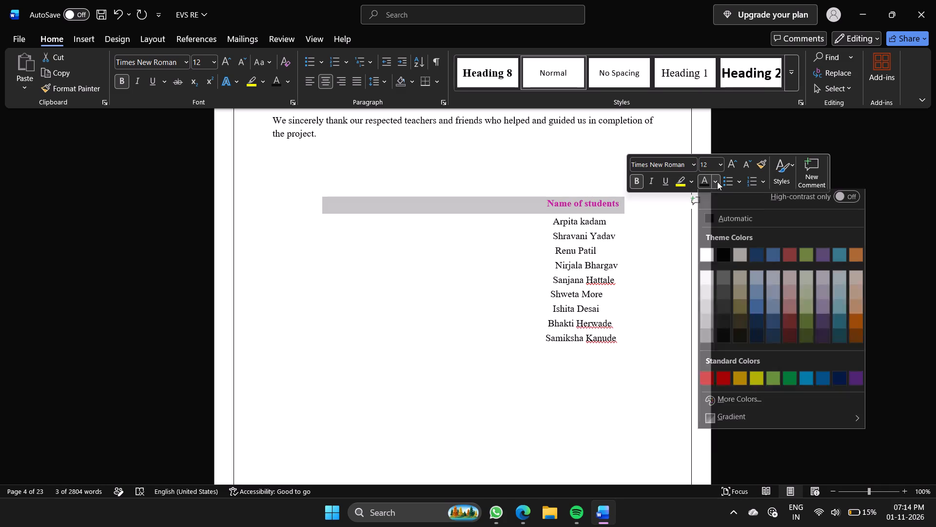
left_click(723, 258)
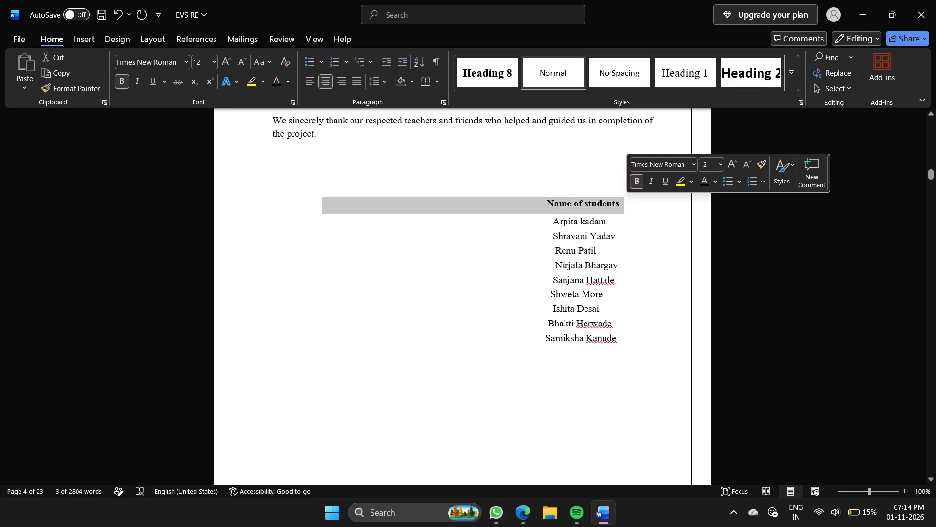
Right-align the list of student names below the "Name of students" heading.
left_click_drag(550, 224, 613, 347)
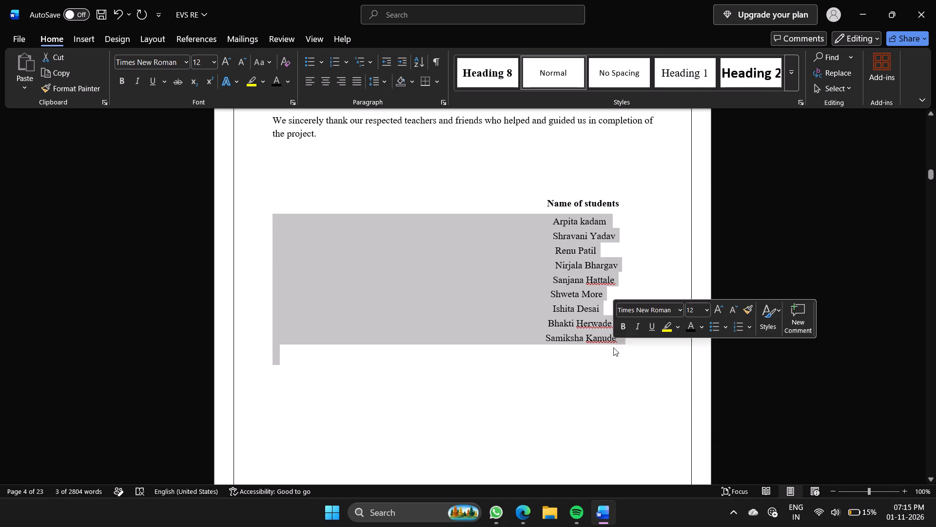
left_click(327, 87)
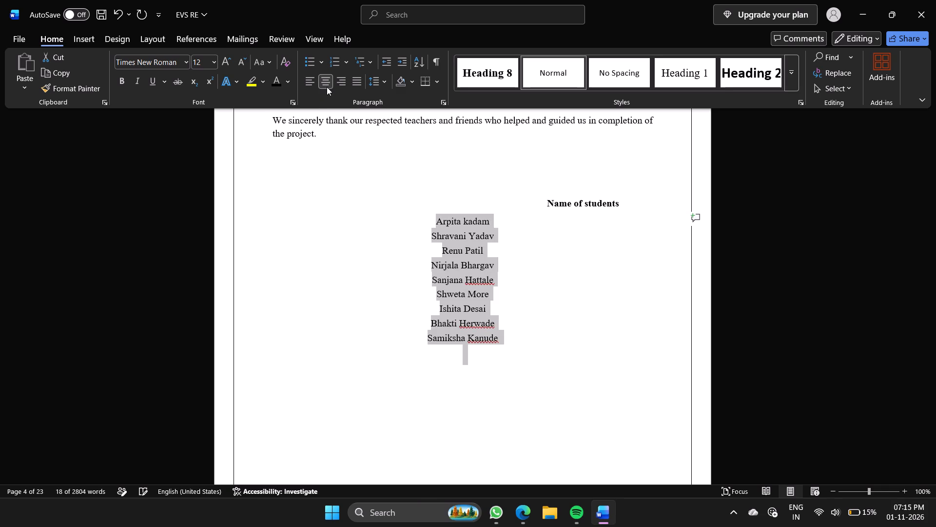
left_click(336, 81)
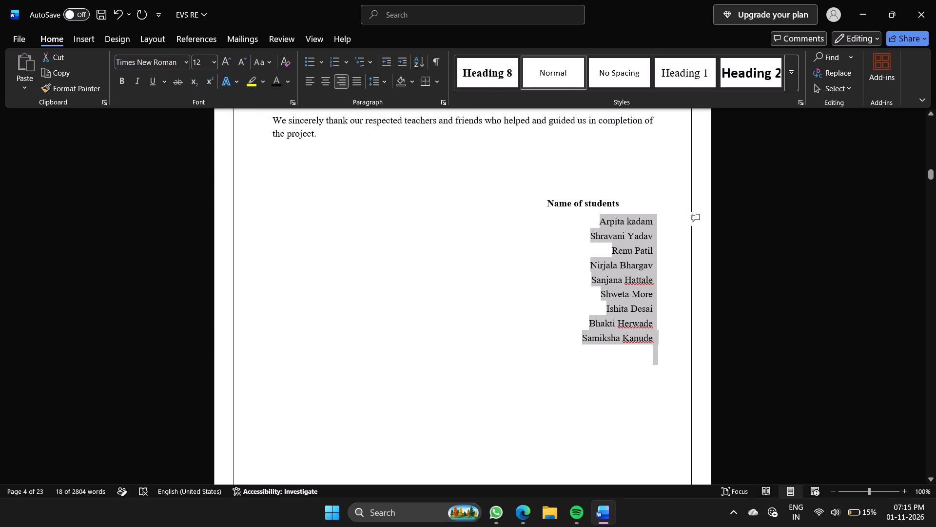
Insert a table with one column and six rows before the second student's name, and resize it narrower and taller.
left_click(583, 242)
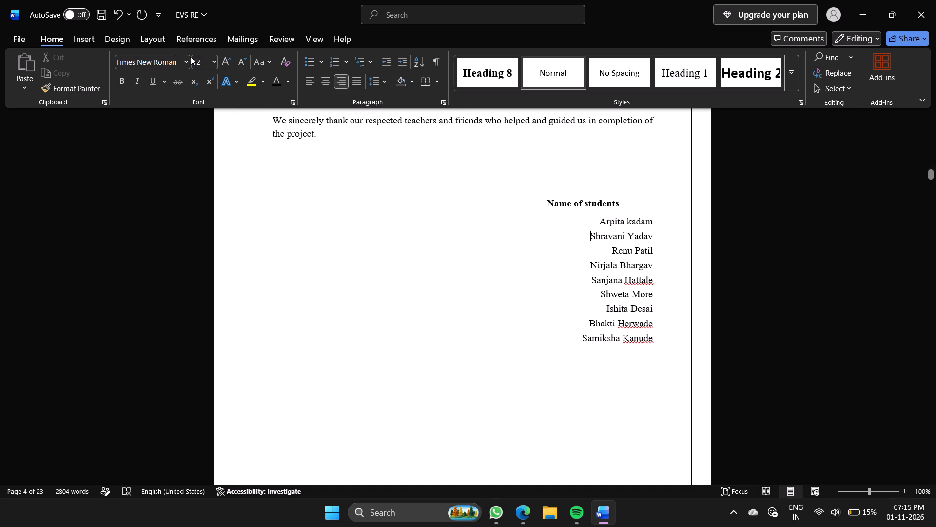
left_click(84, 44)
left_click(93, 73)
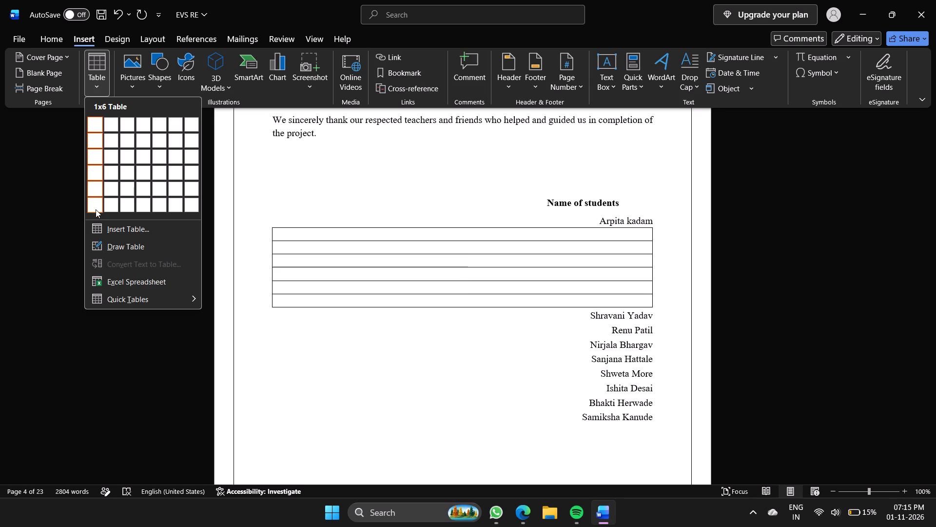
left_click(96, 209)
scroll(258, 301, "up", 1)
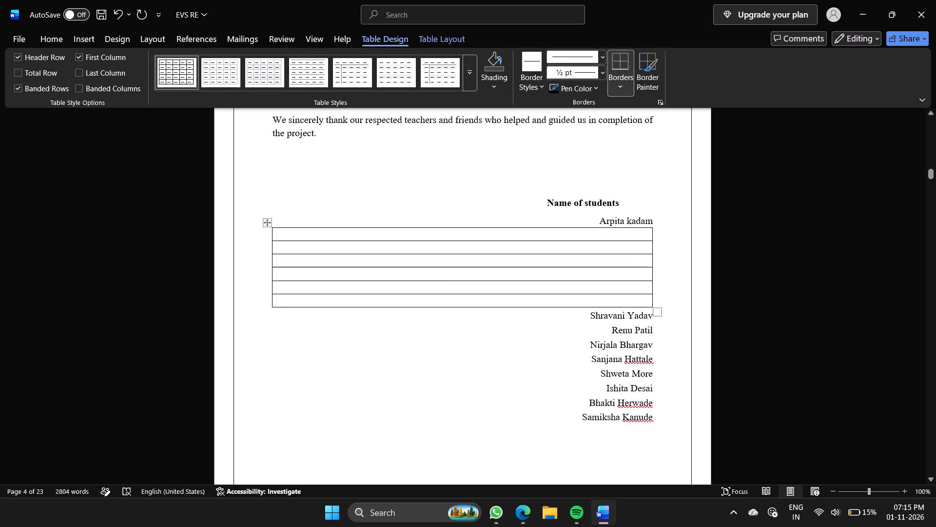
left_click_drag(656, 312, 434, 322)
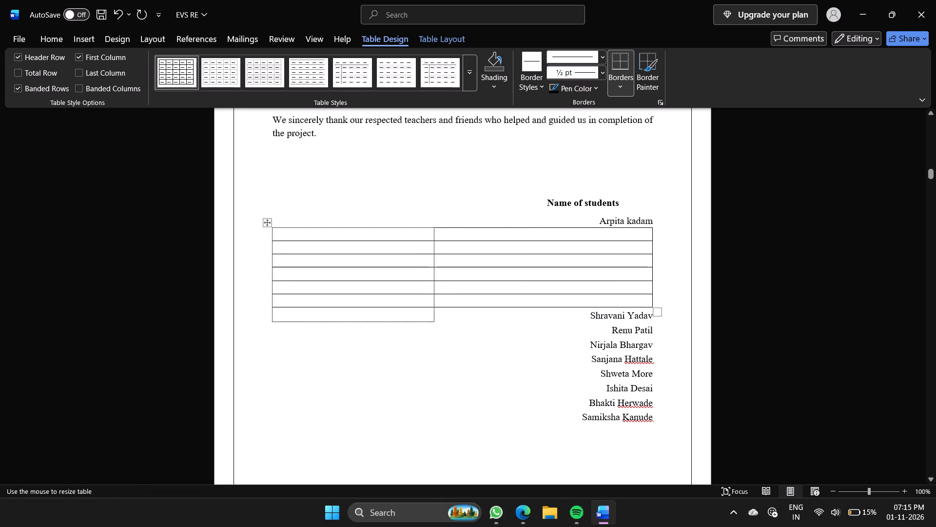
left_click_drag(434, 322, 408, 424)
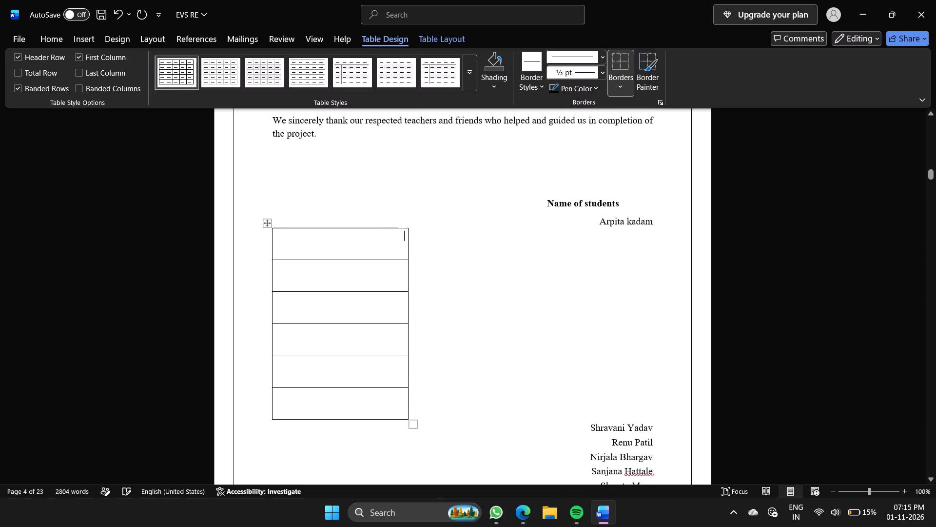
Insert one row below the last row of the new table.
left_click(311, 361)
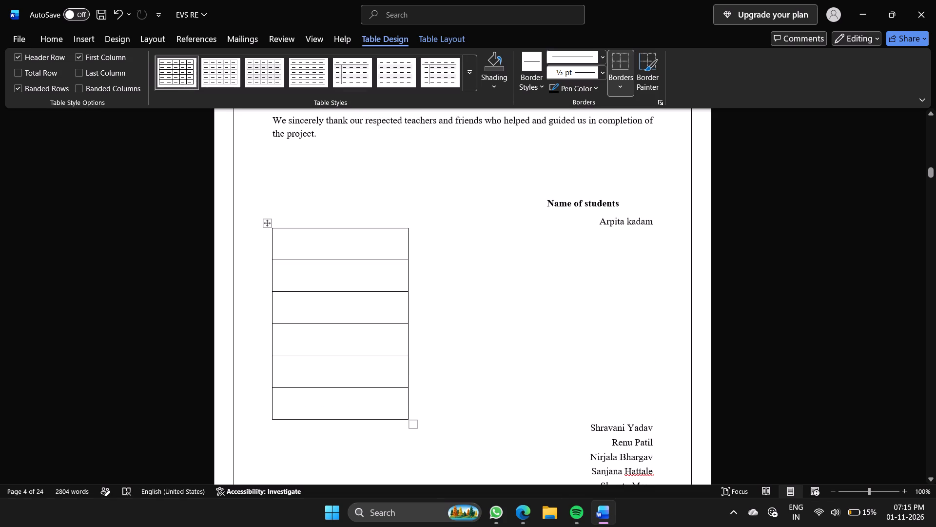
left_click(313, 422)
left_click(312, 403)
right_click(312, 403)
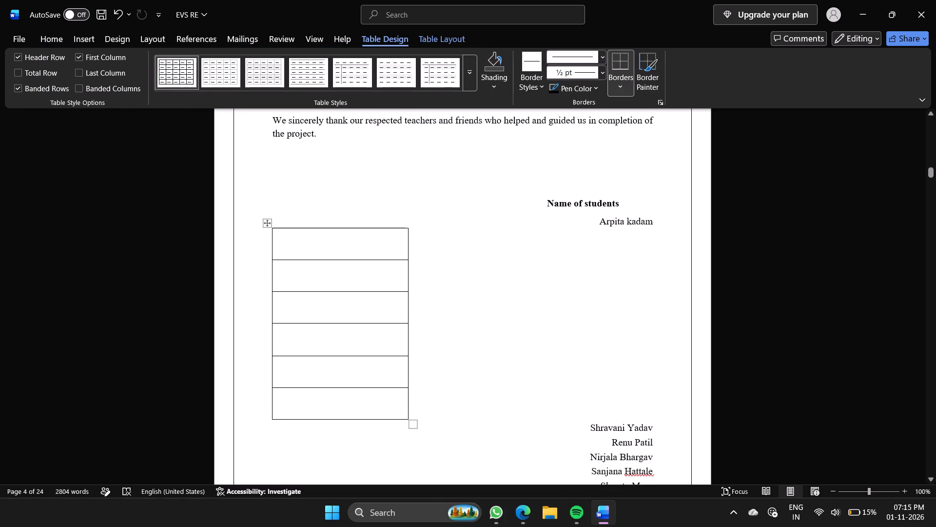
left_click(312, 403)
right_click(312, 403)
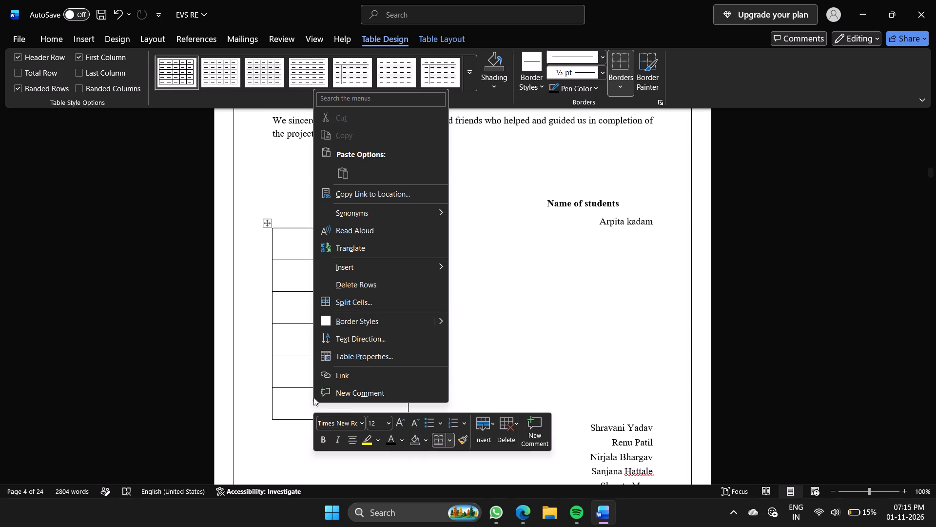
left_click(356, 268)
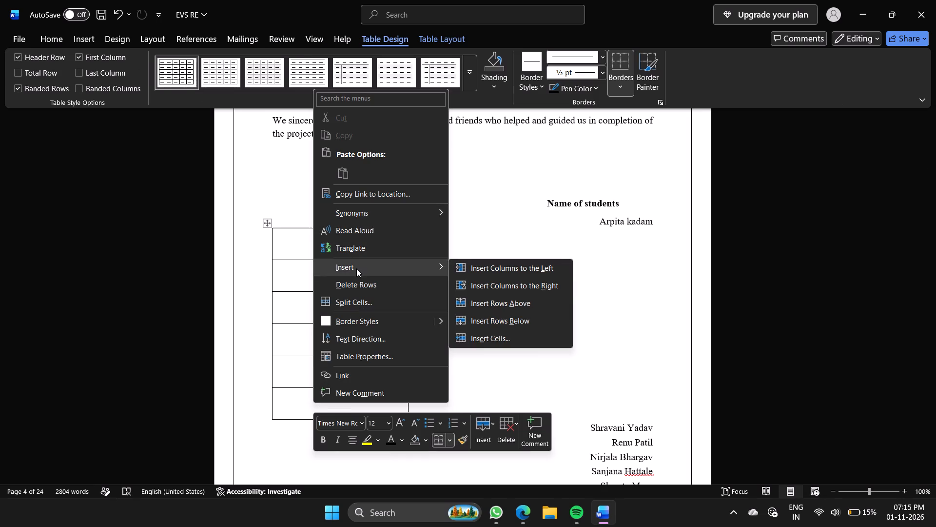
left_click(519, 313)
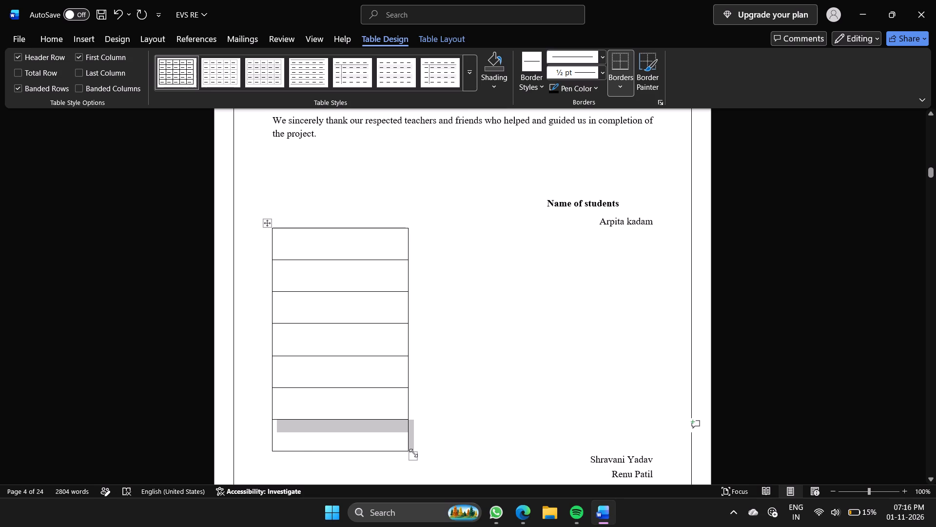
Reduce the height of the seven-row table and move it directly beneath the "Name of students" heading.
left_click_drag(413, 453, 407, 401)
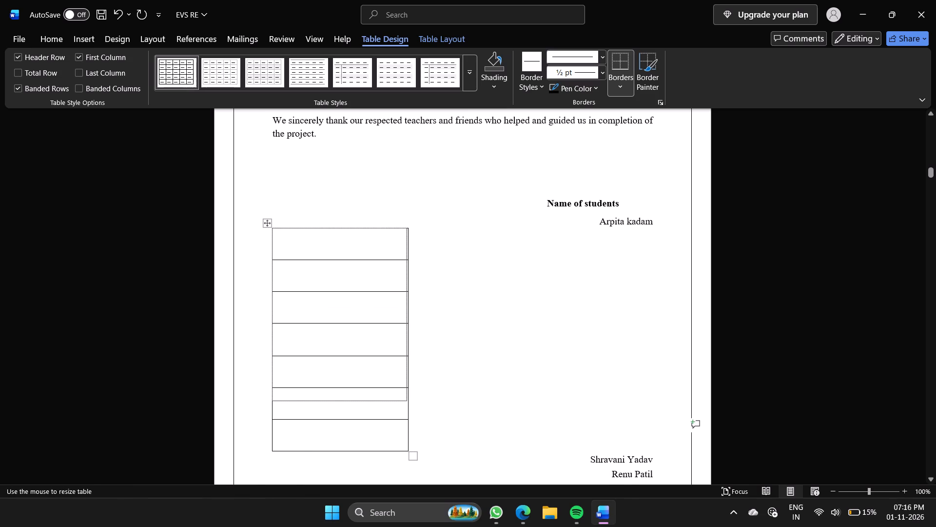
left_click_drag(407, 401, 407, 401)
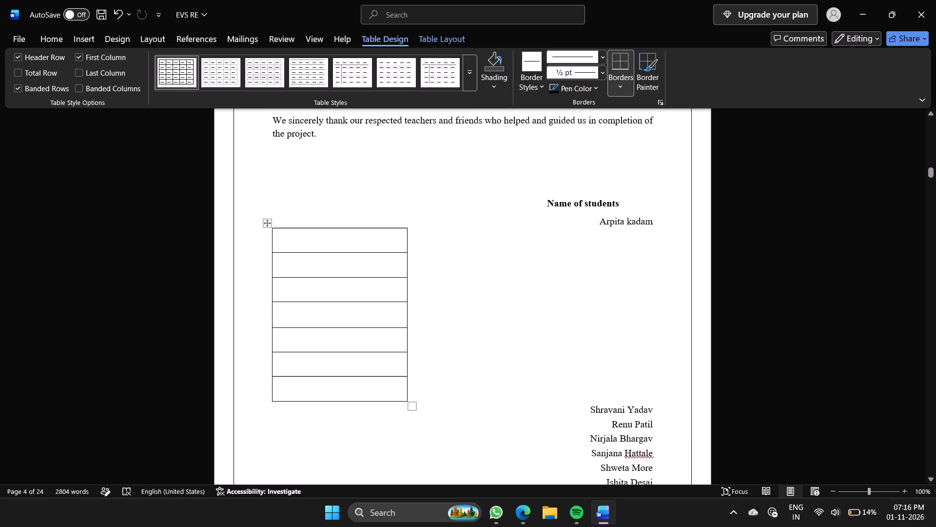
left_click_drag(266, 221, 539, 209)
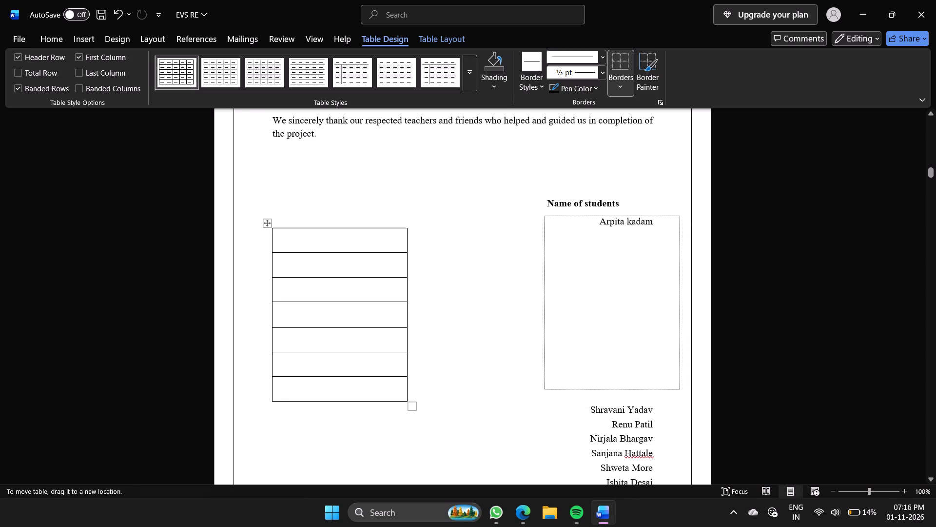
left_click_drag(539, 209, 534, 207)
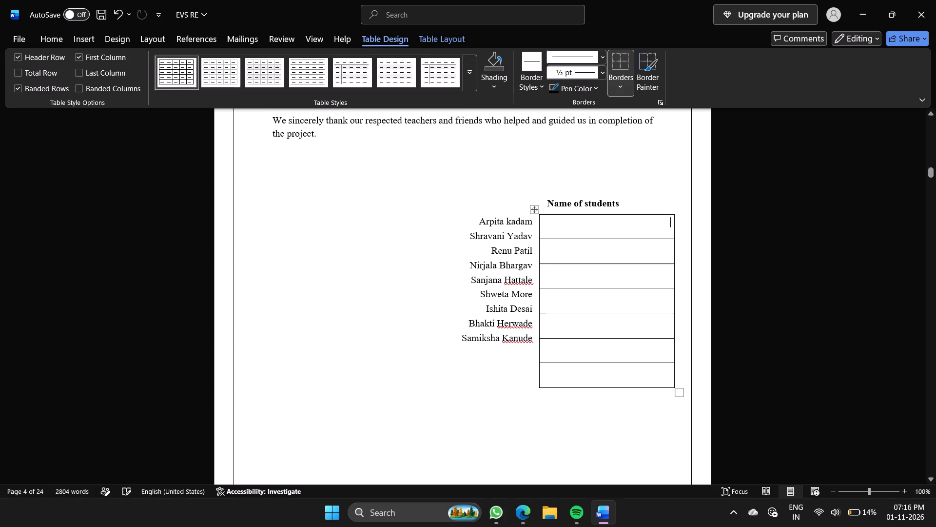
Copy the first student's name into the table's top cell and centre the empty line below it.
left_click(512, 219)
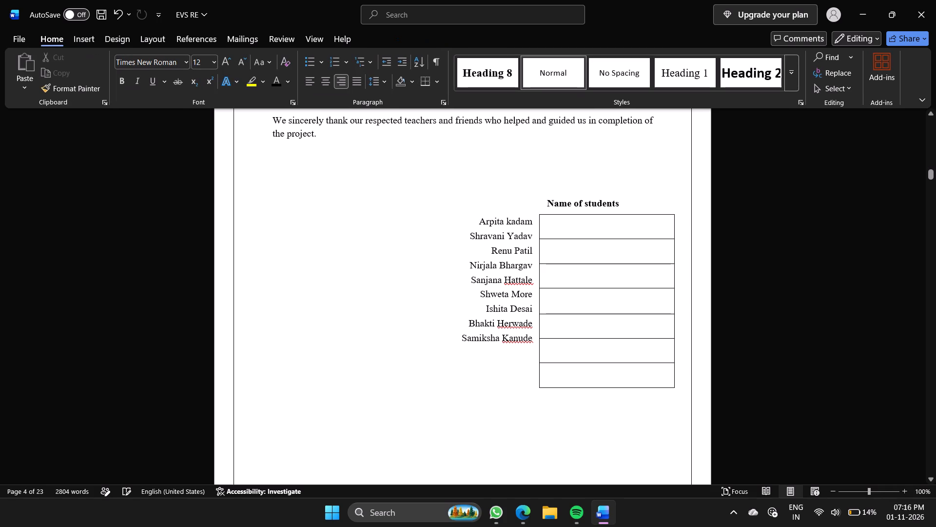
left_click(534, 221)
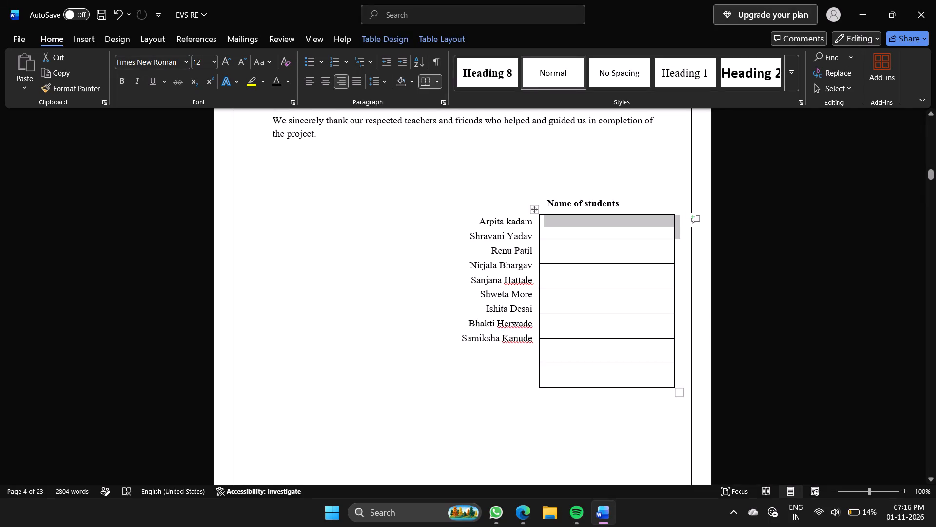
left_click_drag(479, 220, 528, 223)
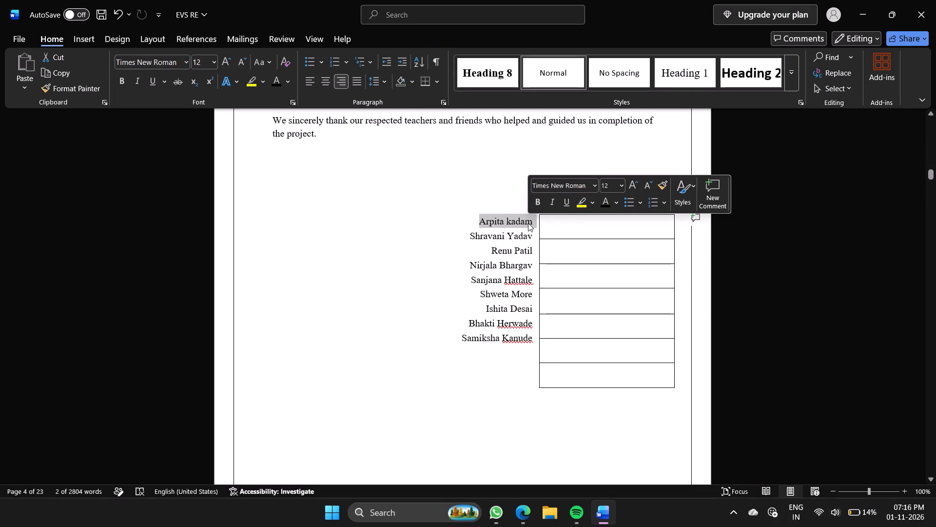
key("ctrl+c")
left_click(559, 227)
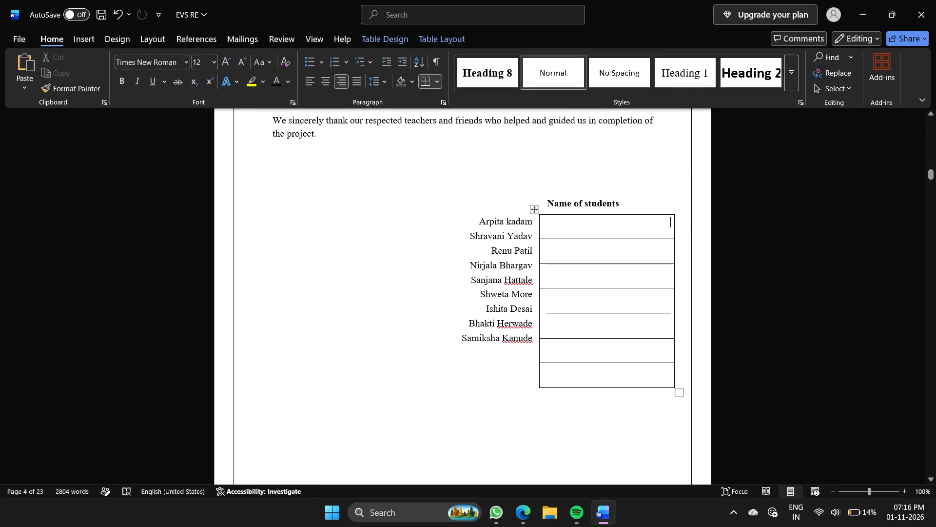
key("ctrl+v")
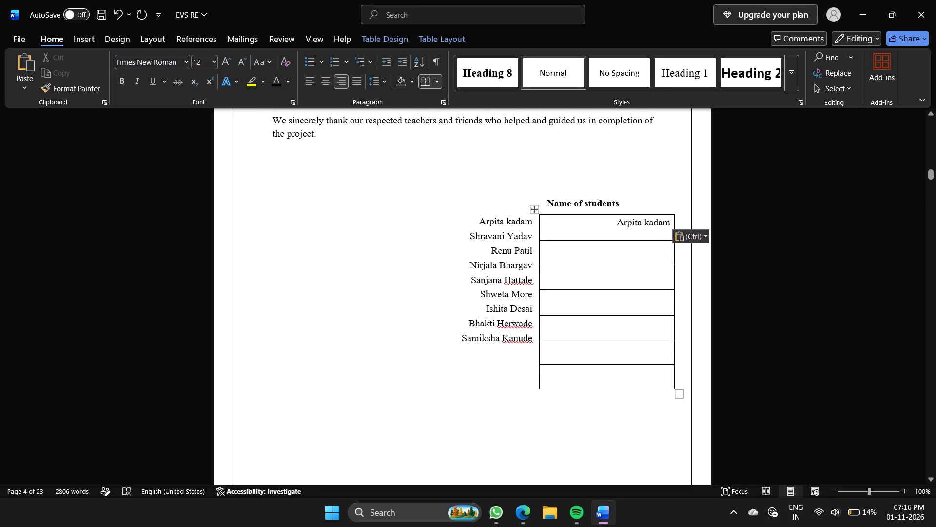
left_click(324, 84)
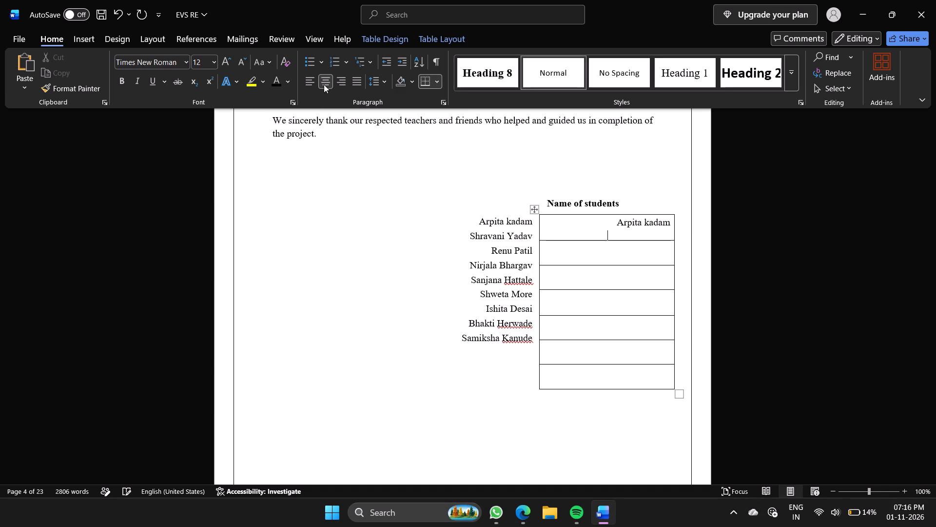
Centre the first student's name in the top cell of the names table.
left_click_drag(673, 226, 654, 218)
left_click_drag(654, 218, 678, 220)
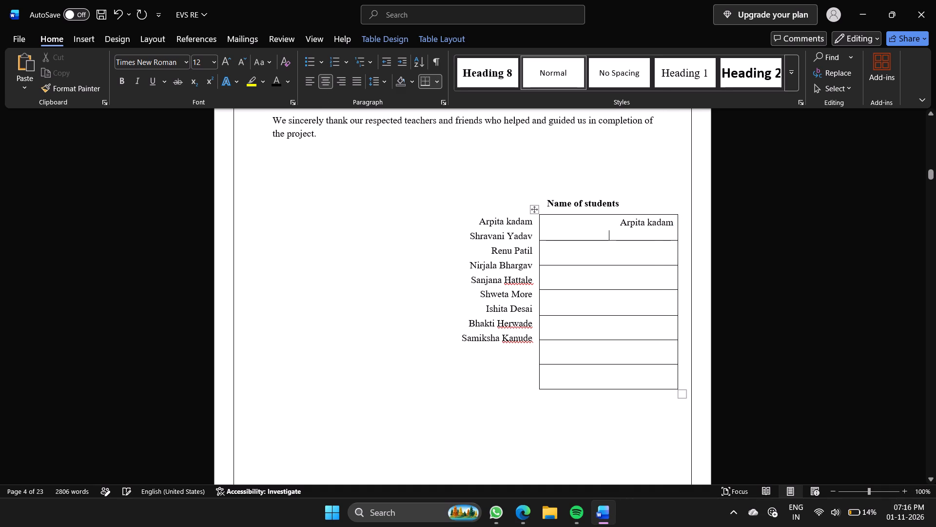
left_click_drag(672, 224, 624, 223)
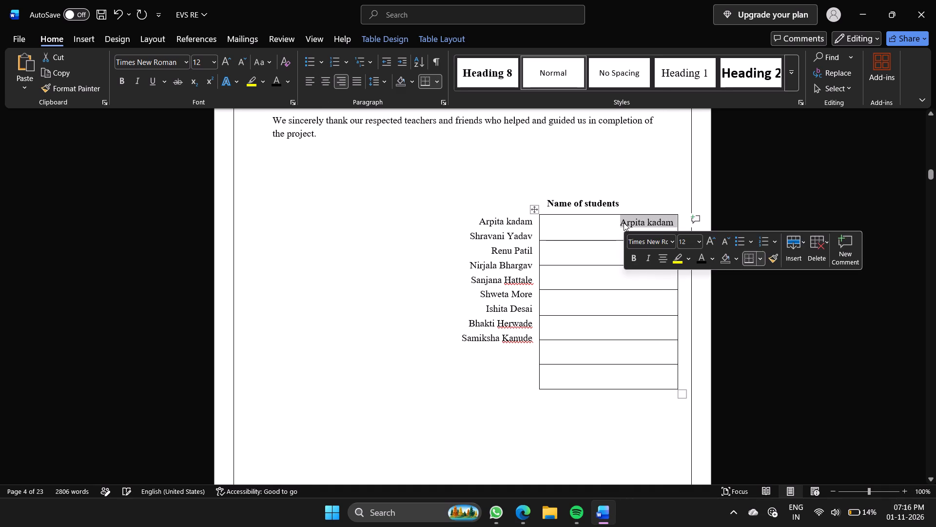
left_click(327, 81)
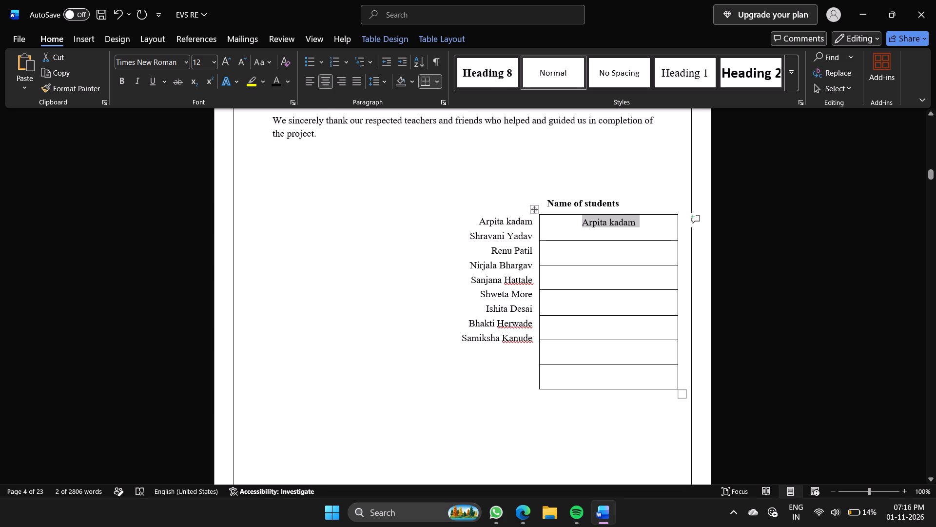
Delete the first student's name, including its line, from the plain list beside the table.
left_click(534, 218)
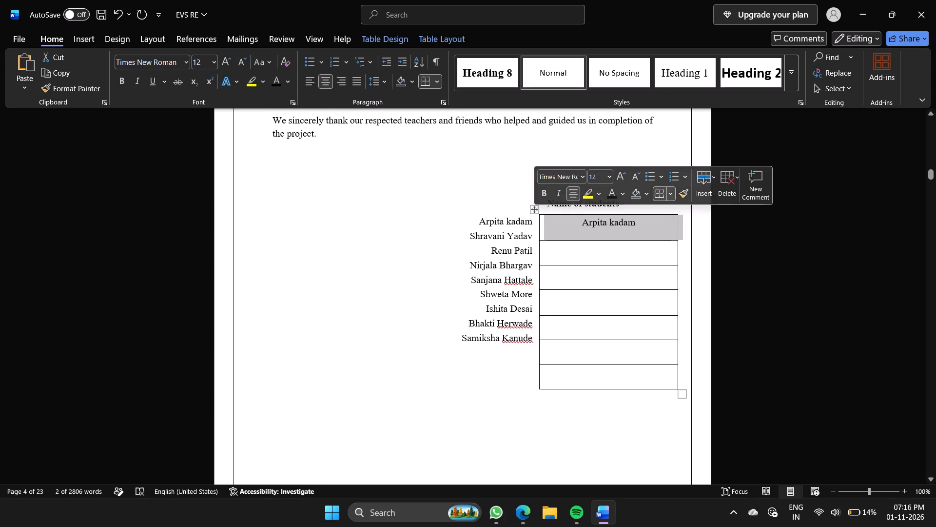
left_click(531, 222)
left_click_drag(531, 223, 484, 225)
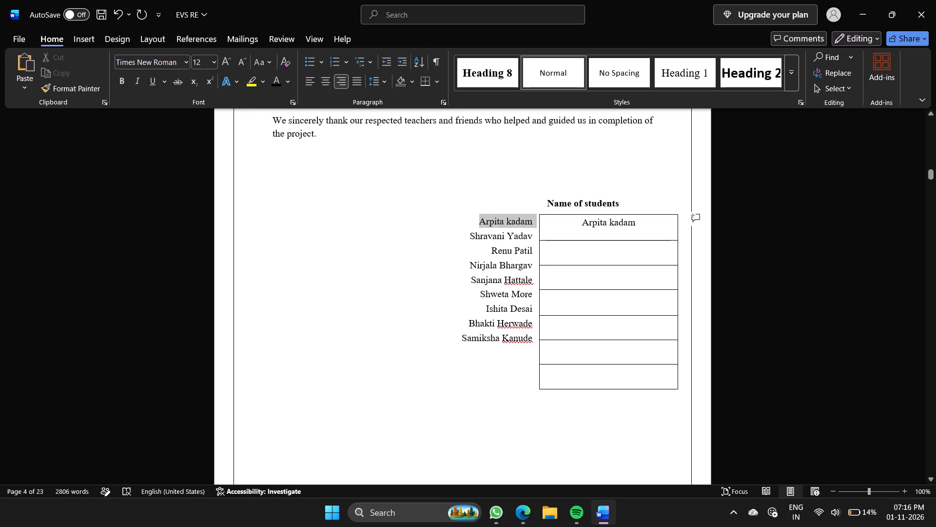
left_click_drag(484, 225, 480, 224)
key("Delete")
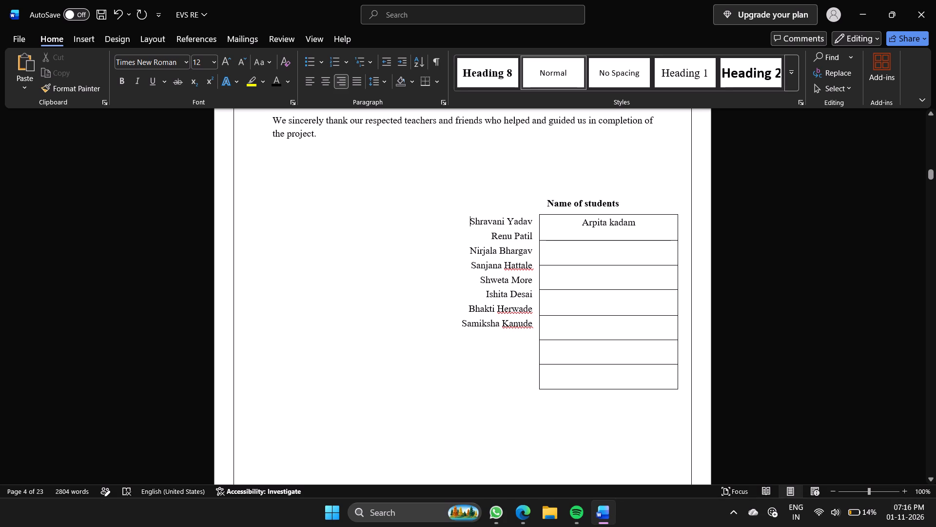
Copy the second student's name from the plain list into the table's second cell, centred.
left_click_drag(532, 223, 467, 218)
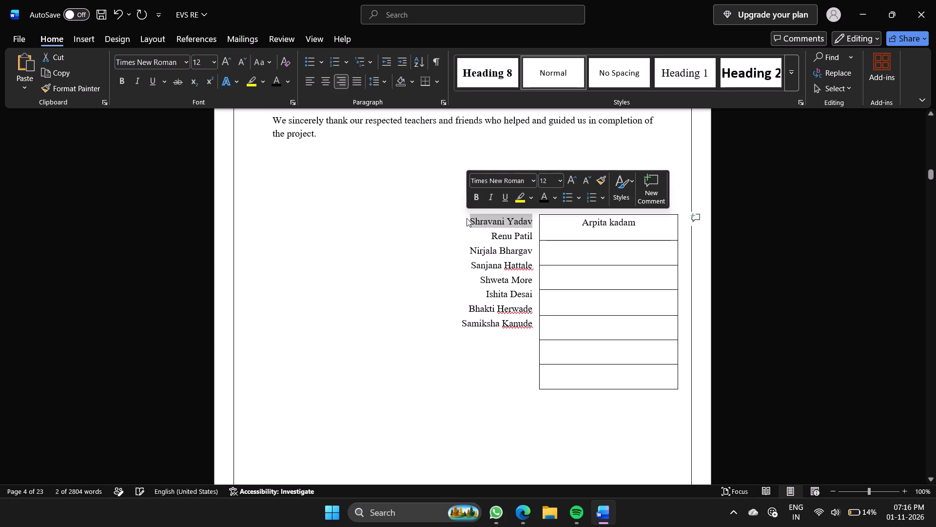
key("ctrl+c")
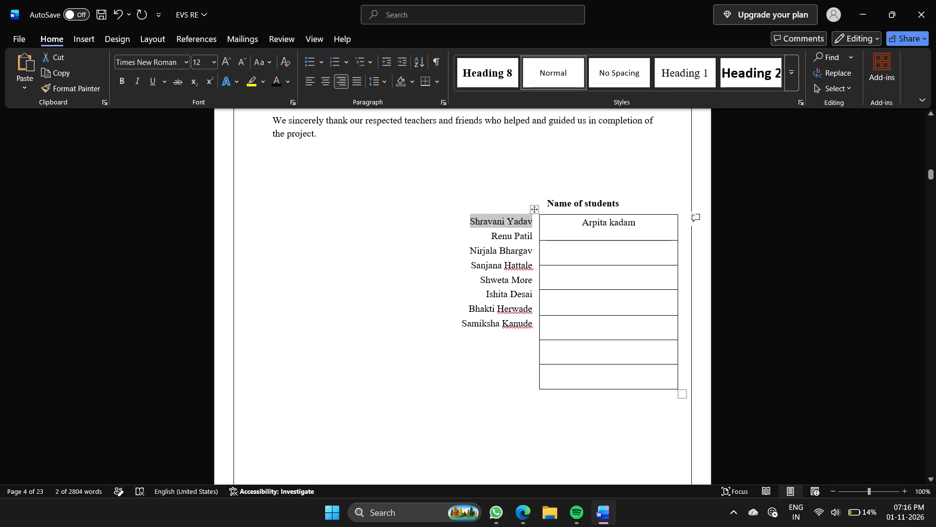
left_click(609, 252)
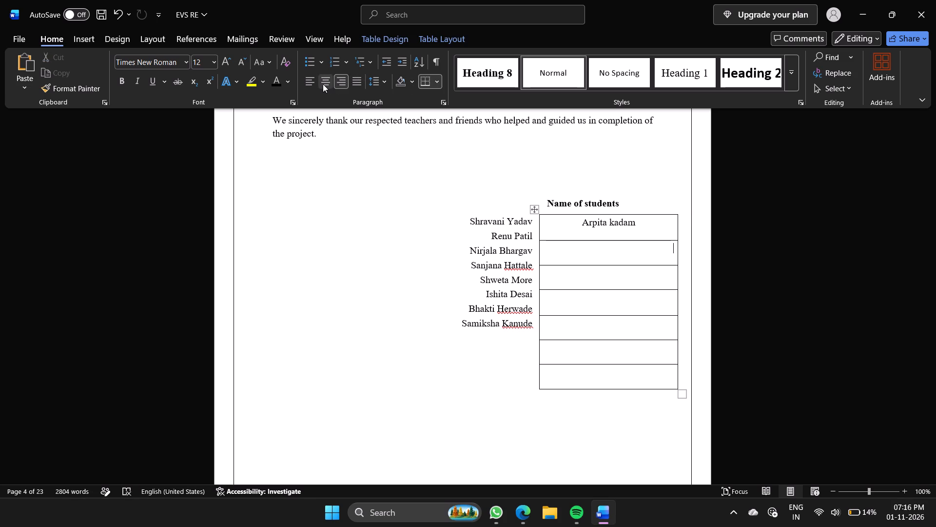
left_click(323, 84)
key("ctrl+v")
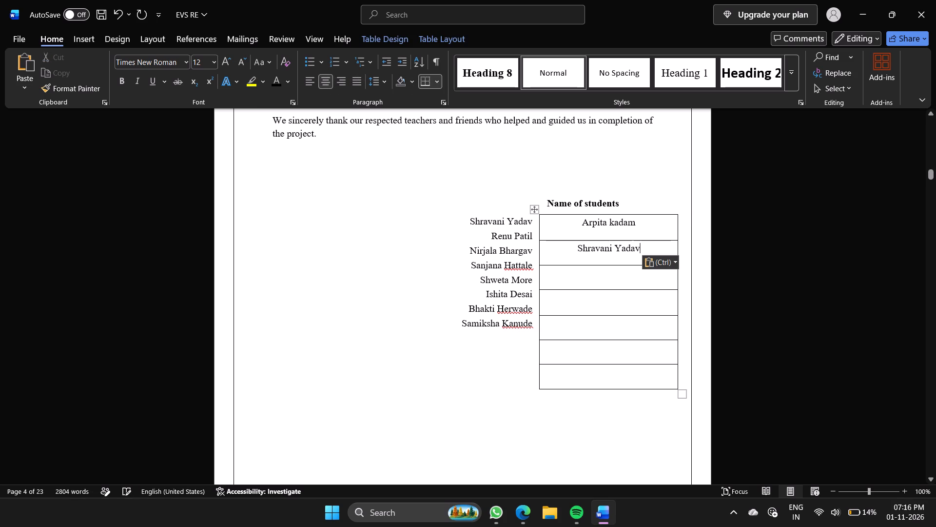
Capitalise the initial letter of the surname in the table's top cell to K.
left_click(616, 224)
key("BackSpace")
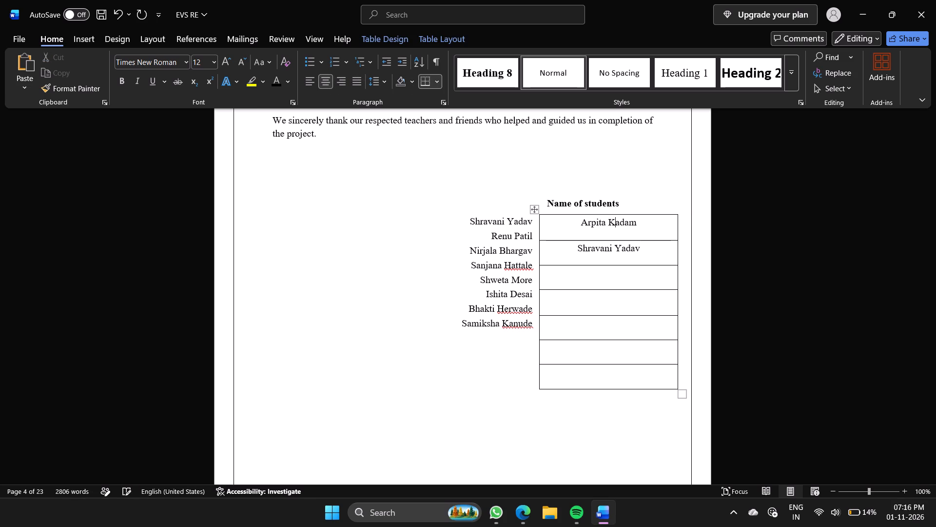
left_click(617, 282)
scroll(531, 228, "down", 1)
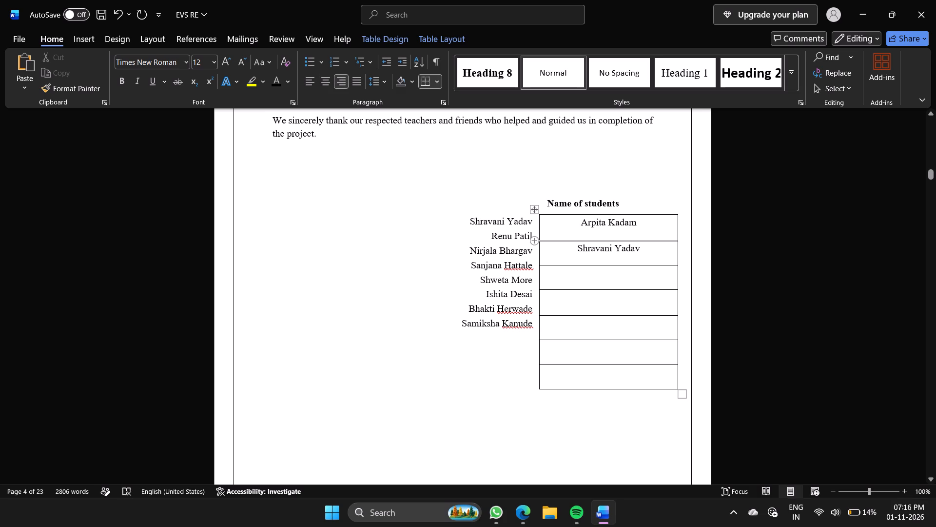
Delete the second student's name, including its line, from the plain list beside the table.
left_click_drag(532, 223, 462, 221)
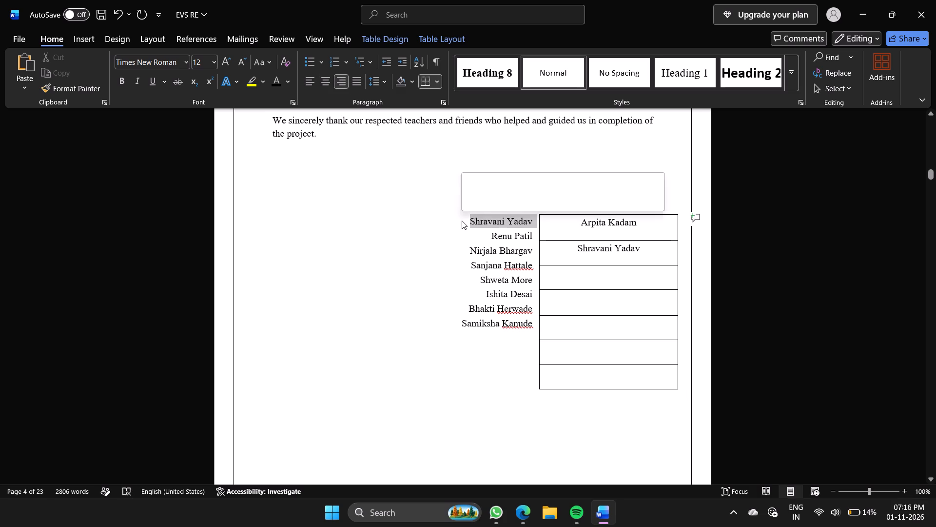
key("Delete")
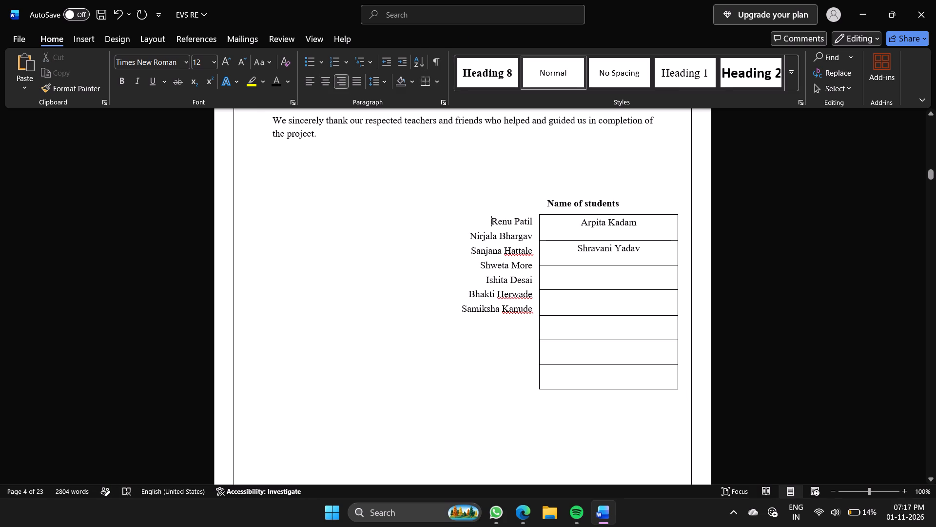
Transfer the third student's name from the plain list into the table's third cell, centred, and remove the original line.
left_click_drag(532, 220, 525, 220)
left_click_drag(525, 220, 487, 220)
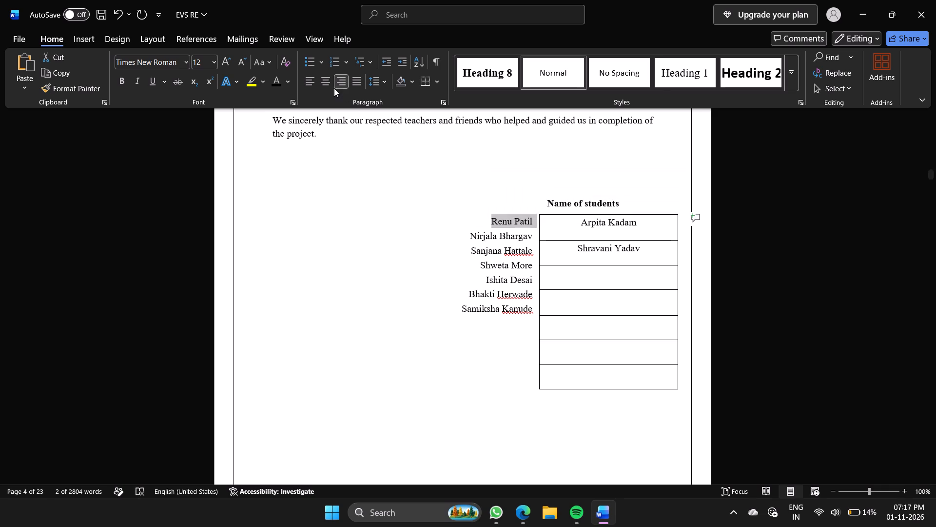
key("ctrl+c")
left_click(599, 276)
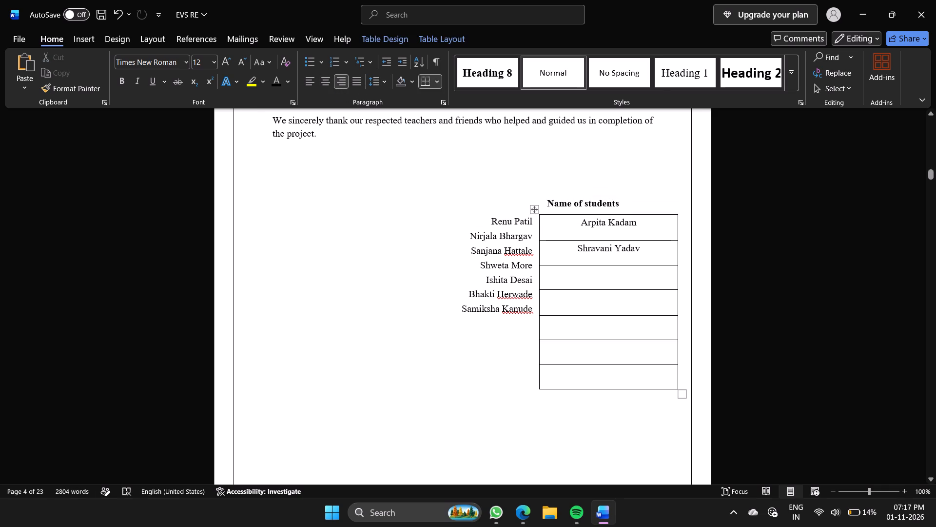
key("ctrl+v")
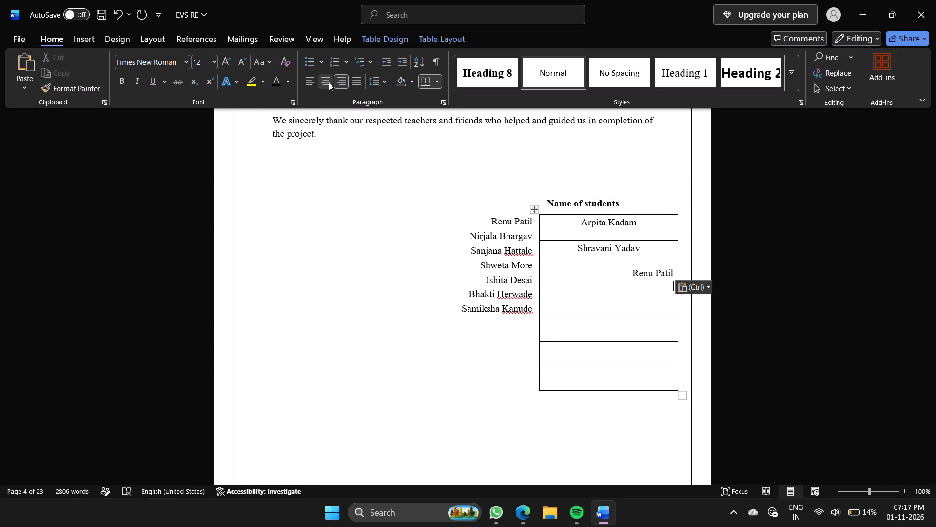
left_click(329, 82)
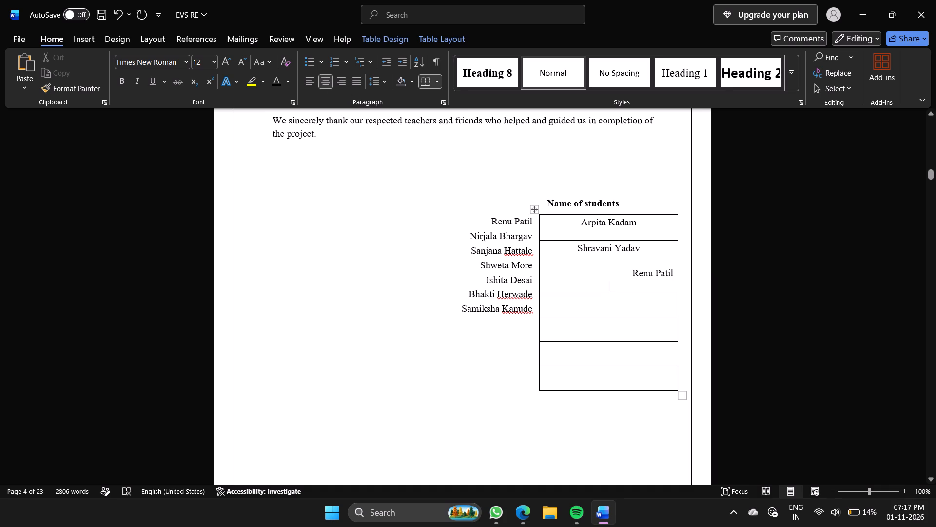
left_click_drag(675, 271, 633, 269)
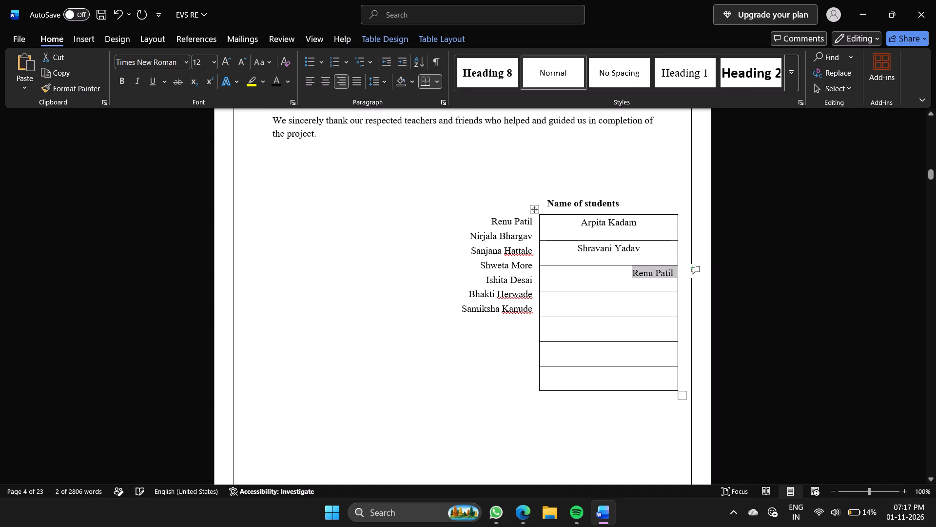
left_click(332, 79)
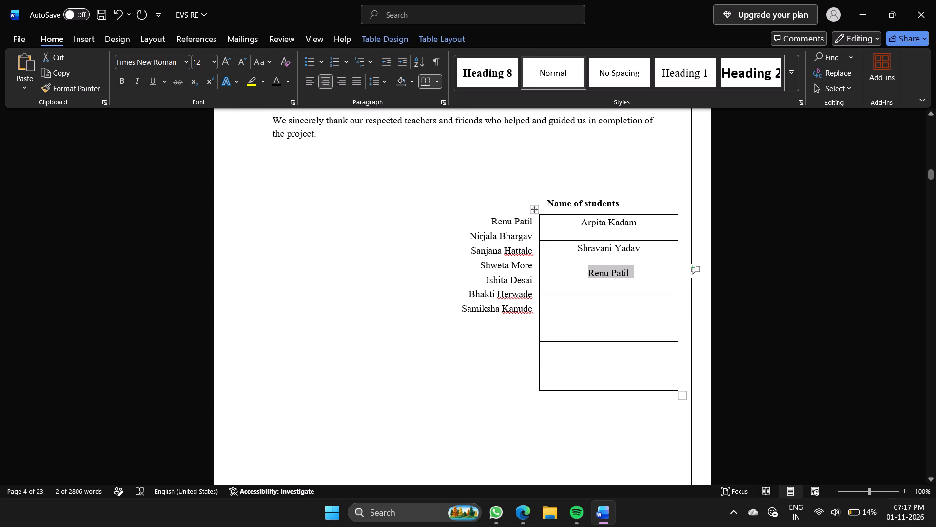
left_click_drag(531, 220, 476, 225)
key("Delete")
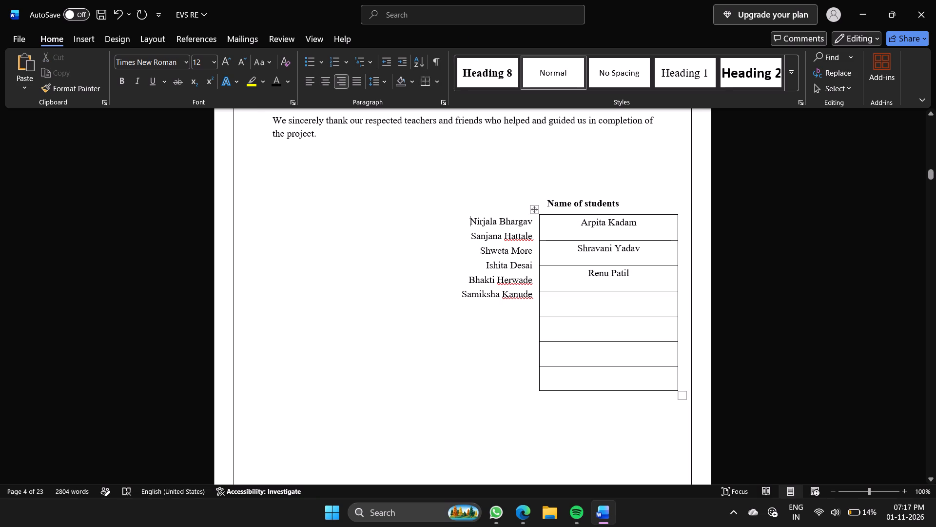
Transfer the fourth student's name from the plain list into the table's fourth cell, centred, and remove the original line.
left_click_drag(529, 220, 455, 227)
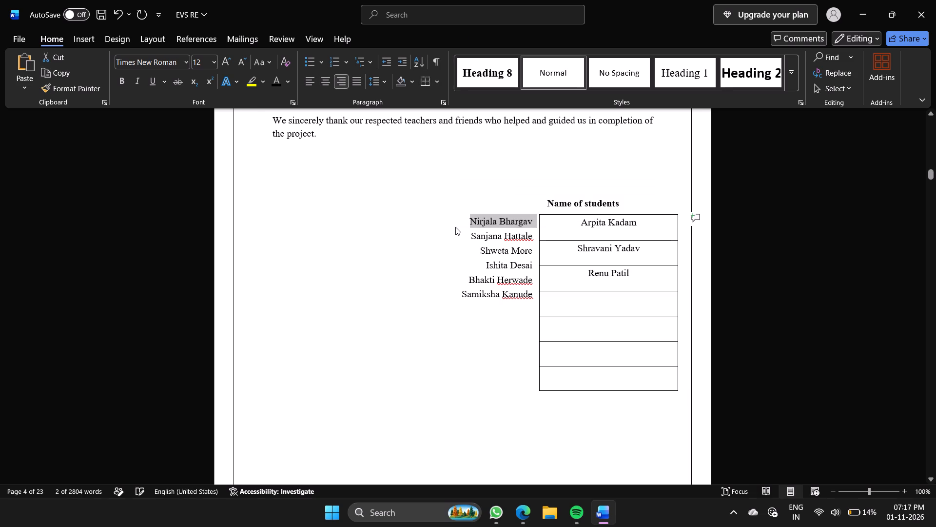
key("ctrl+c")
left_click(604, 307)
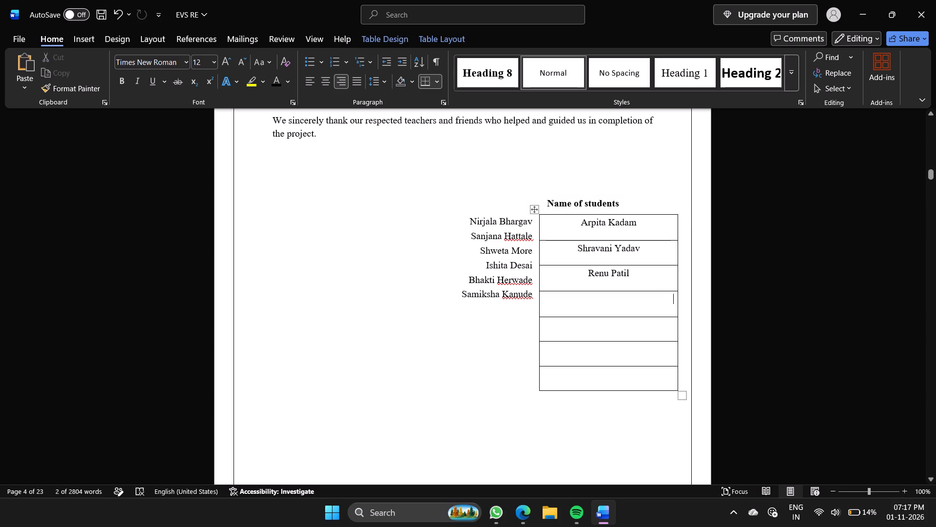
left_click(326, 76)
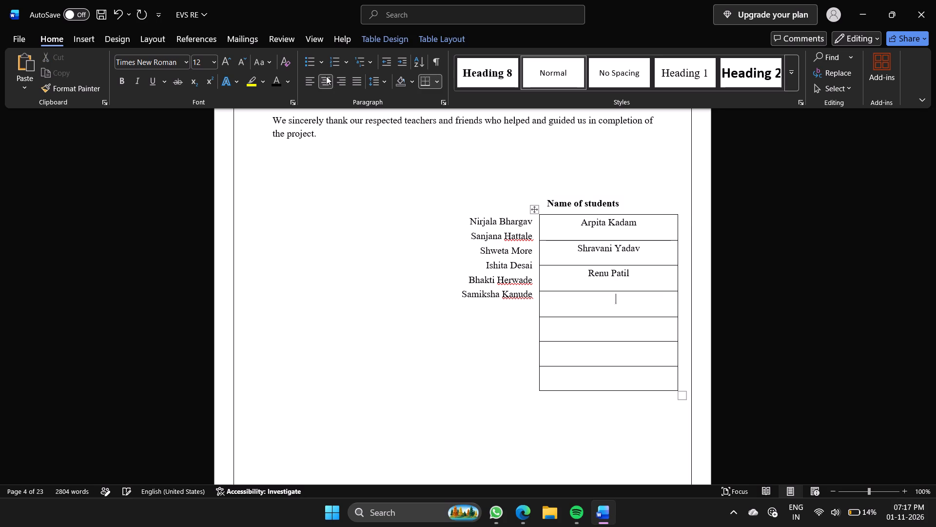
key("ctrl+v")
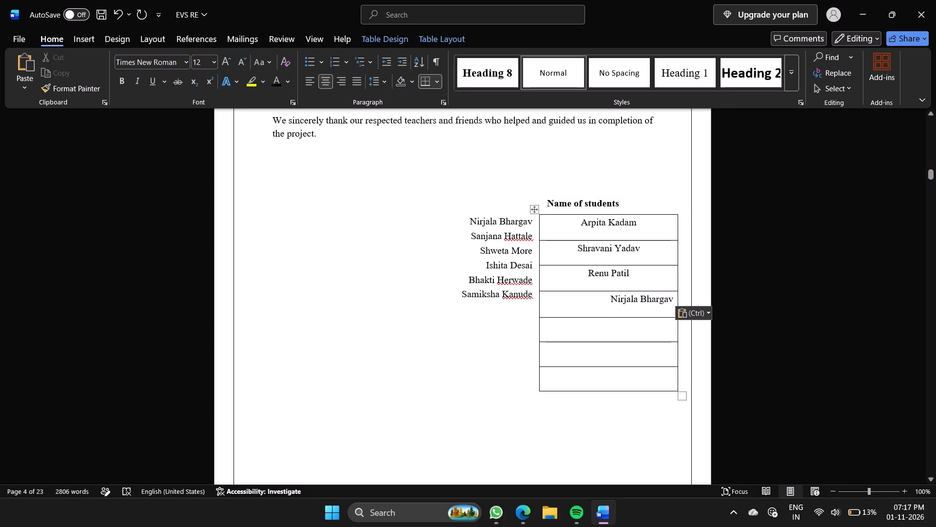
left_click_drag(673, 300, 663, 300)
left_click_drag(663, 300, 603, 296)
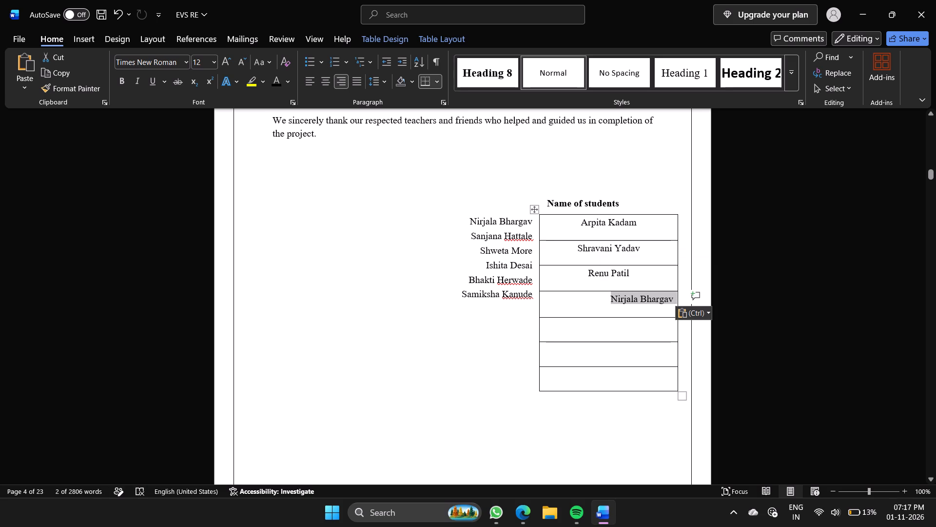
left_click(322, 83)
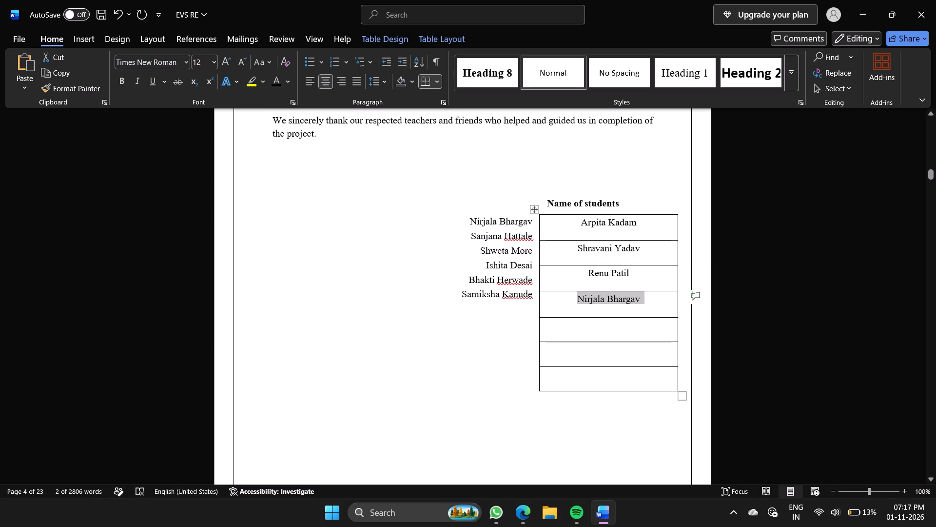
left_click_drag(531, 219, 452, 216)
key("Delete")
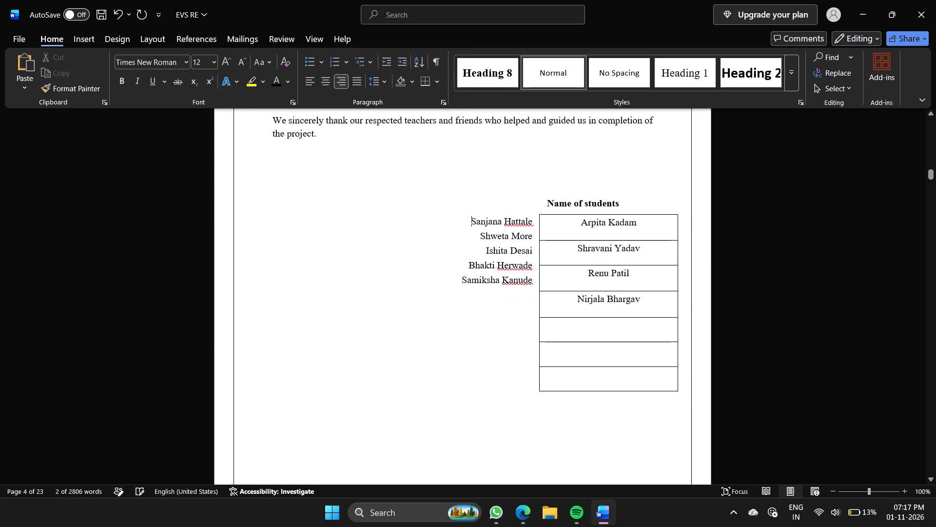
Insert one new row below the last row of the student names table.
left_click(536, 221)
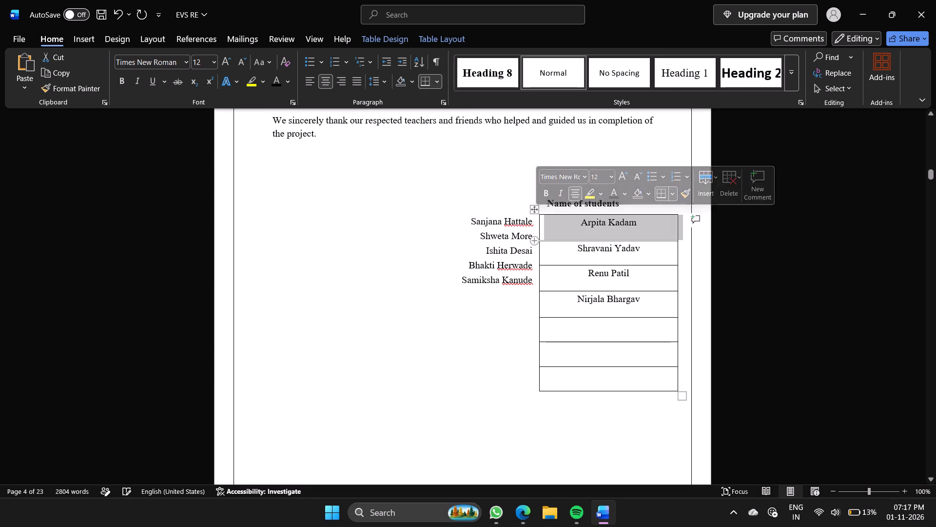
left_click(526, 239)
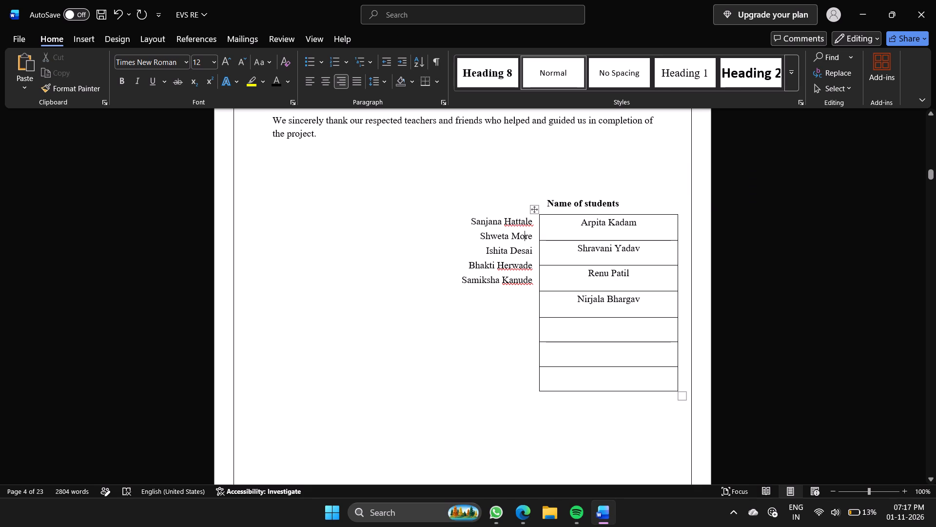
left_click(598, 376)
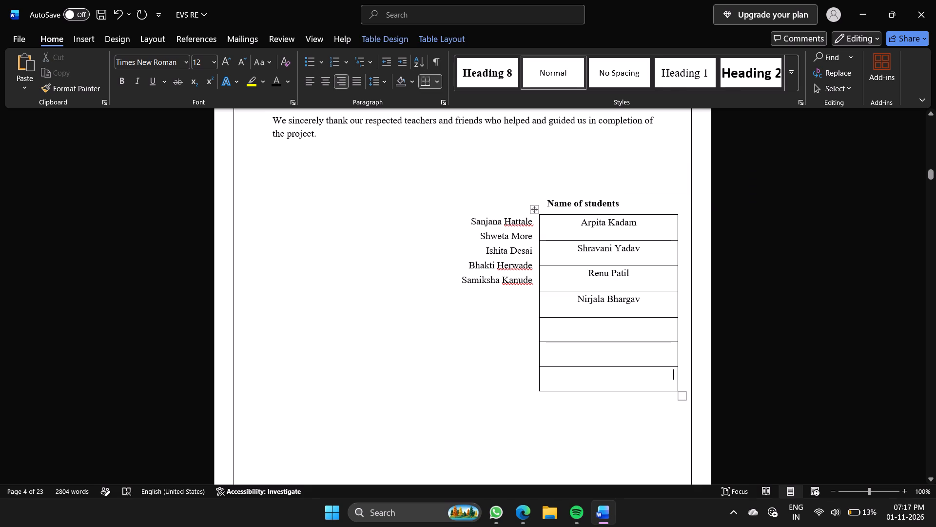
left_click(610, 379)
right_click(610, 379)
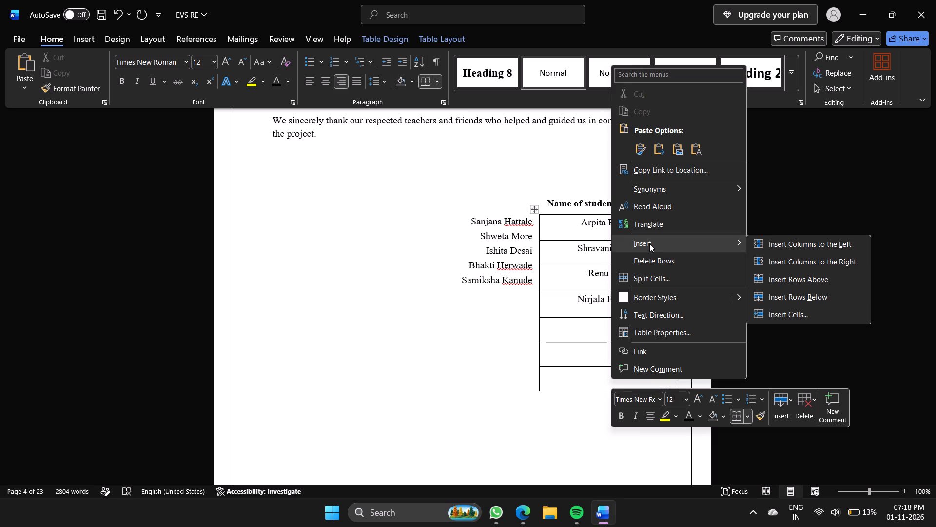
left_click(776, 297)
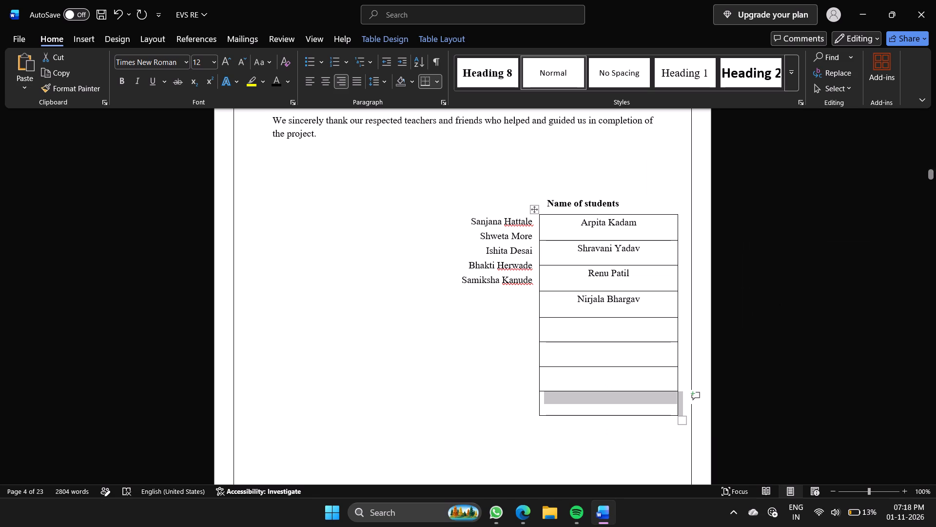
Copy the fifth student's name from the top of the plain list into the table's fifth cell and centre it.
left_click(532, 221)
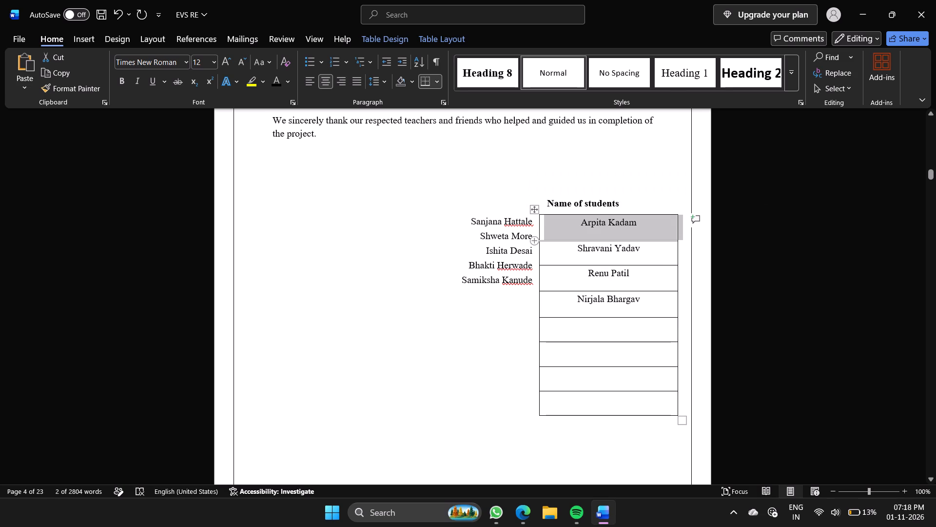
left_click_drag(532, 222, 506, 222)
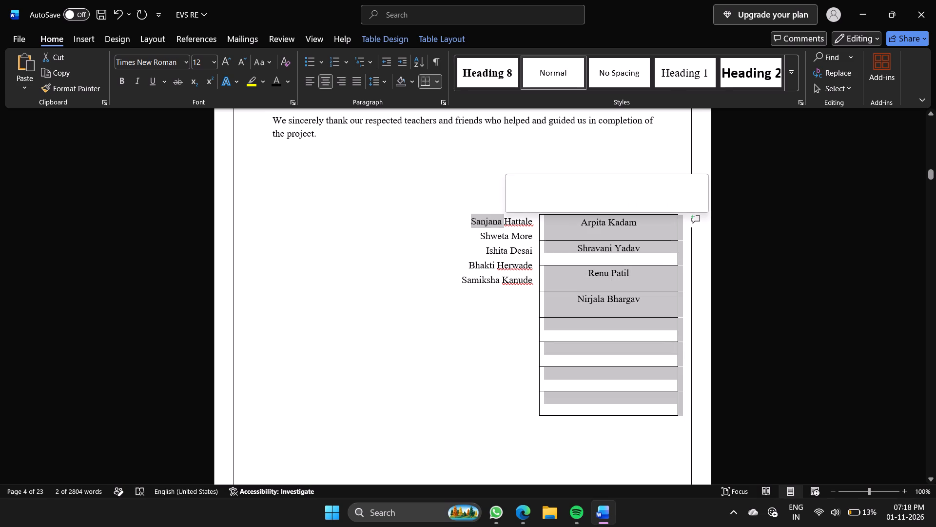
left_click_drag(531, 221, 484, 220)
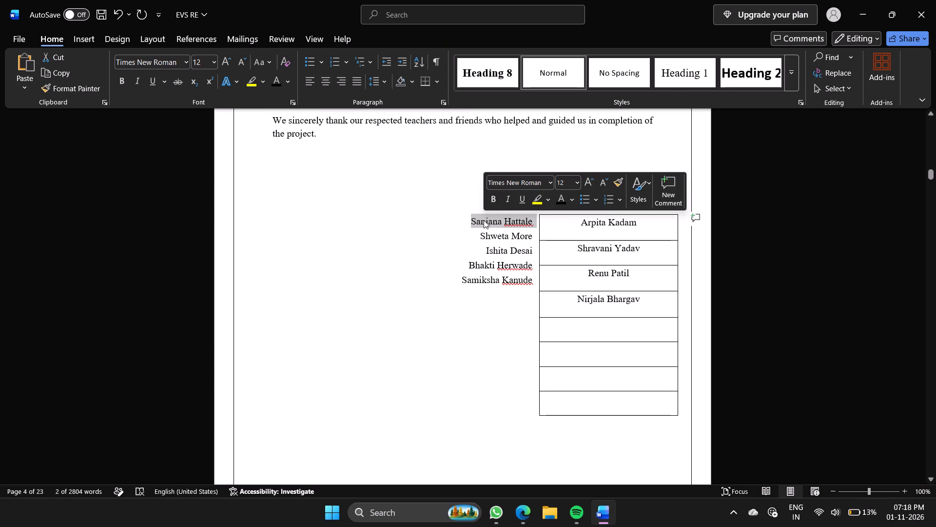
key("ctrl+c")
left_click(602, 330)
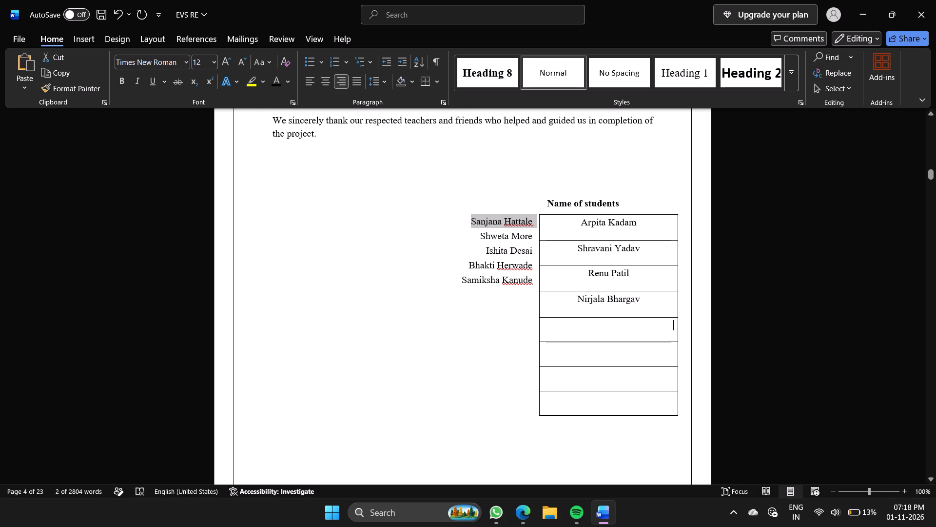
left_click(329, 87)
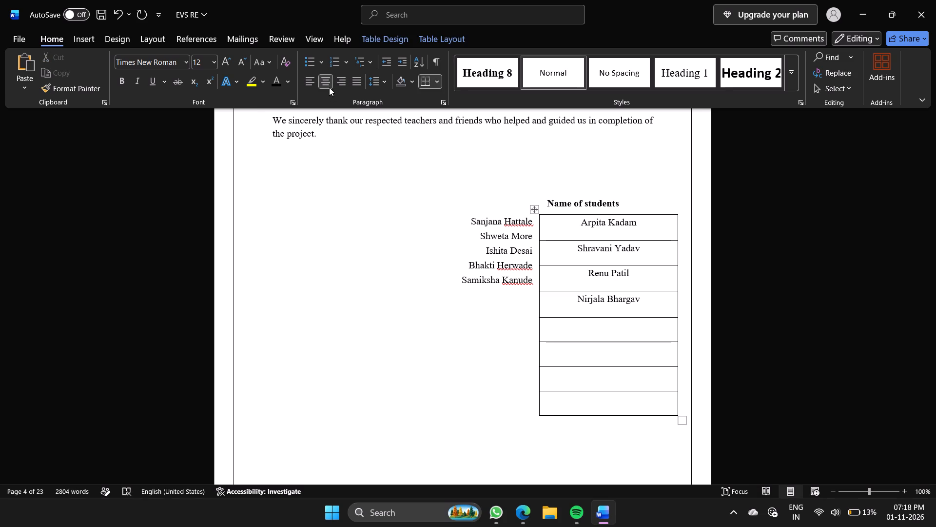
key("ctrl+v")
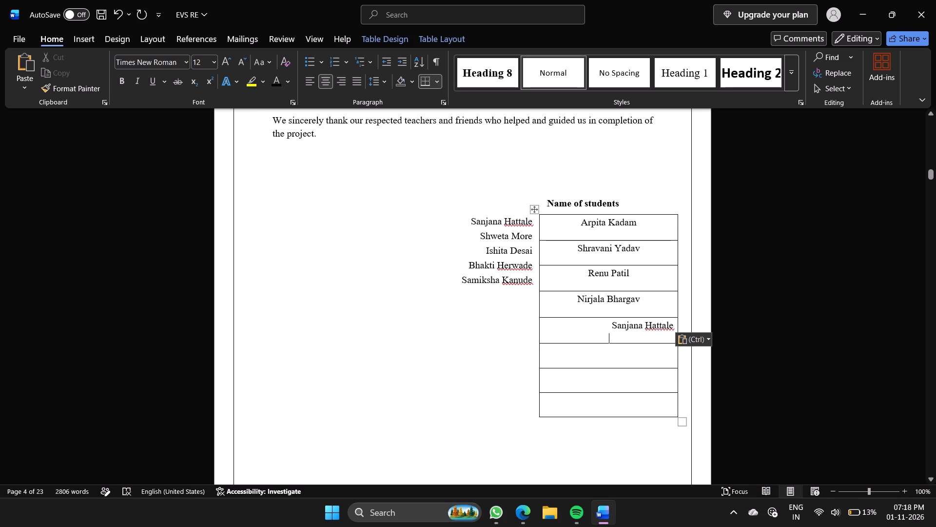
left_click_drag(672, 325, 609, 320)
left_click(329, 80)
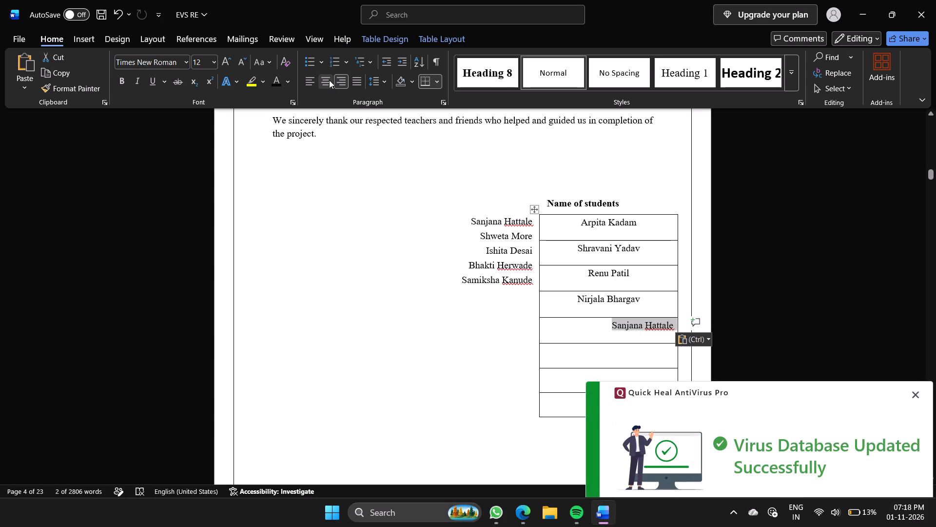
left_click(329, 80)
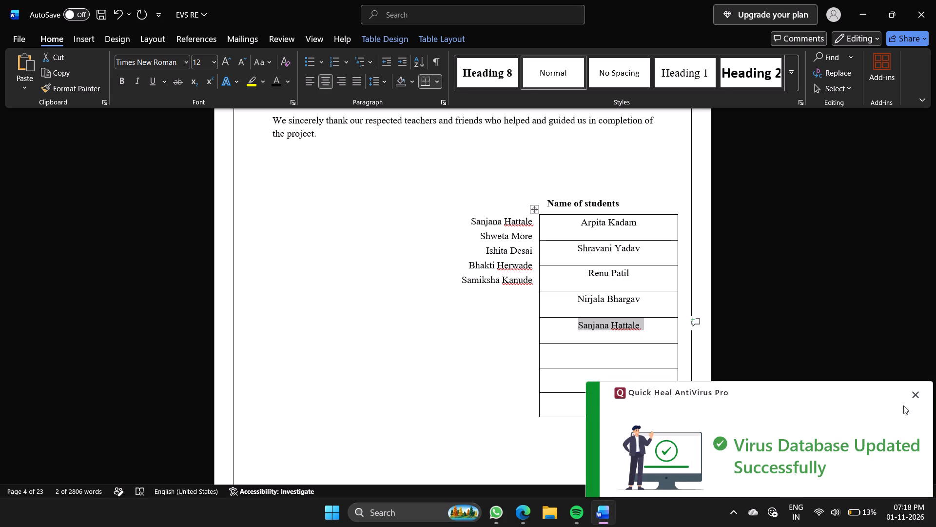
left_click(916, 398)
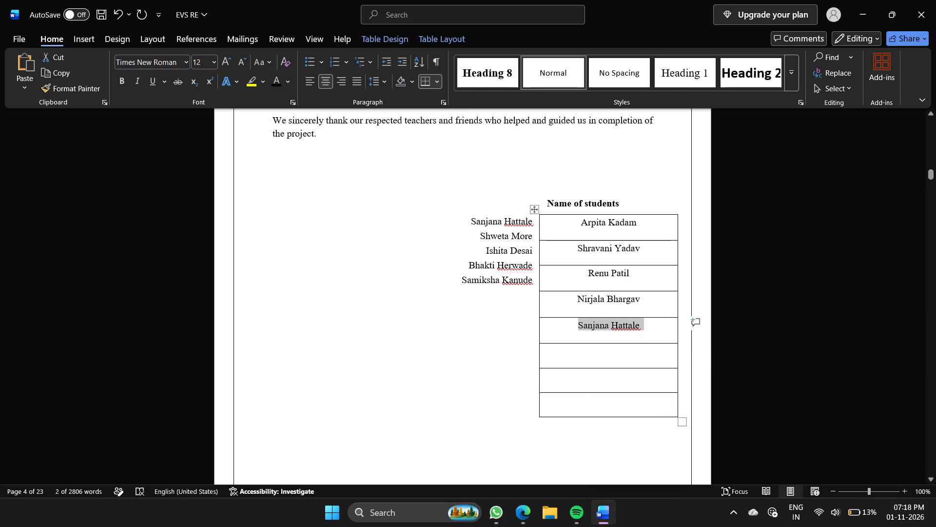
Delete the fifth student's name, including its line, from the plain list beside the table.
left_click_drag(532, 222, 527, 222)
left_click(540, 244)
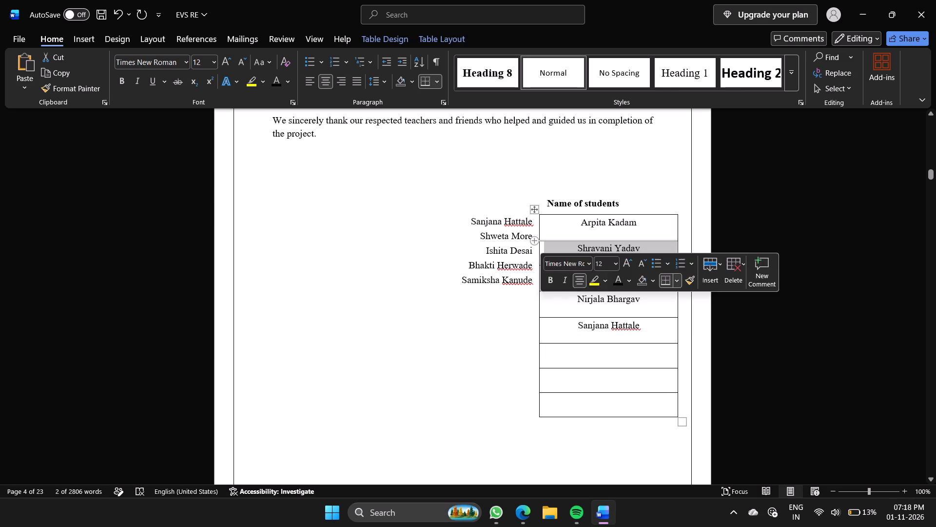
left_click_drag(492, 266, 525, 225)
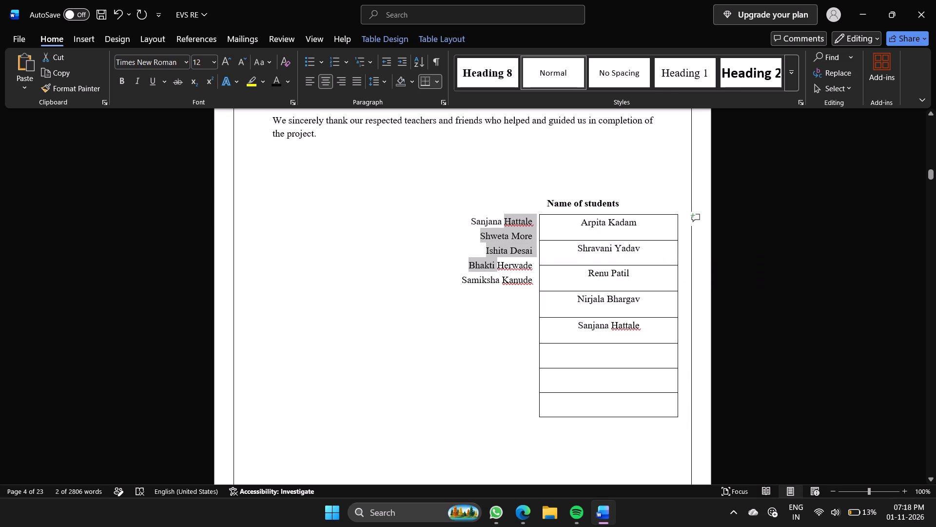
left_click_drag(525, 225, 525, 222)
left_click(505, 205)
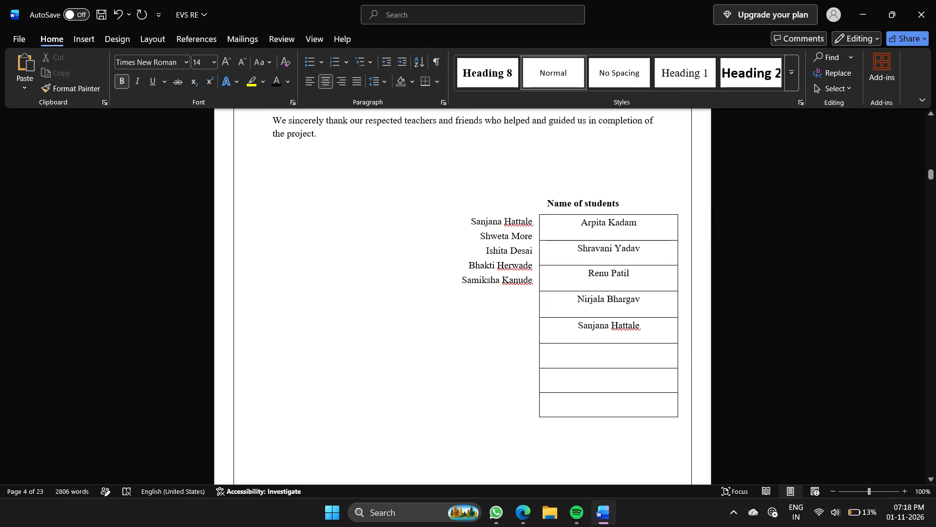
left_click_drag(530, 221, 474, 218)
key("Delete")
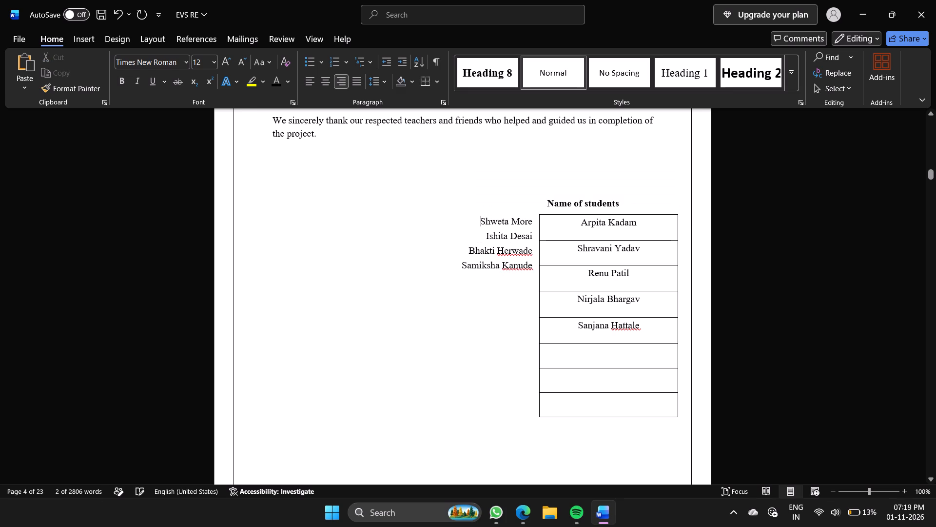
Transfer the sixth student's name from the plain list into the table's sixth cell, centred, and remove the original line.
scroll(533, 221, "right", 1)
left_click_drag(532, 221, 485, 215)
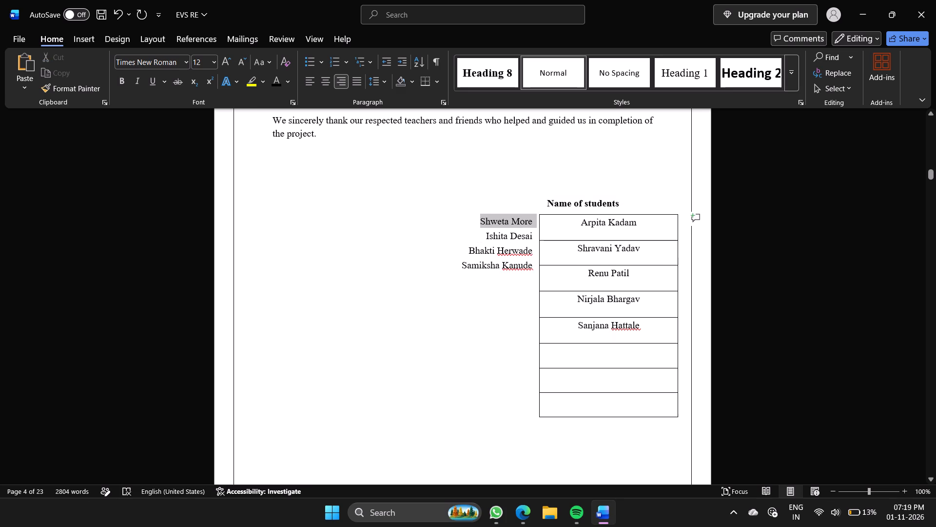
left_click_drag(485, 215, 487, 221)
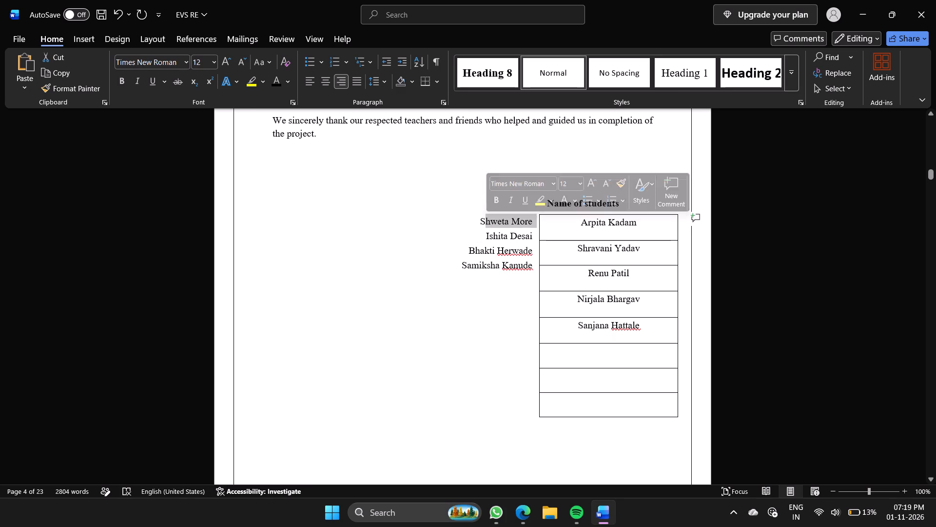
left_click(520, 224)
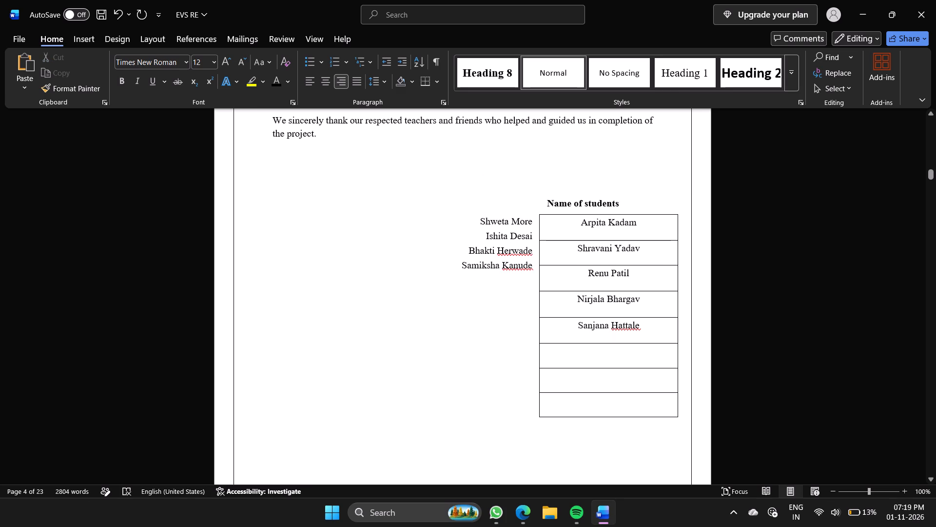
left_click_drag(530, 222, 482, 223)
key("ctrl+c")
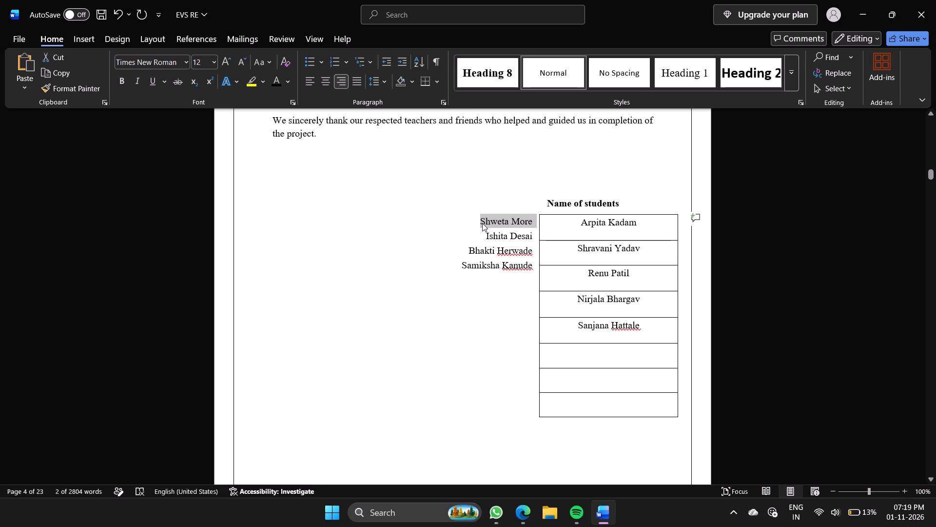
left_click(637, 359)
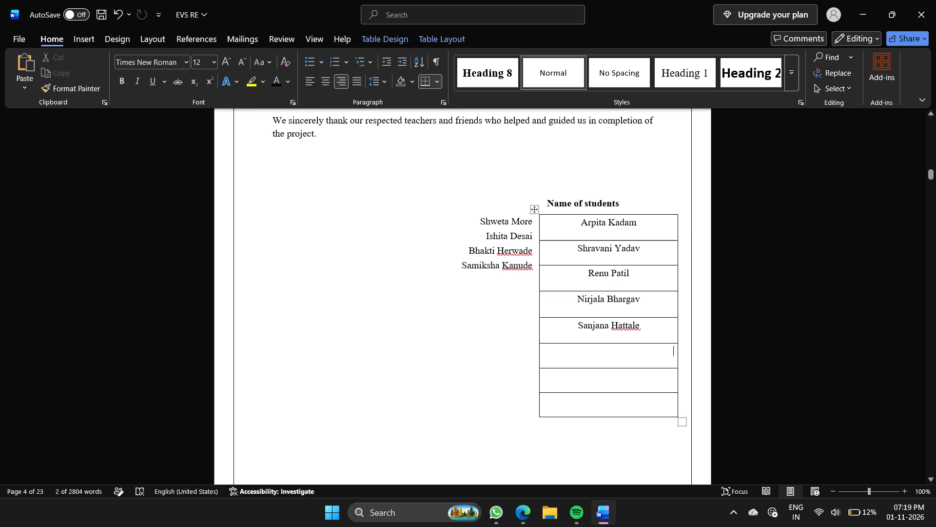
left_click(321, 83)
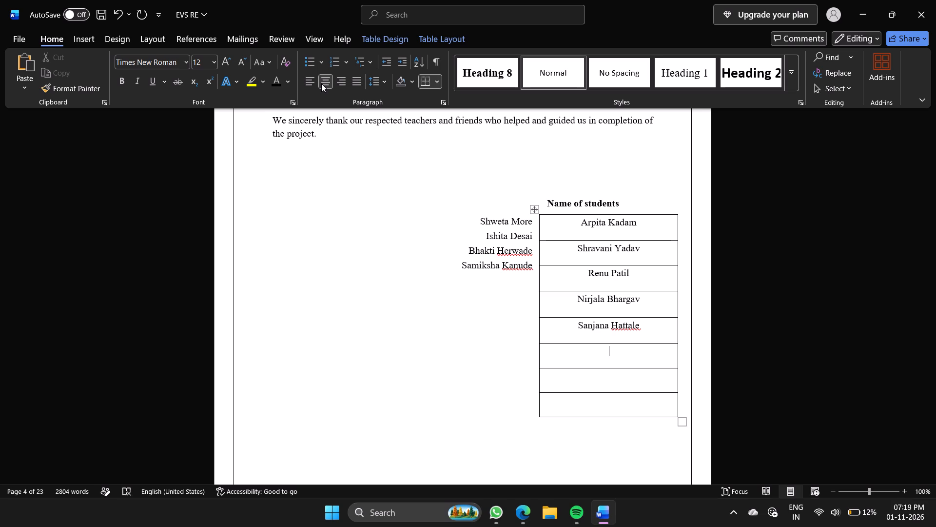
key("ctrl+v")
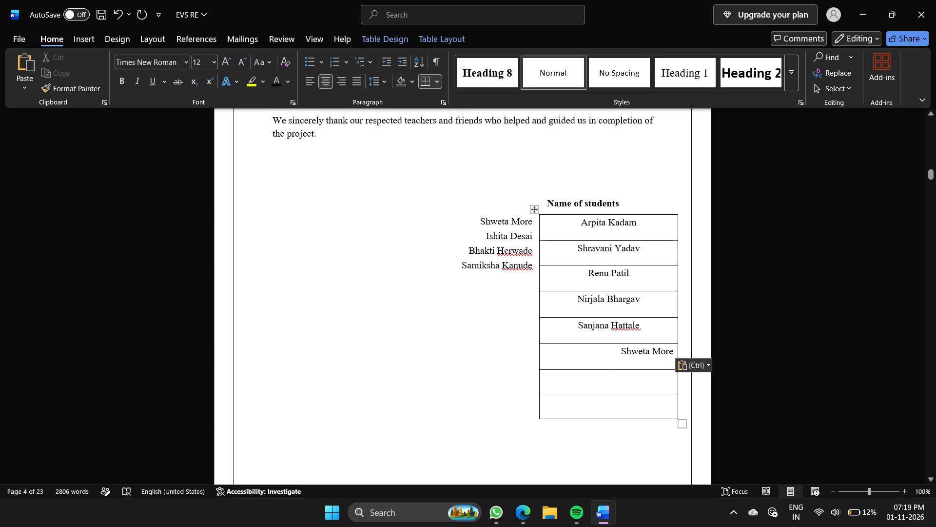
left_click_drag(673, 351, 613, 351)
left_click(330, 87)
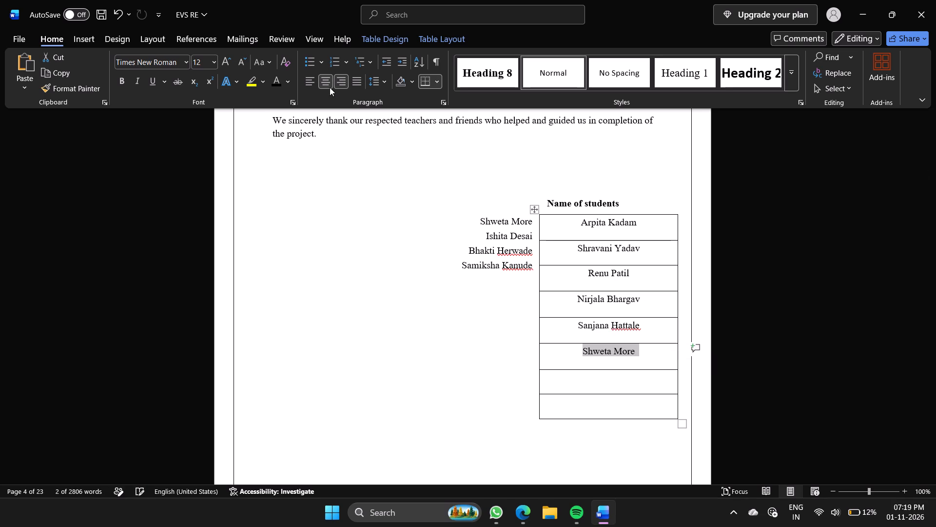
left_click_drag(530, 223, 490, 219)
key("Delete")
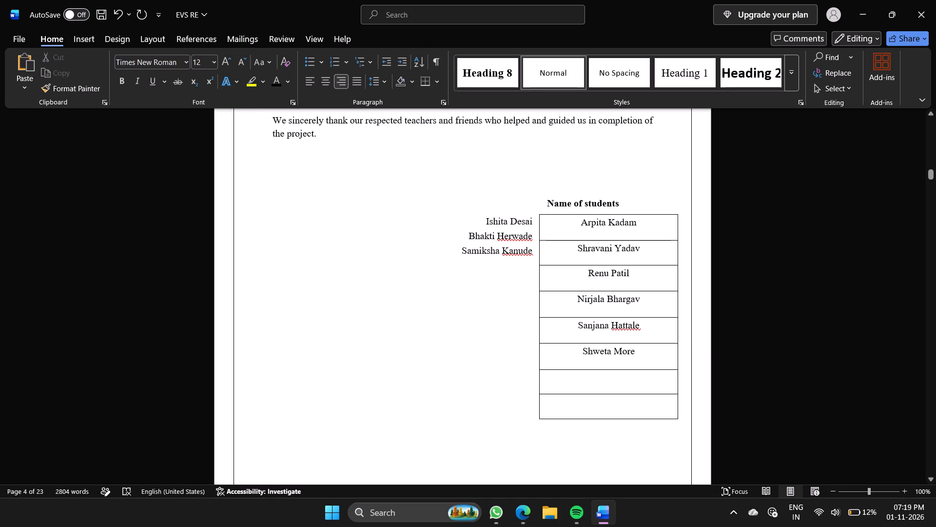
Copy the seventh student's name from the top of the plain list into the table's seventh cell and centre it.
left_click(533, 221)
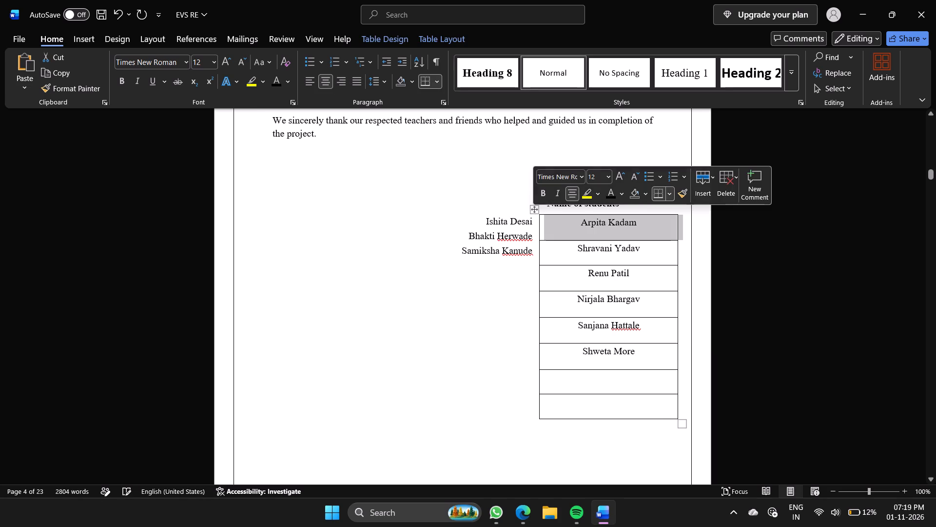
left_click(530, 221)
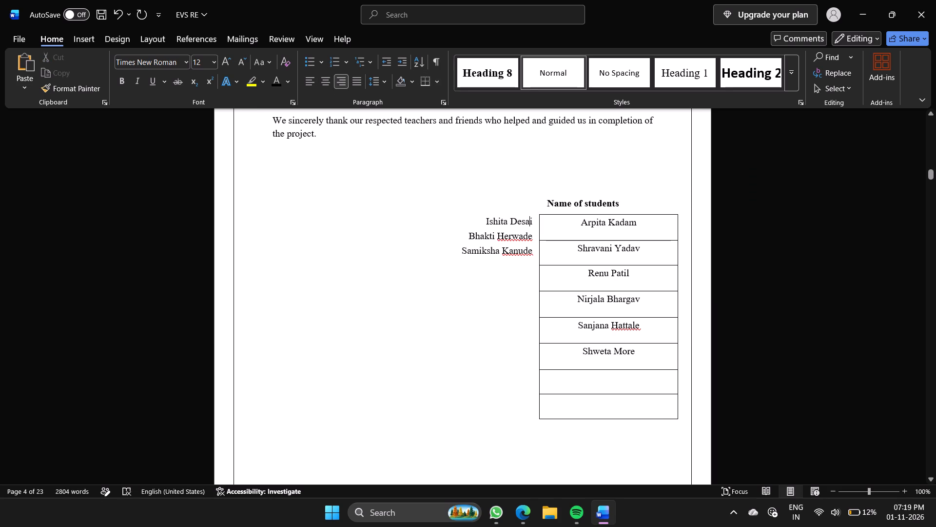
left_click(533, 223)
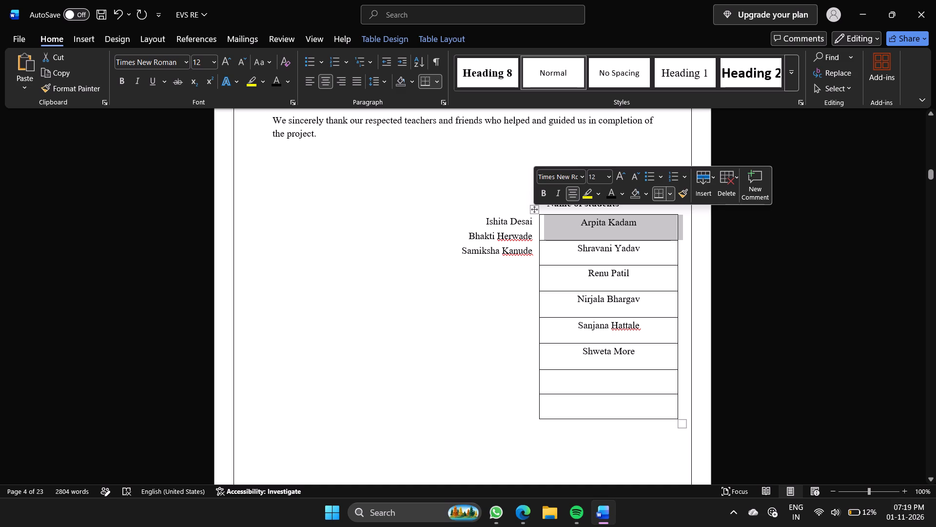
left_click_drag(530, 222, 481, 215)
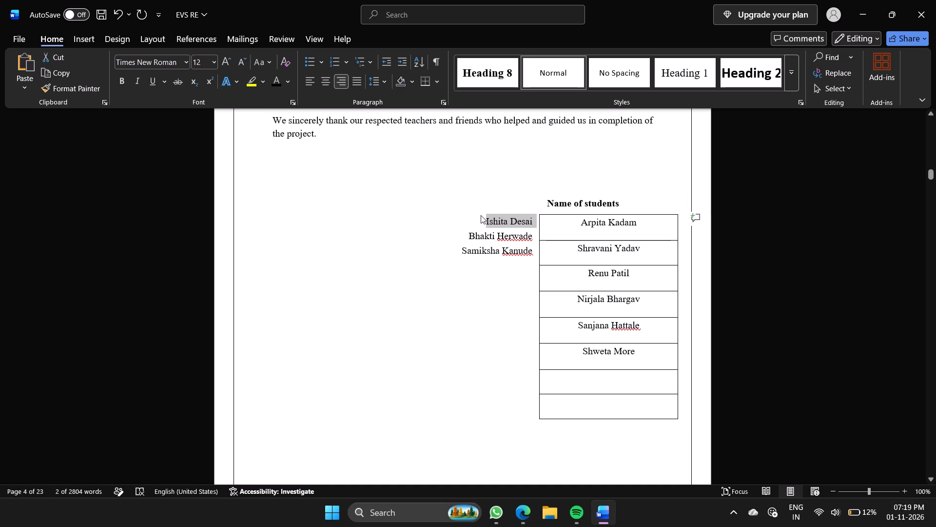
key("ctrl+c")
left_click(323, 83)
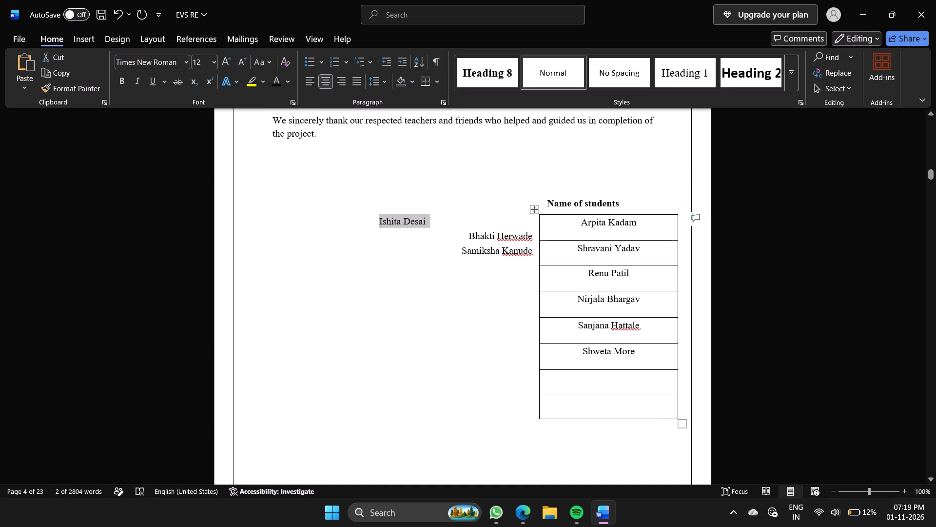
left_click(595, 380)
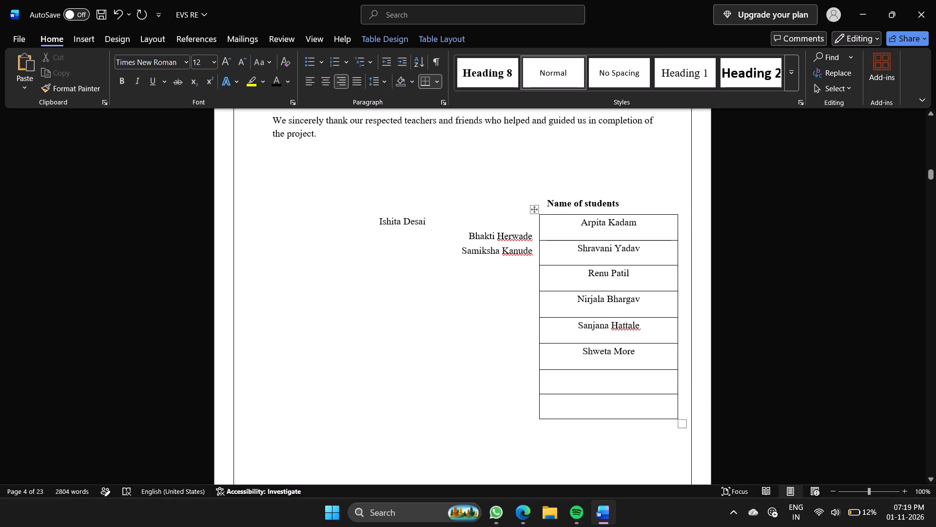
key("ctrl+v")
left_click_drag(674, 377, 639, 376)
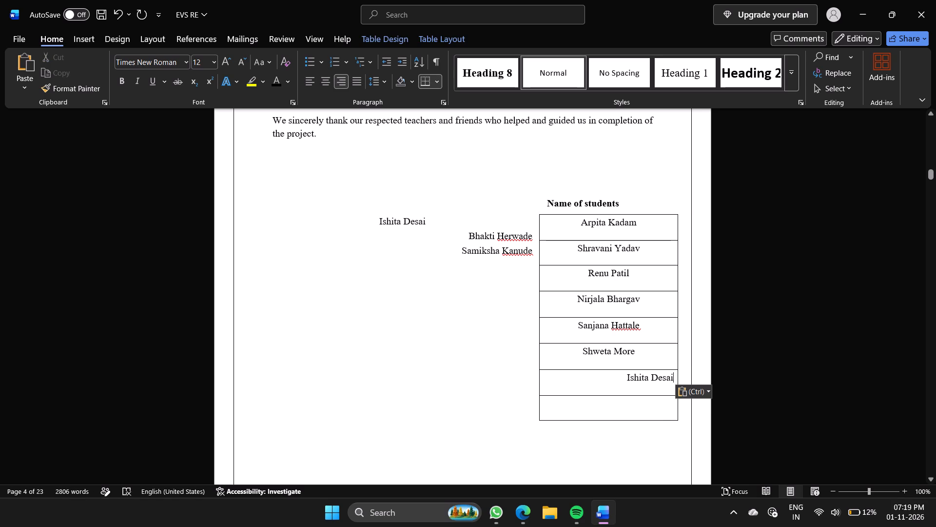
left_click_drag(639, 376, 628, 378)
left_click(323, 82)
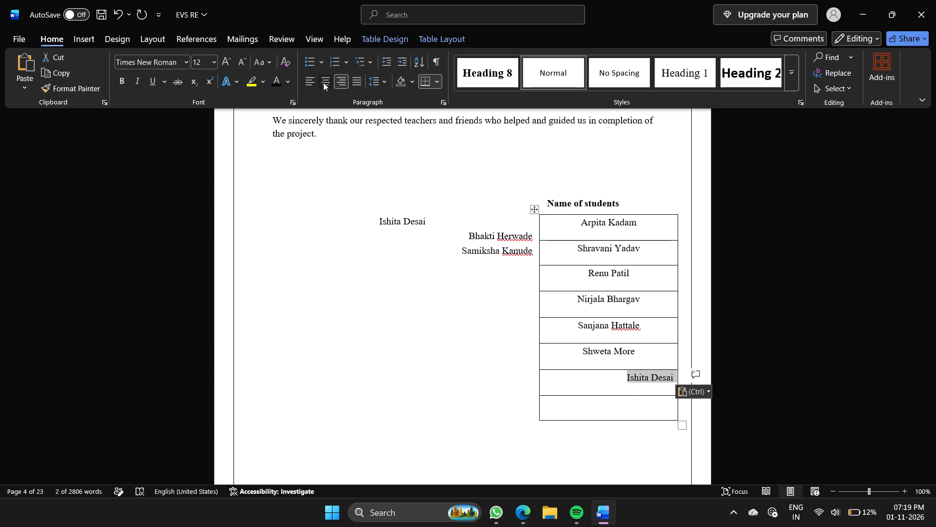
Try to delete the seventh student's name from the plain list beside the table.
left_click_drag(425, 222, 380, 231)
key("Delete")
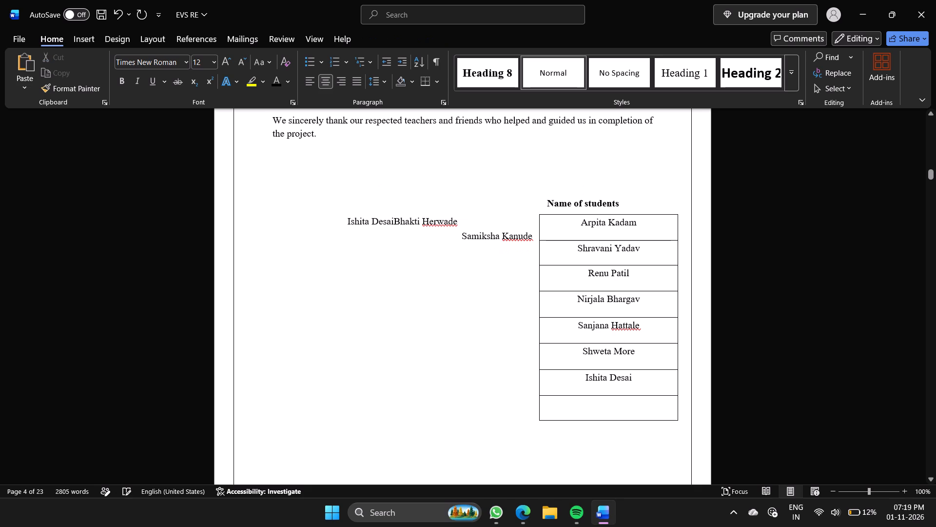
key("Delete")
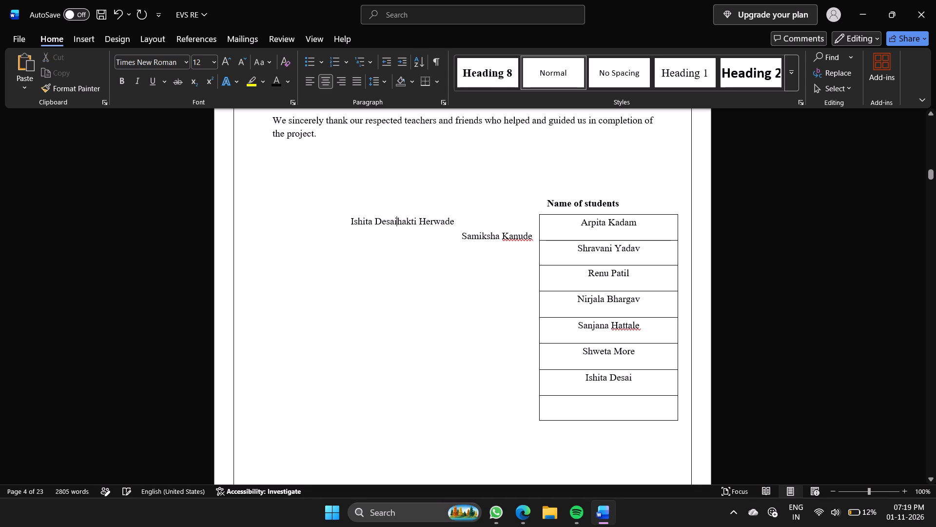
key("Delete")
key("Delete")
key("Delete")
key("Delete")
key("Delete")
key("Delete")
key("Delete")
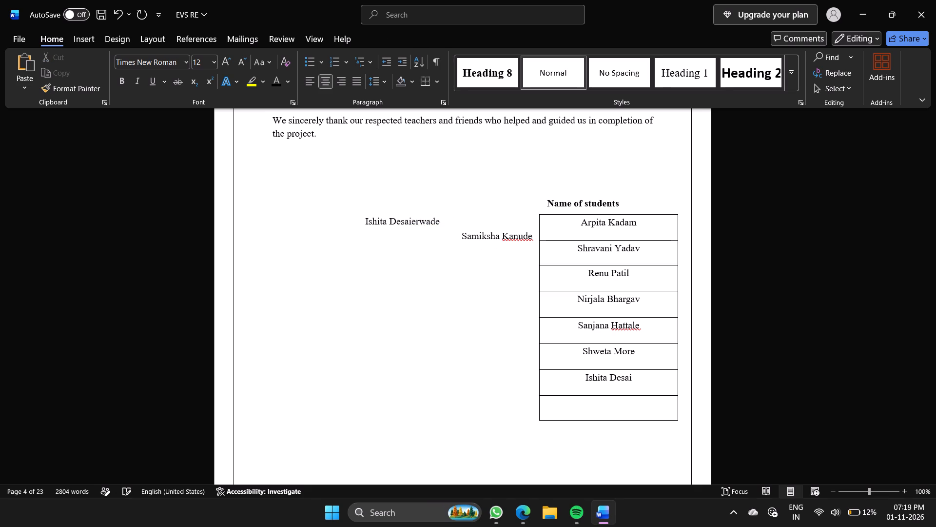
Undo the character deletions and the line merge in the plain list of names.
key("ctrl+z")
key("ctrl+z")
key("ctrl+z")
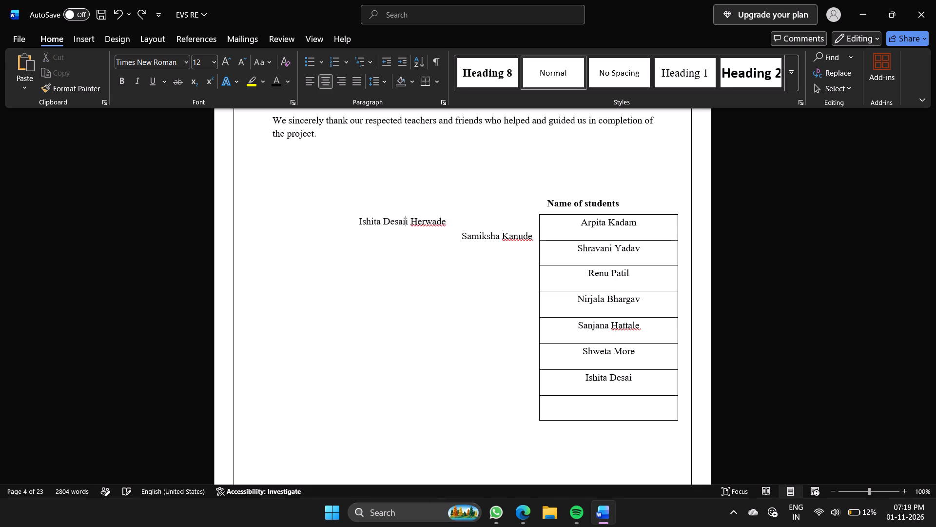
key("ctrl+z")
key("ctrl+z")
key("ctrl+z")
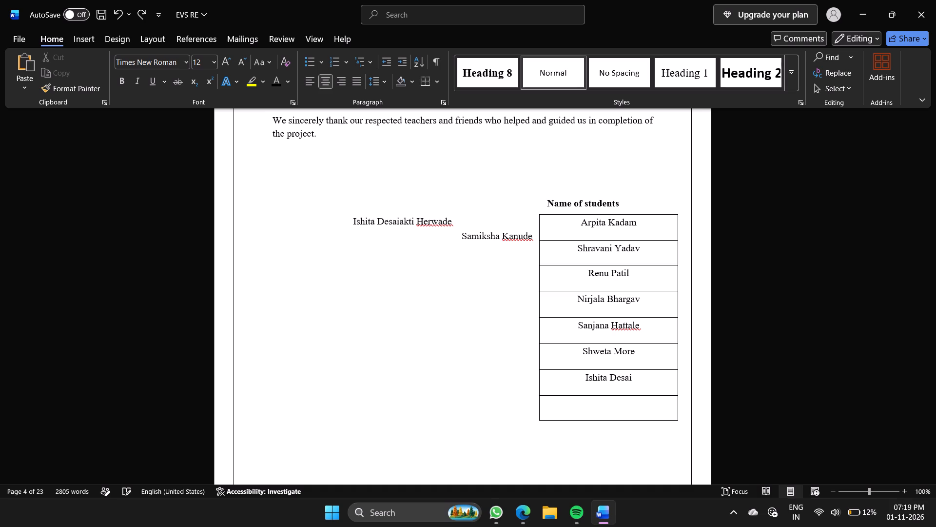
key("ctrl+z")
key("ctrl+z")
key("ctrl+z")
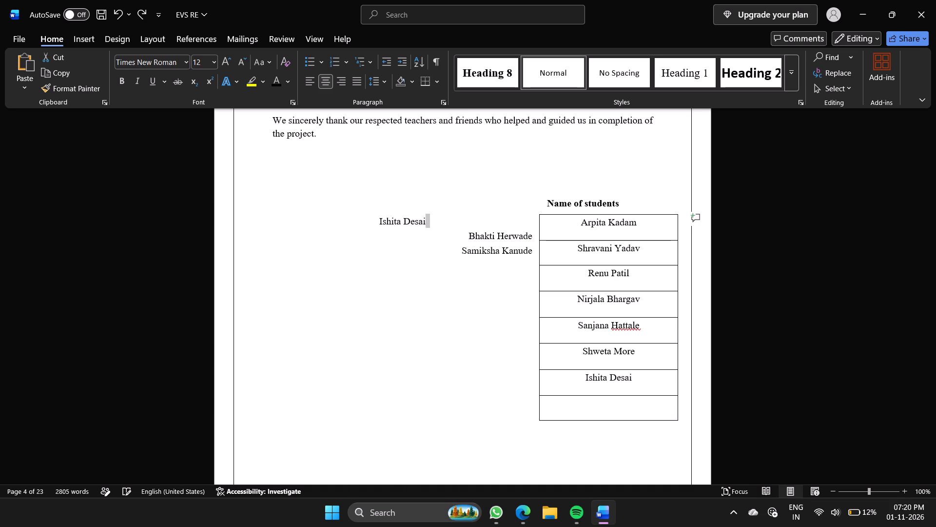
Delete the seventh student's name, including its line, from the plain list beside the table.
left_click(432, 220)
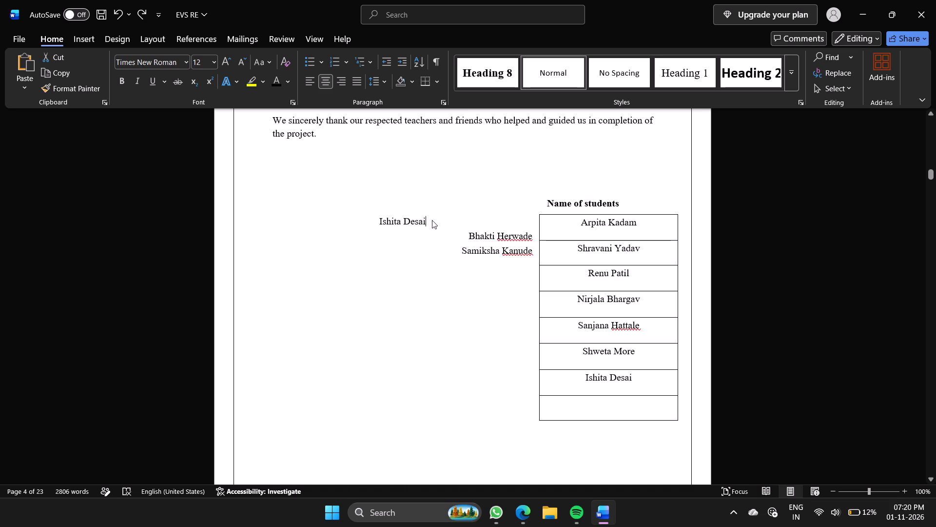
left_click_drag(423, 221, 367, 220)
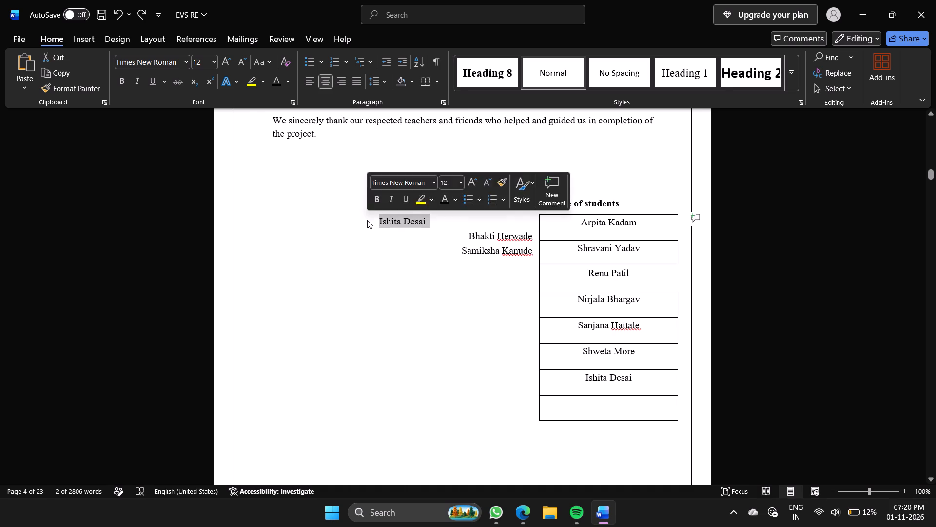
key("Delete")
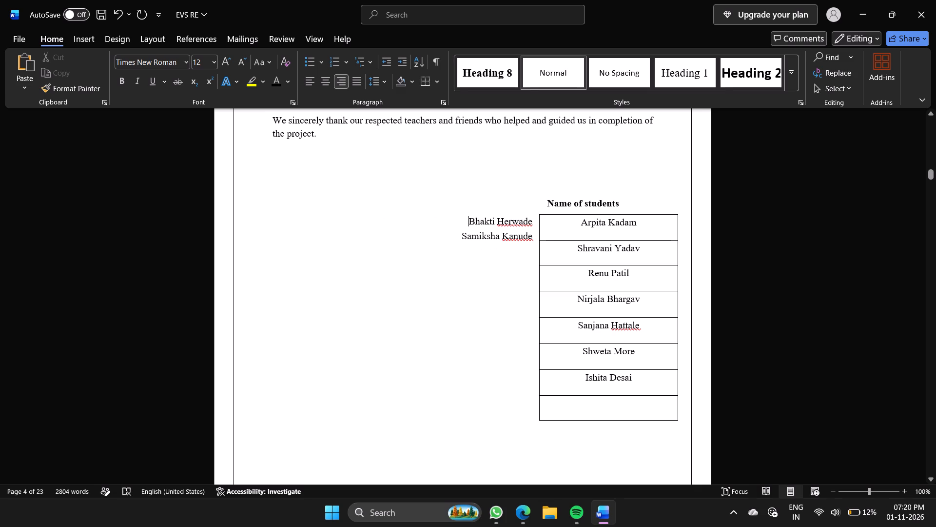
Transfer the eighth student's name from the plain list into the table's eighth cell, centred, and remove the original line.
left_click_drag(532, 221, 465, 212)
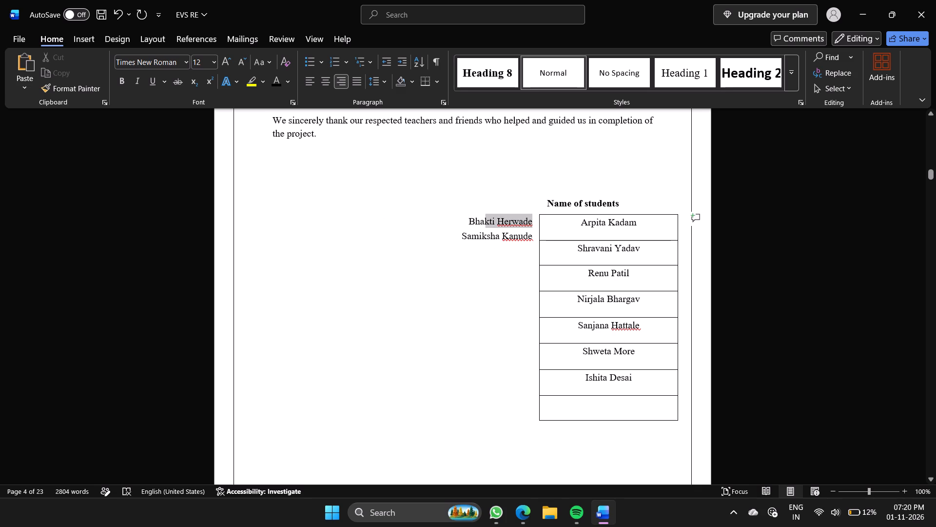
left_click_drag(465, 212, 465, 220)
key("ctrl+v")
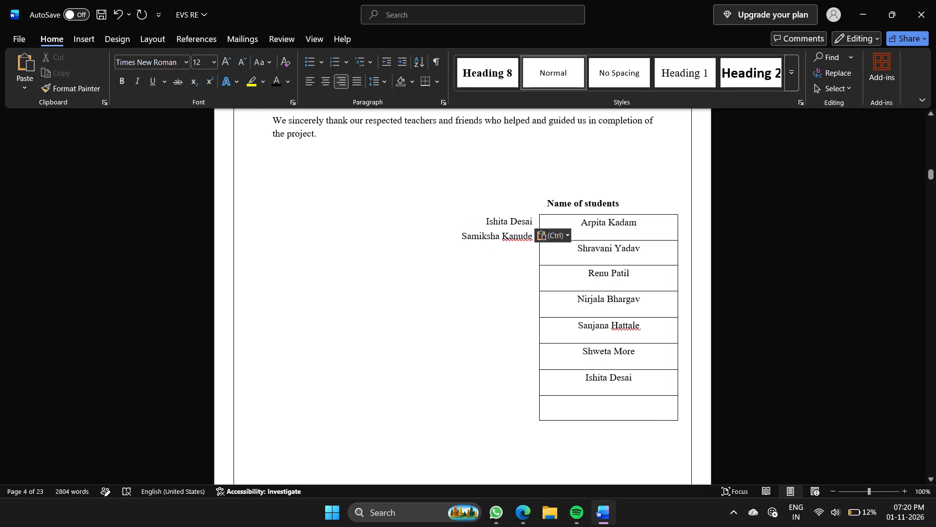
key("ctrl+z")
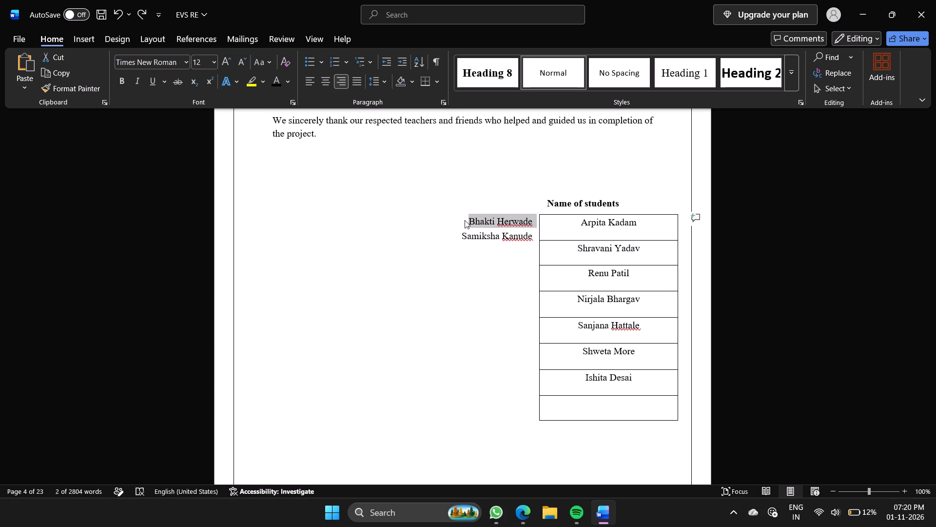
key("ctrl+c")
left_click(597, 407)
left_click(321, 85)
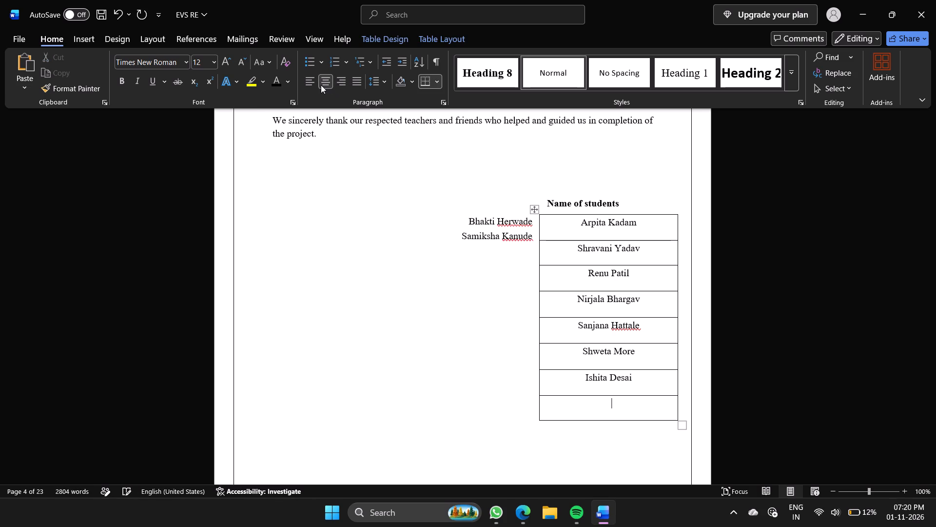
key("ctrl+v")
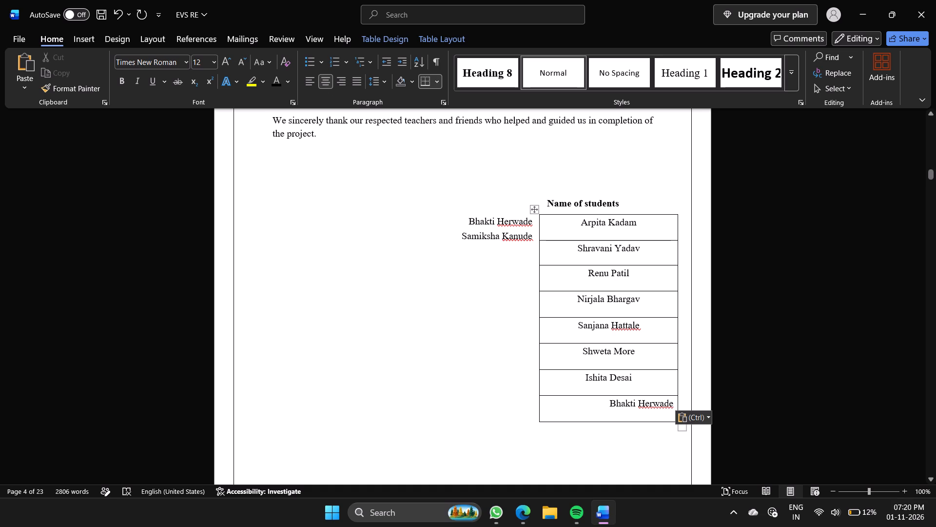
left_click(612, 405)
left_click_drag(674, 400, 612, 403)
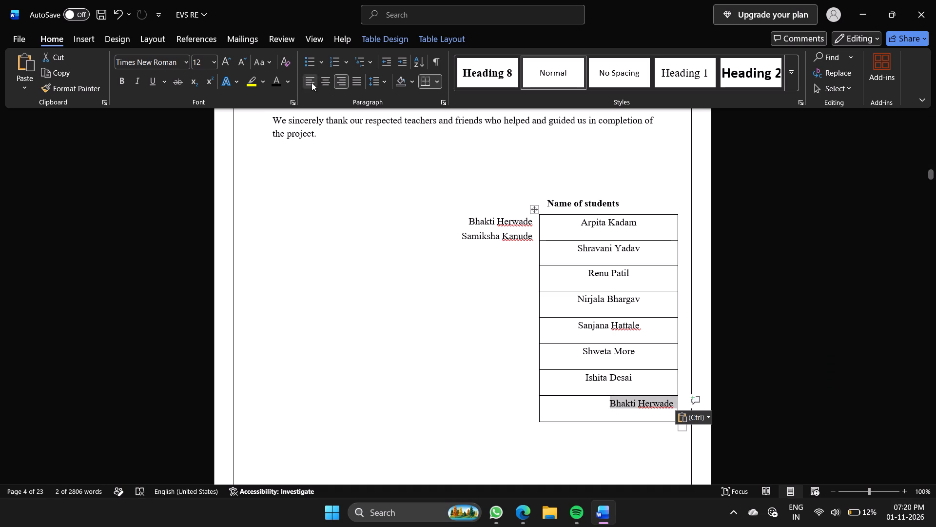
left_click(326, 87)
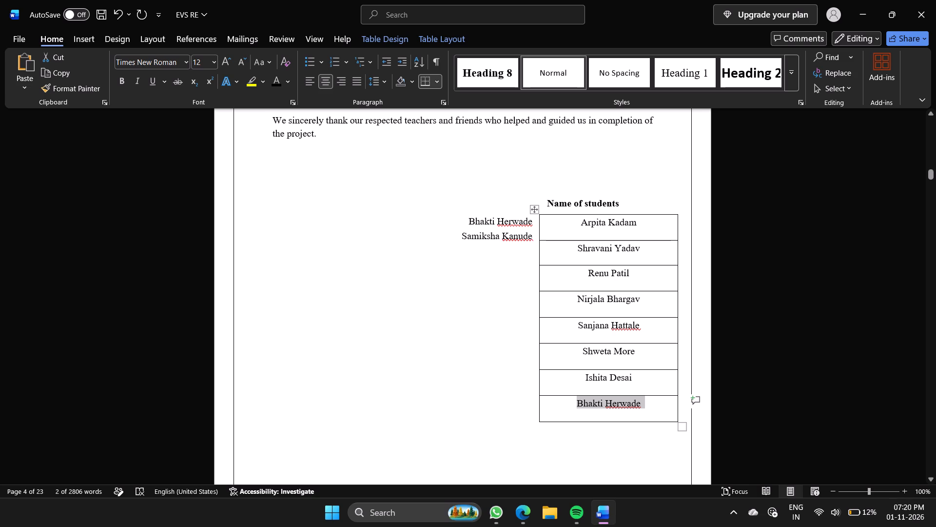
left_click_drag(531, 223, 458, 221)
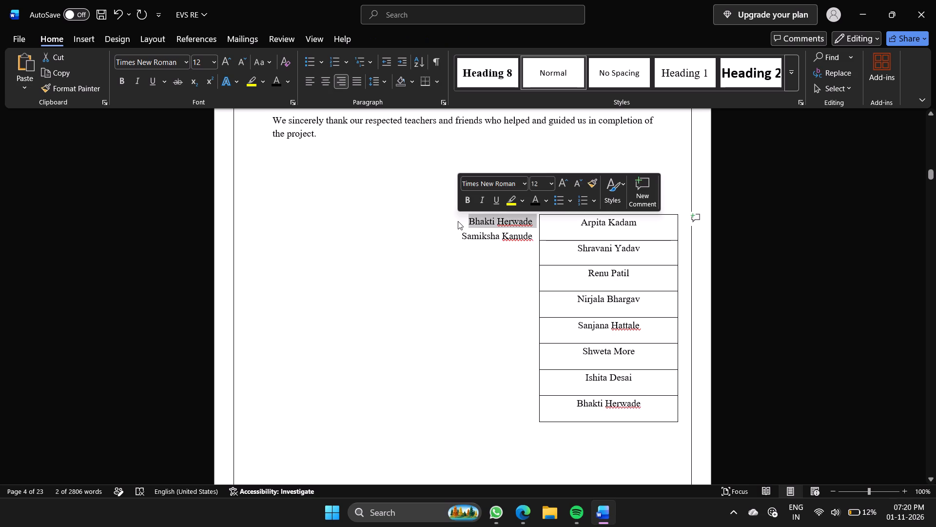
key("Delete")
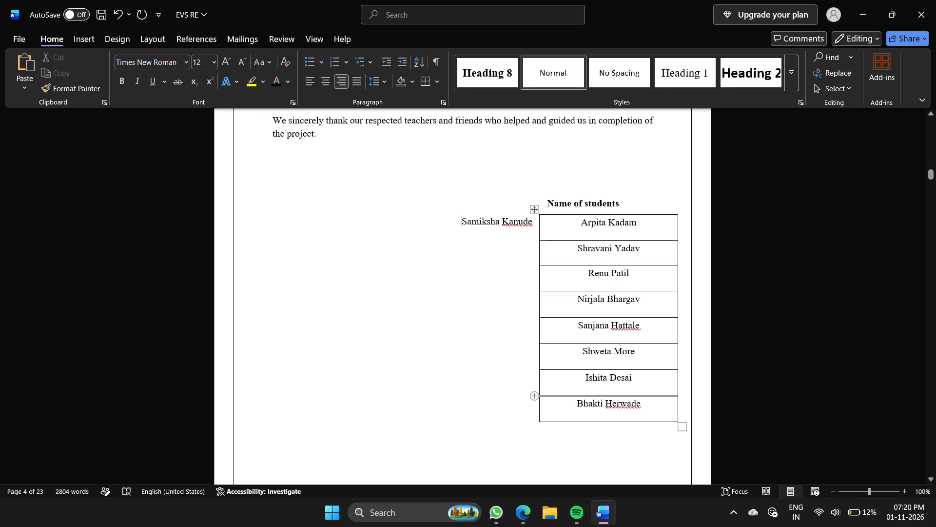
Insert one new row between the seventh and eighth students' rows in the names table.
left_click(536, 398)
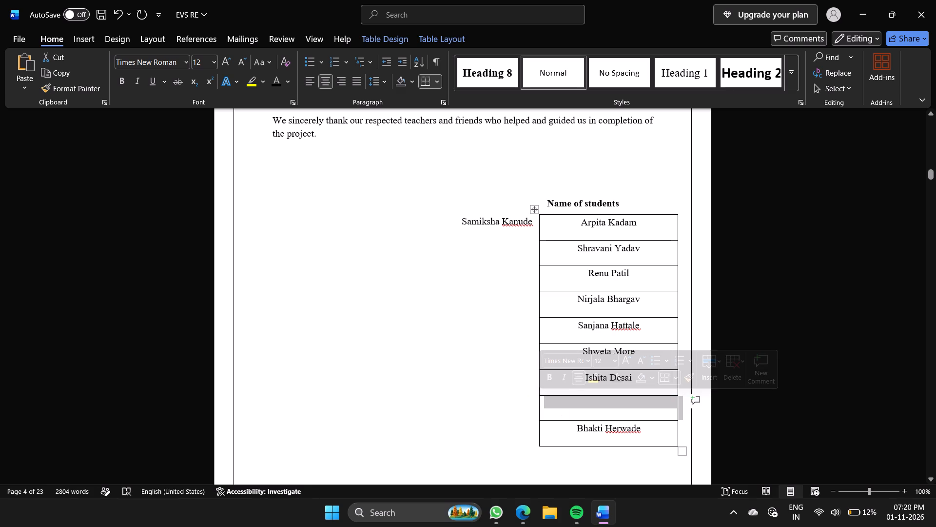
Transfer the remaining student's name from beside the table into its empty eighth cell, centred, and remove the original text.
left_click(533, 223)
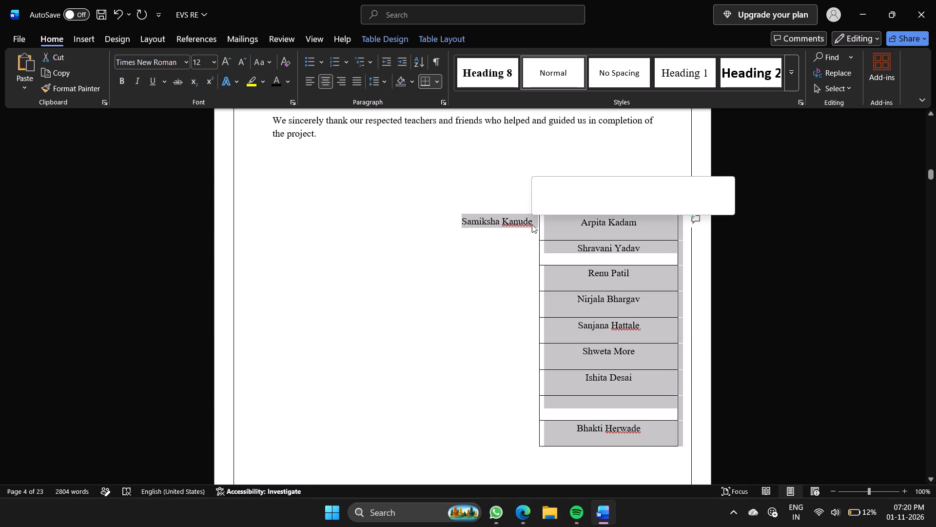
left_click(532, 224)
left_click_drag(532, 224, 522, 222)
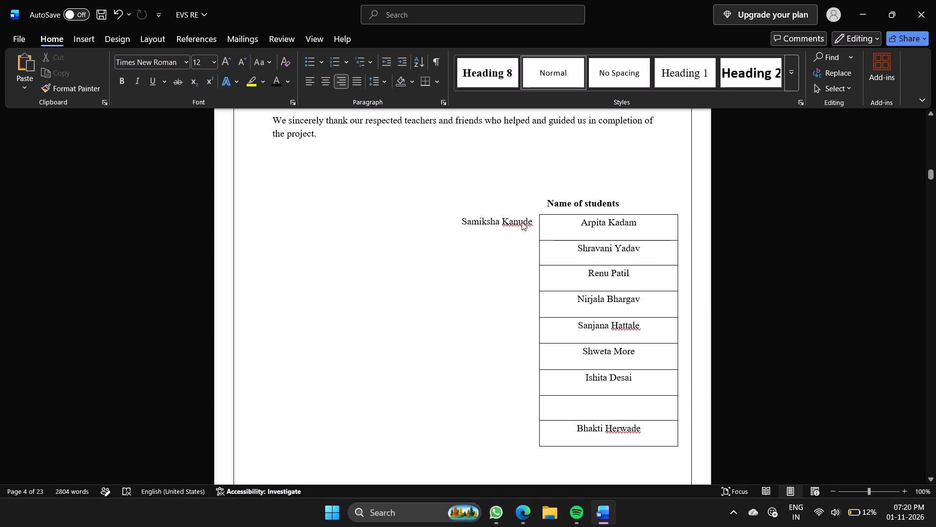
left_click_drag(522, 222, 466, 223)
key("ctrl+c")
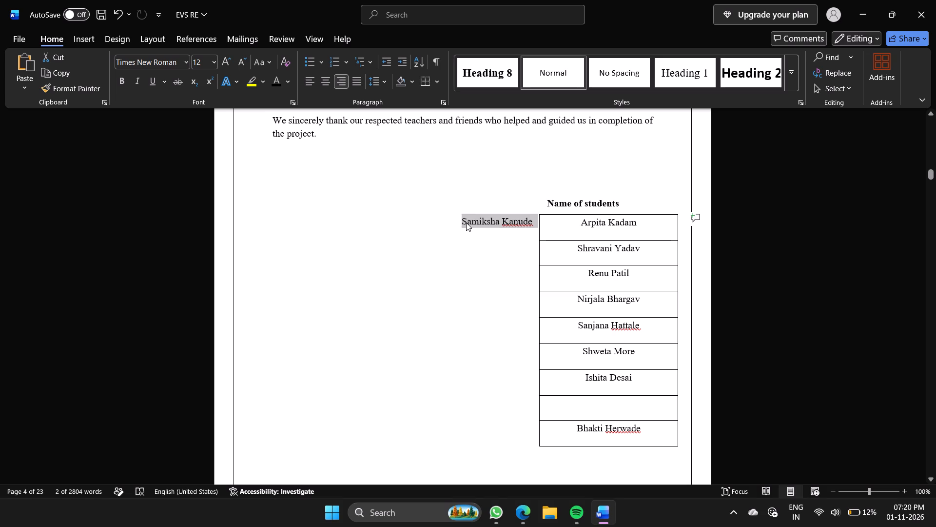
left_click(606, 403)
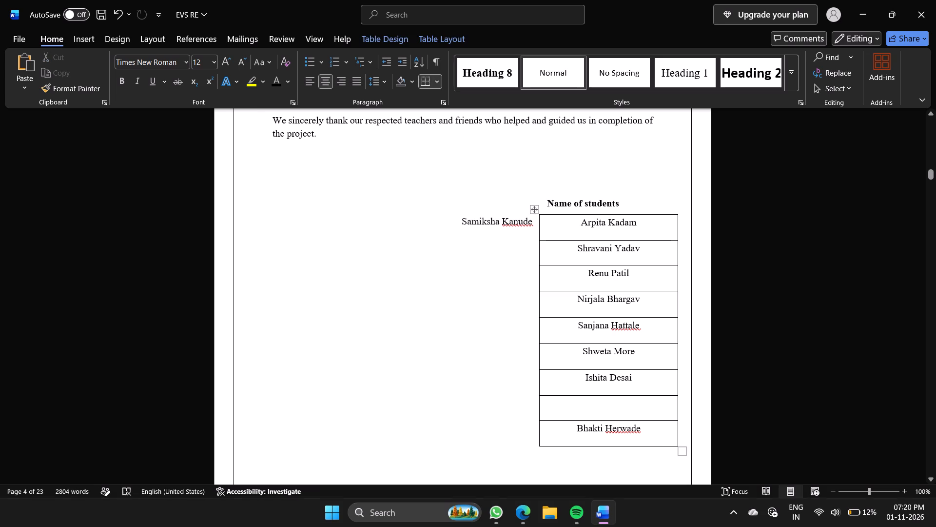
key("ctrl+v")
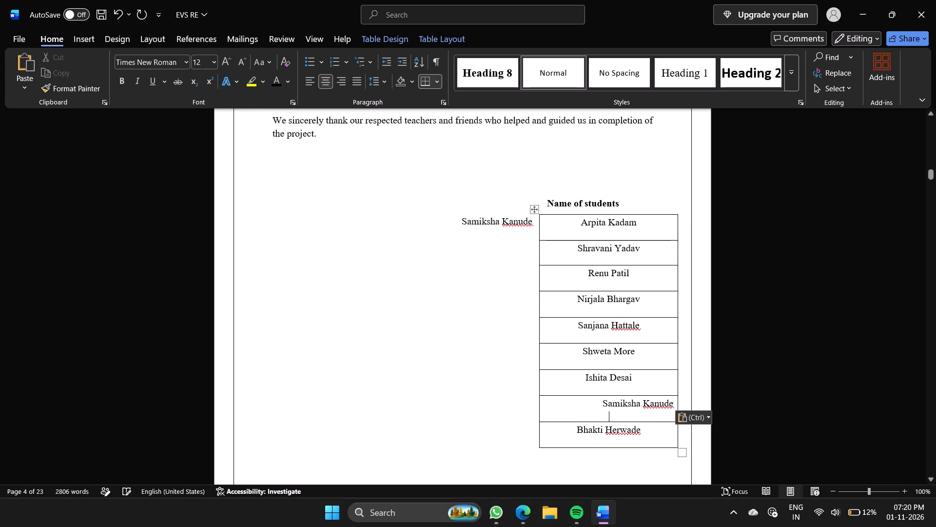
left_click_drag(673, 405, 605, 404)
left_click(319, 84)
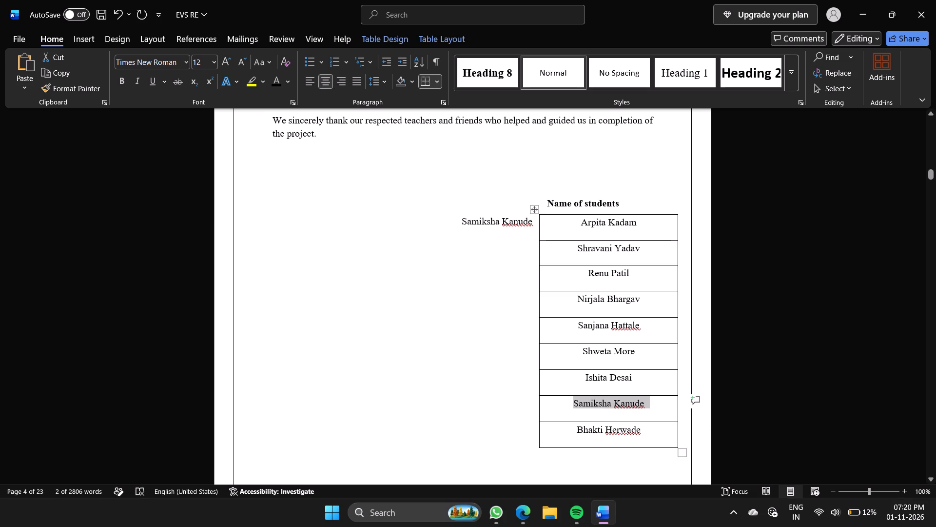
left_click_drag(531, 220, 468, 219)
key("Delete")
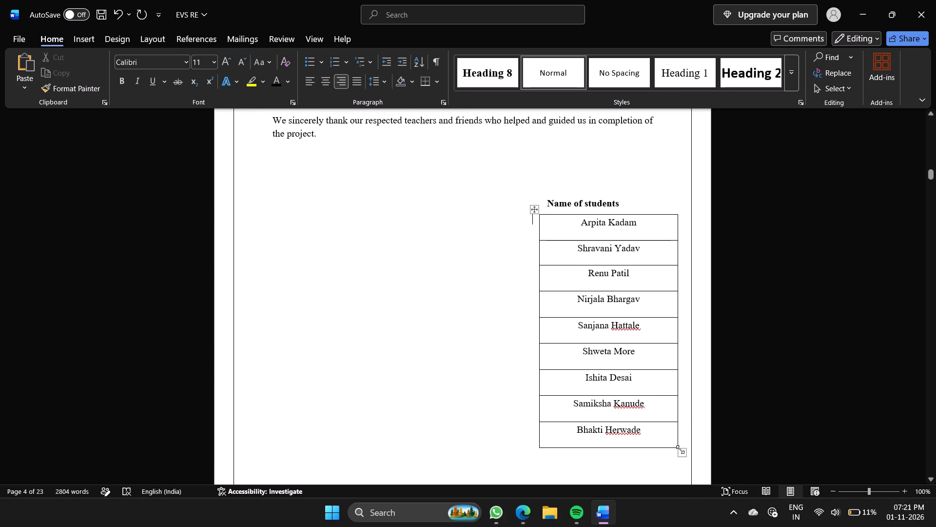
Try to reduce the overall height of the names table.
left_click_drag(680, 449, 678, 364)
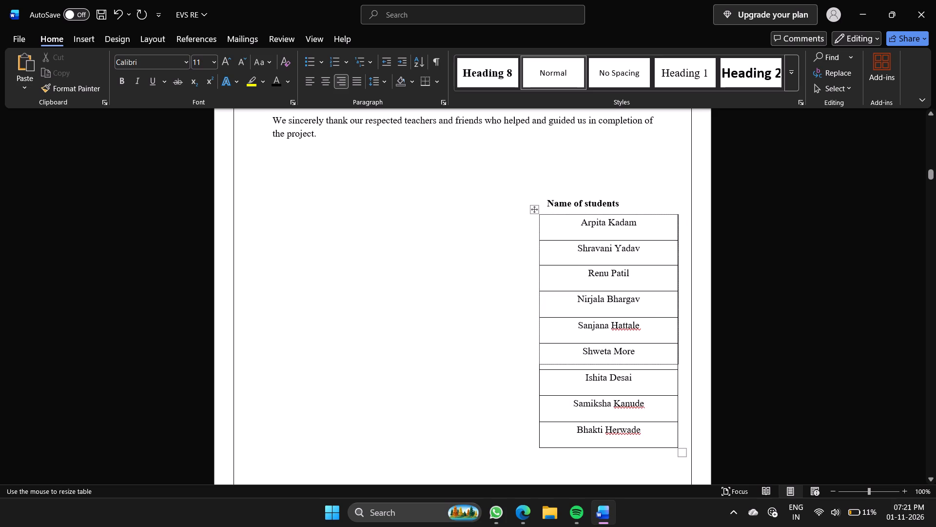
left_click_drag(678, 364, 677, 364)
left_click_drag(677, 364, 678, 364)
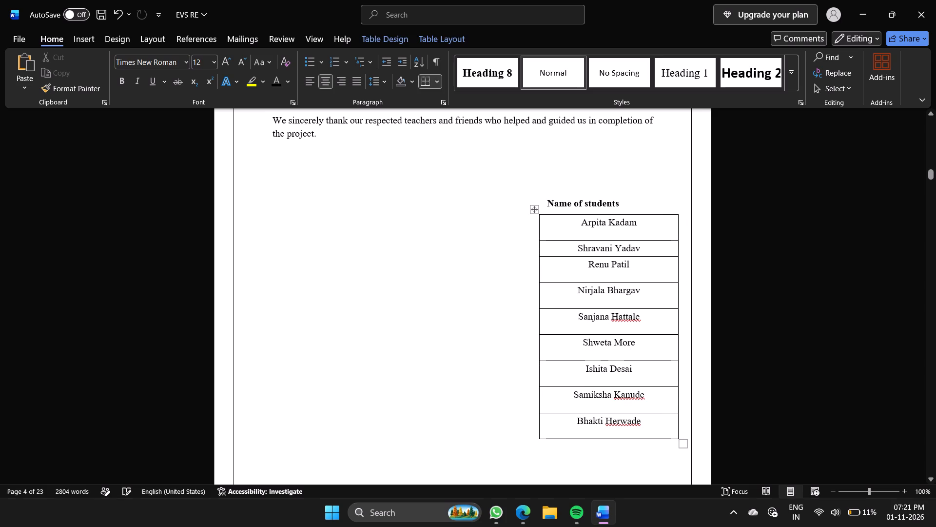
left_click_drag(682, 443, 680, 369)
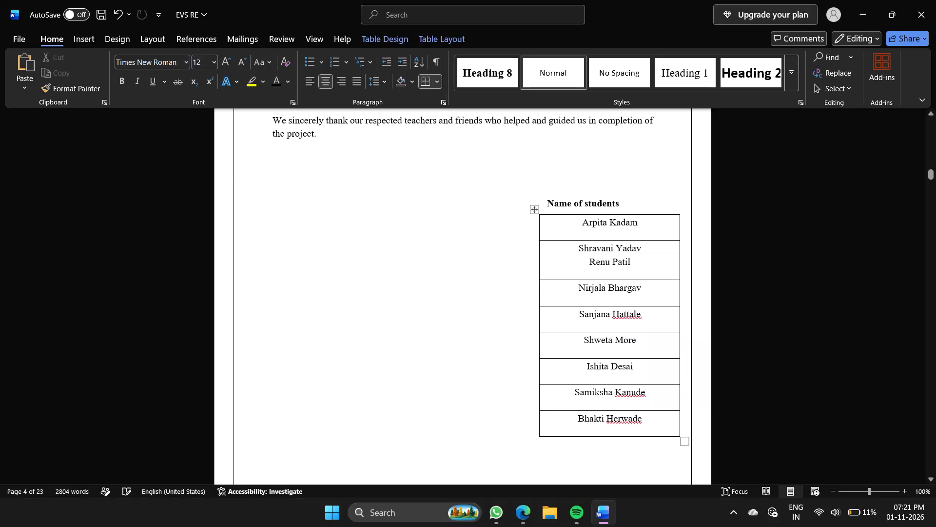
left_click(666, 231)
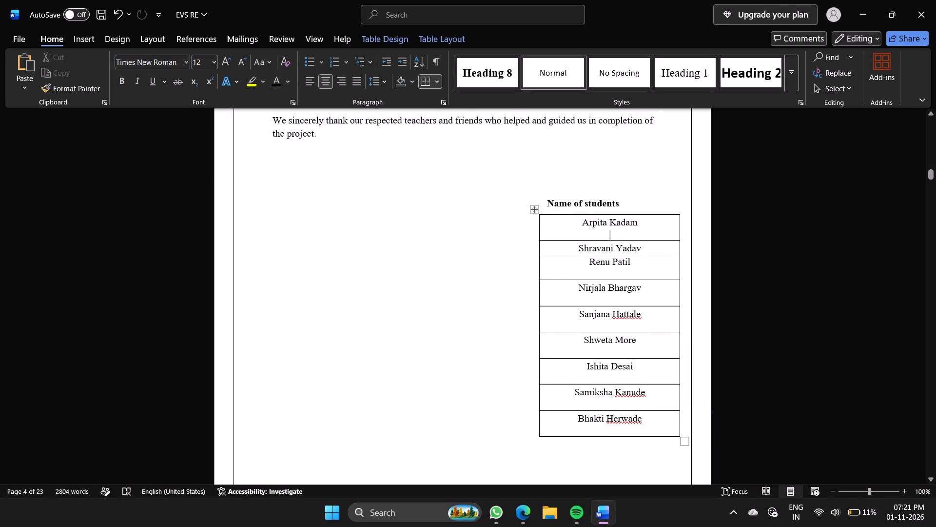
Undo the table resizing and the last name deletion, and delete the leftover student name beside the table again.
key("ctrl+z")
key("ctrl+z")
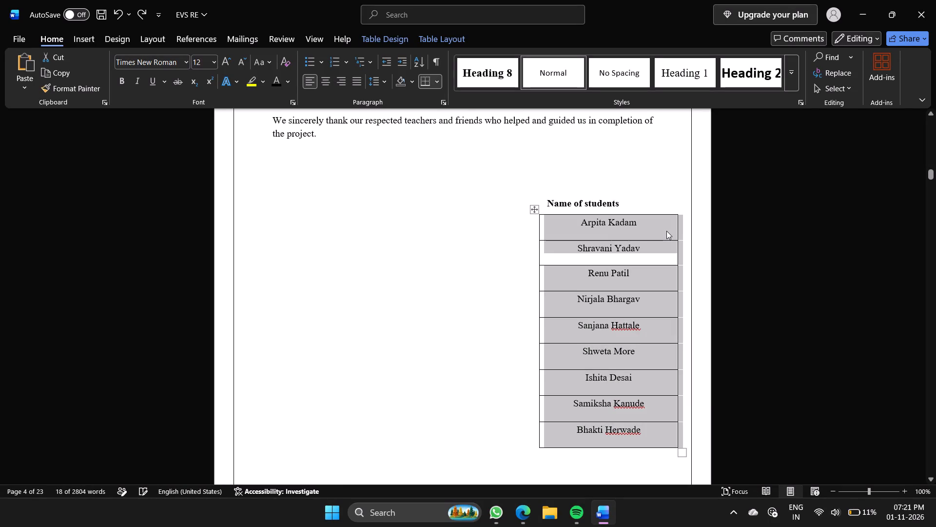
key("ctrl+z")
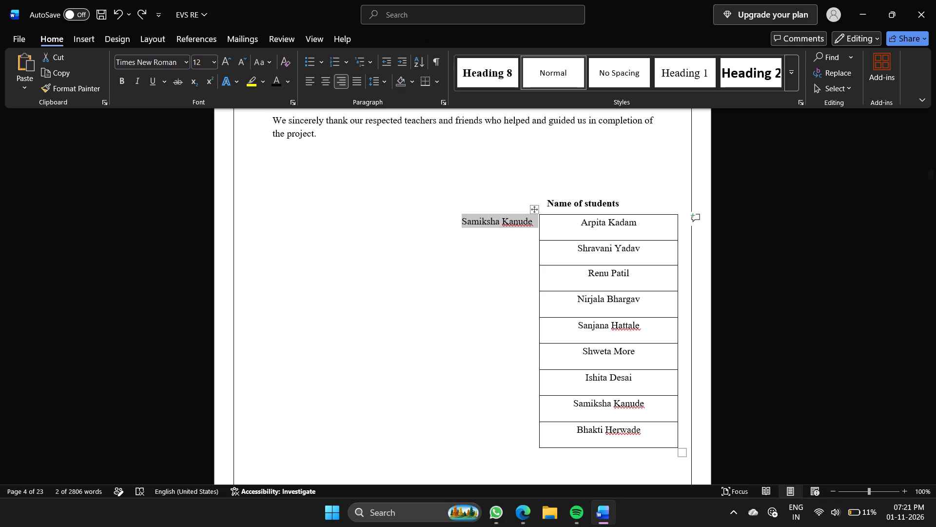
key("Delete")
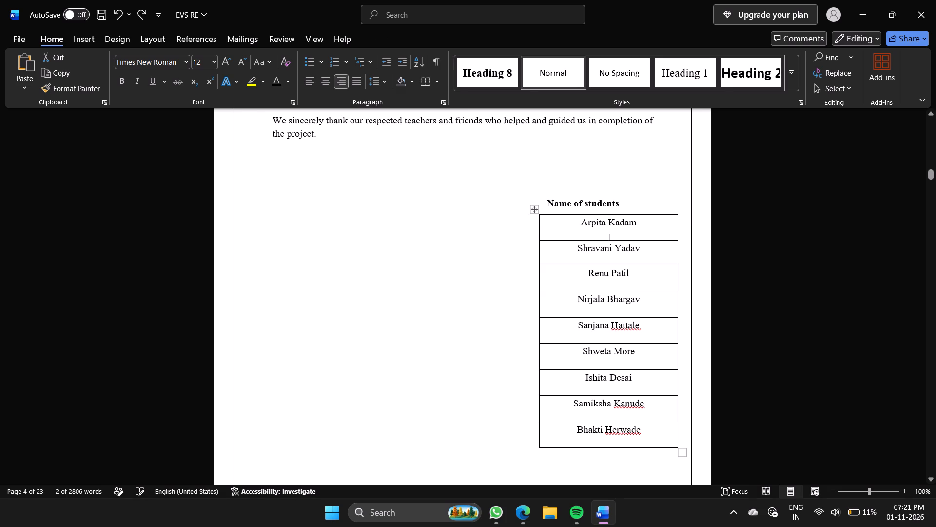
Left-align the "Name of students" heading above the names table on the acknowledgement page.
scroll(637, 388, "down", 1)
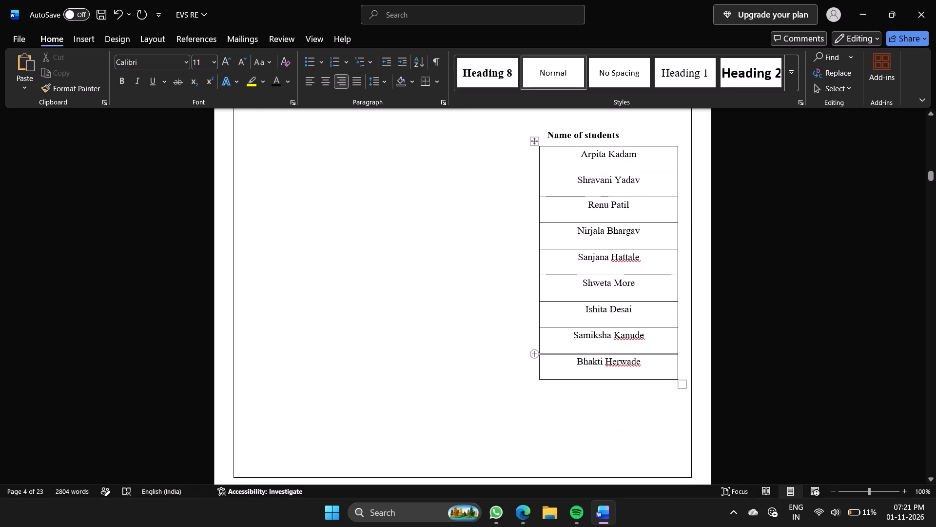
scroll(696, 483, "up", 1)
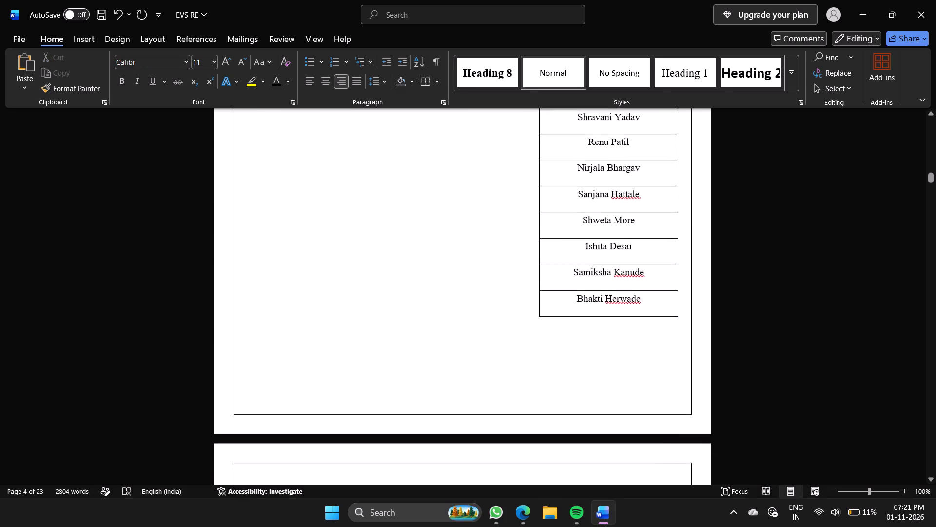
scroll(696, 483, "up", 2)
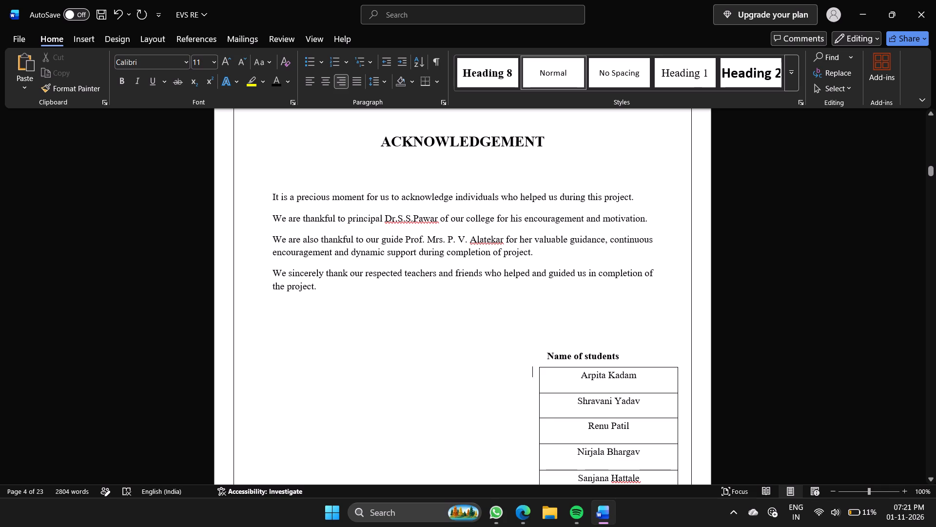
scroll(696, 483, "up", 1)
scroll(547, 350, "down", 1)
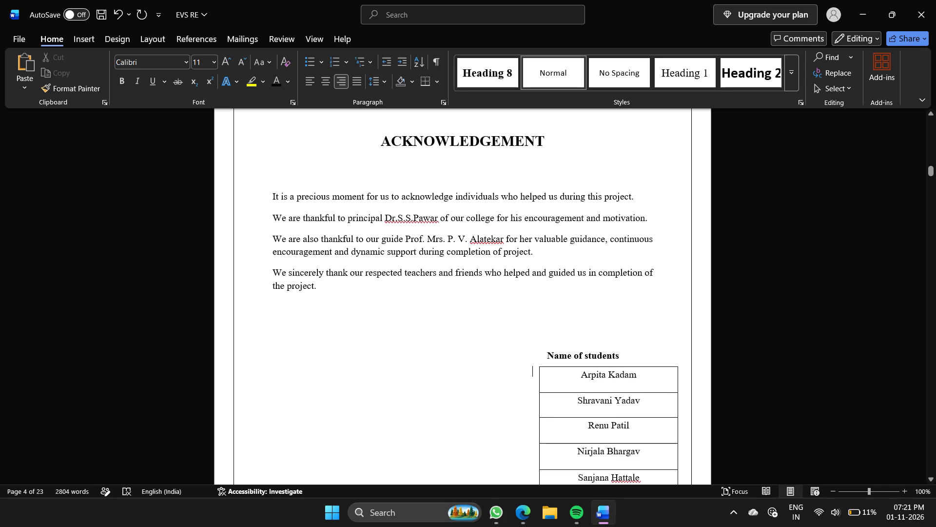
left_click_drag(624, 354, 529, 350)
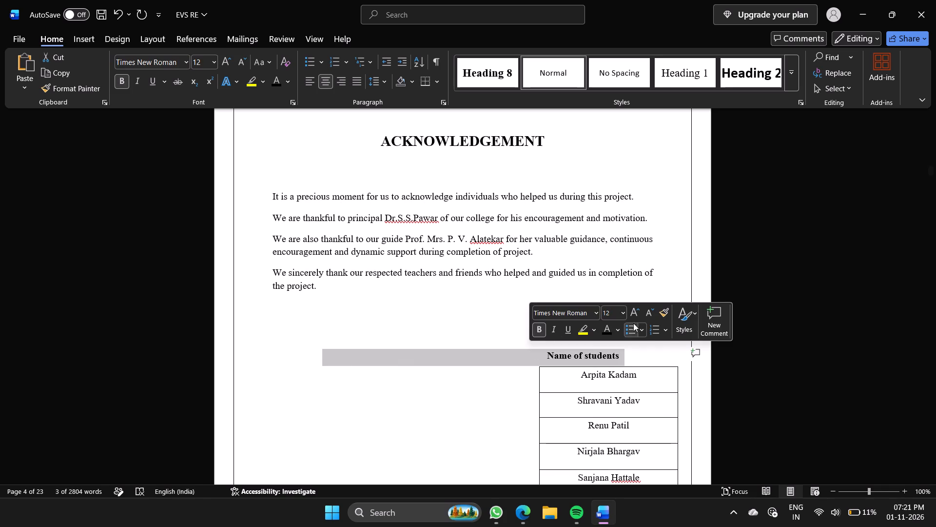
left_click(329, 83)
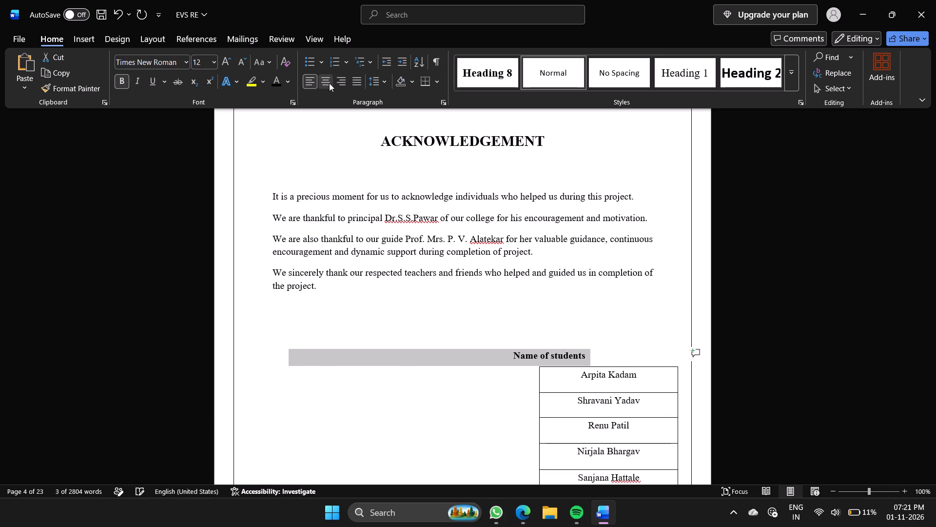
left_click(329, 83)
left_click(329, 83)
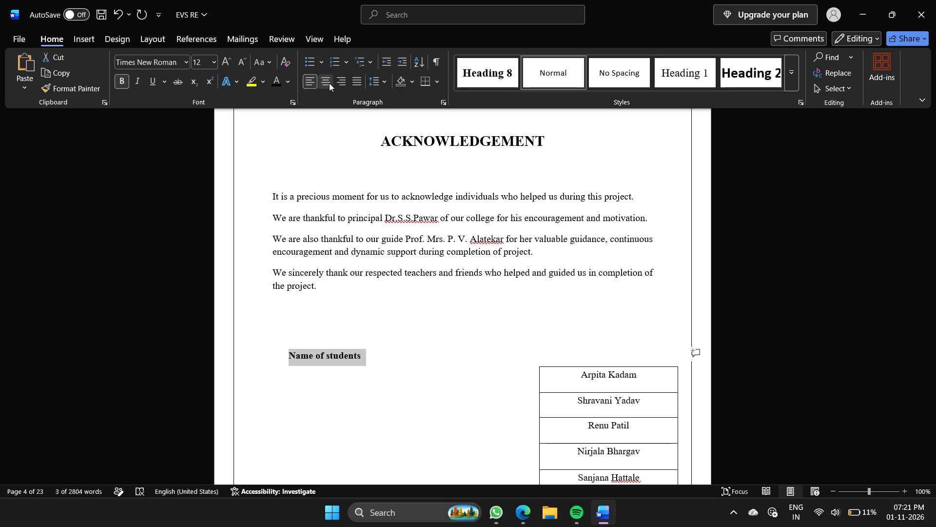
Move the names table across the page to sit directly beneath the left-aligned "Name of students" heading.
scroll(491, 337, "down", 2)
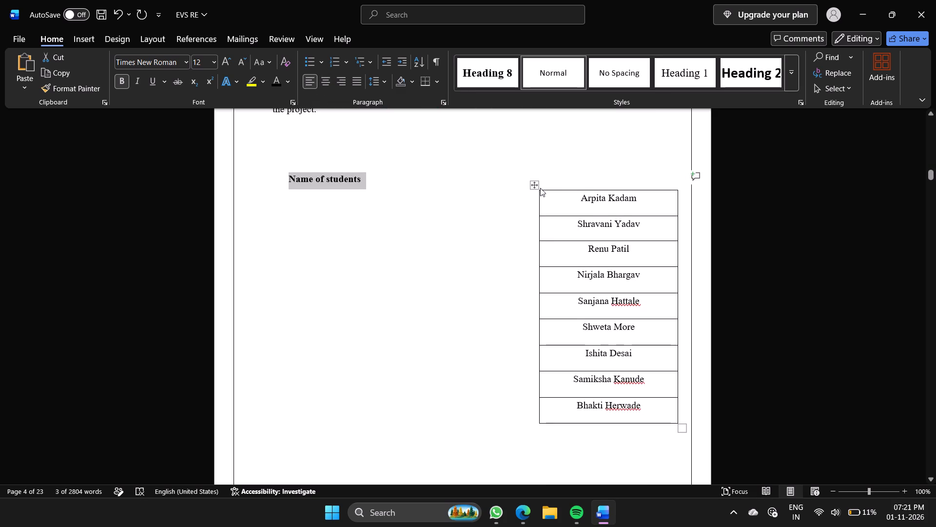
left_click_drag(535, 184, 526, 185)
left_click_drag(526, 185, 285, 183)
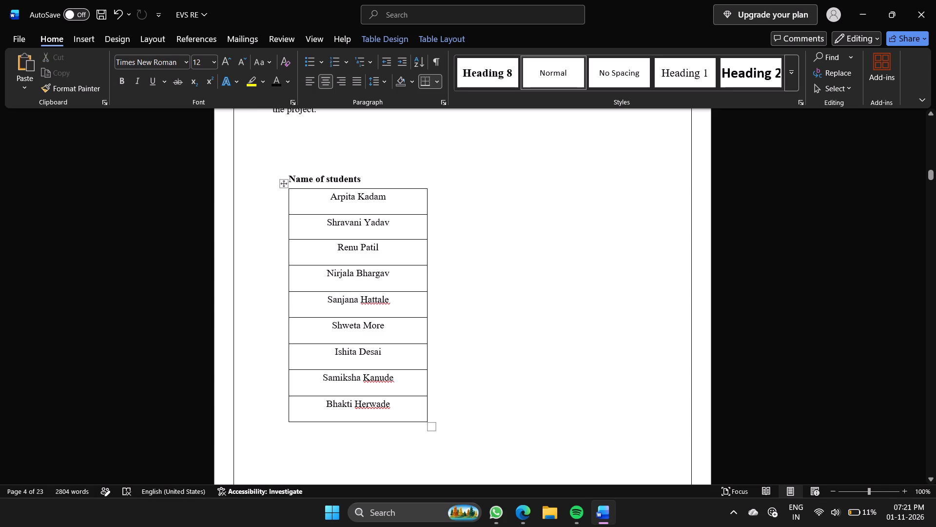
Remove the indent and the blank line before the "Name of students" heading.
left_click(288, 176)
key("BackSpace")
key("BackSpace")
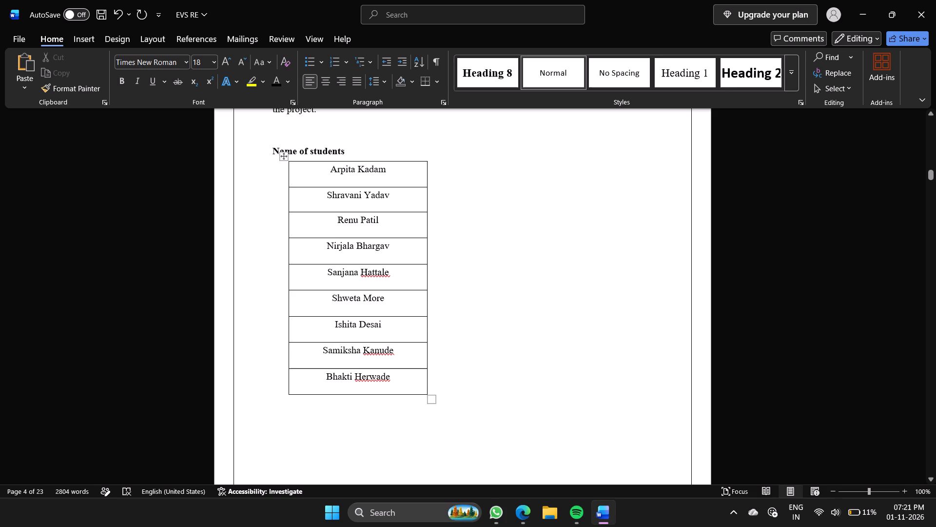
Justify all body paragraphs under the INTRODUCTION heading.
scroll(536, 319, "down", 2)
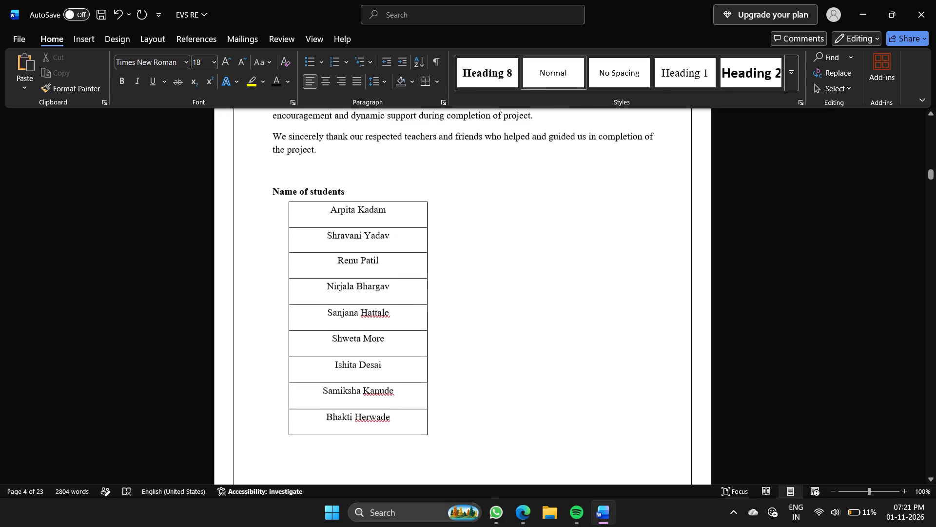
scroll(536, 319, "down", 3)
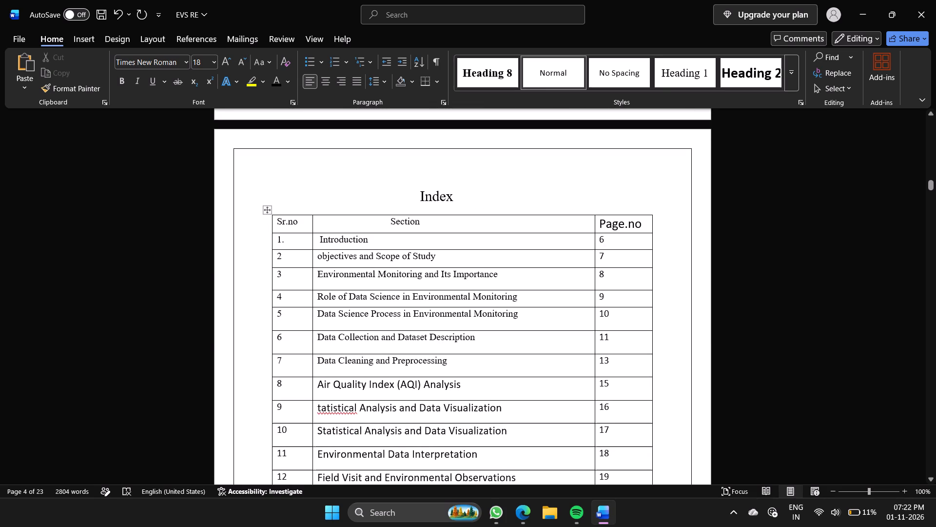
scroll(536, 319, "down", 2)
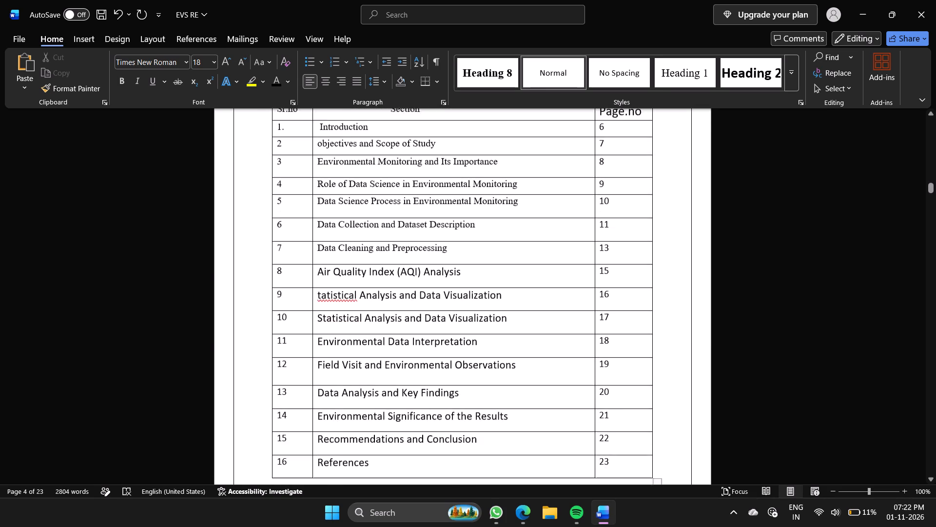
scroll(536, 319, "down", 5)
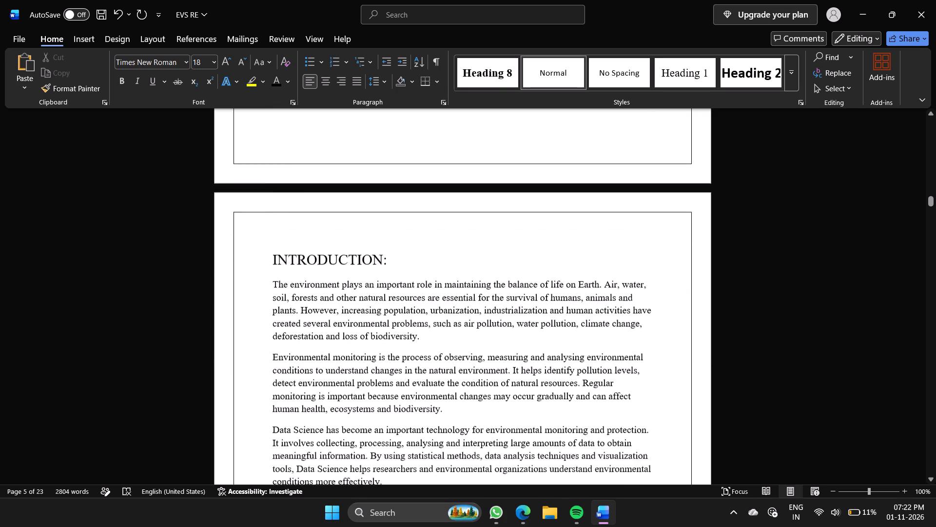
scroll(536, 319, "down", 1)
scroll(536, 319, "up", 1)
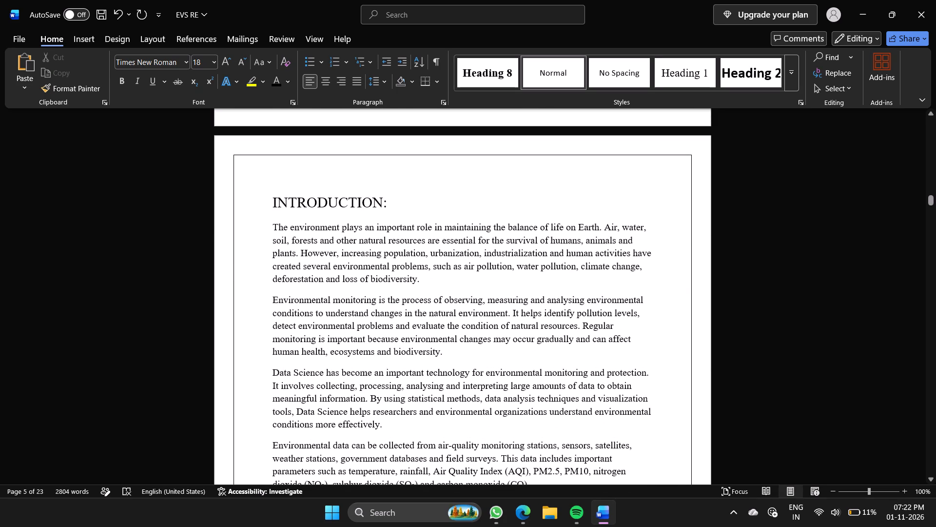
left_click_drag(267, 226, 486, 486)
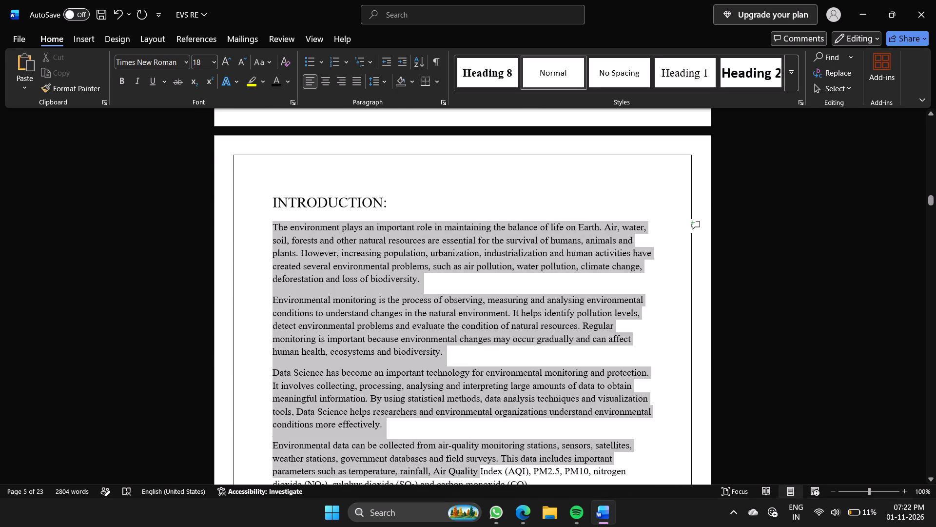
left_click_drag(486, 486, 553, 299)
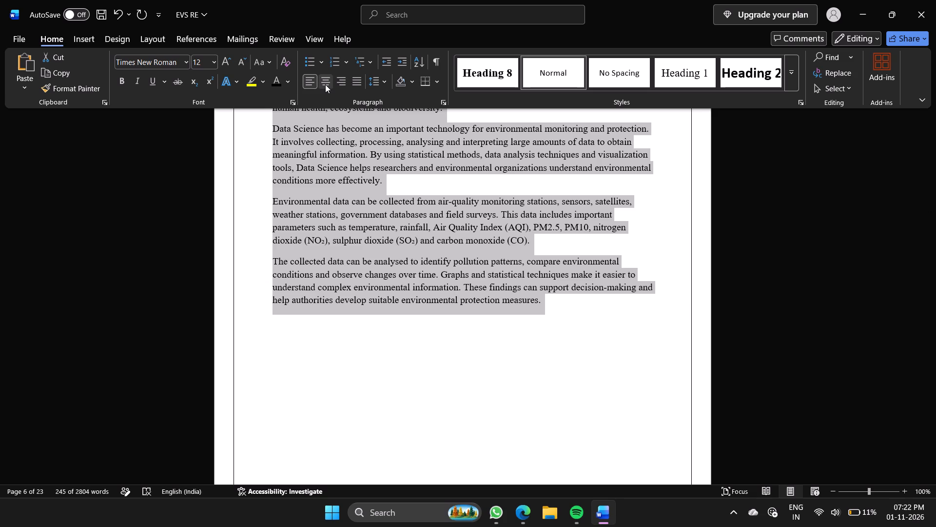
left_click(357, 84)
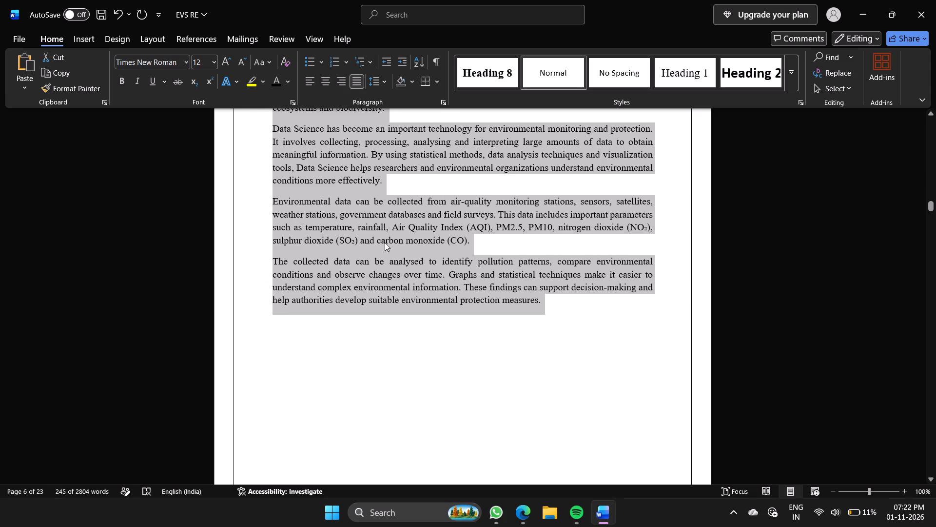
Set the "INTRODUCTION:" heading to 16 pt and make it bold.
scroll(385, 243, "right", 1)
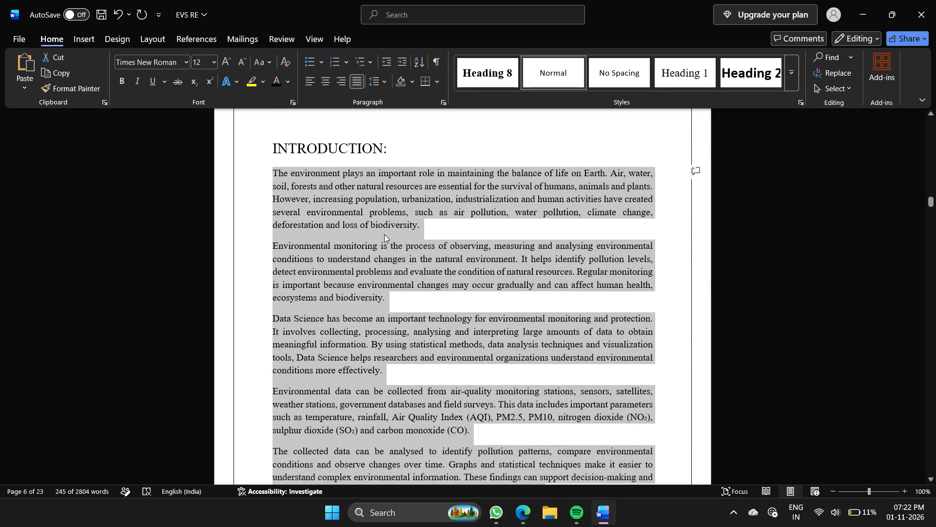
scroll(386, 168, "down", 3)
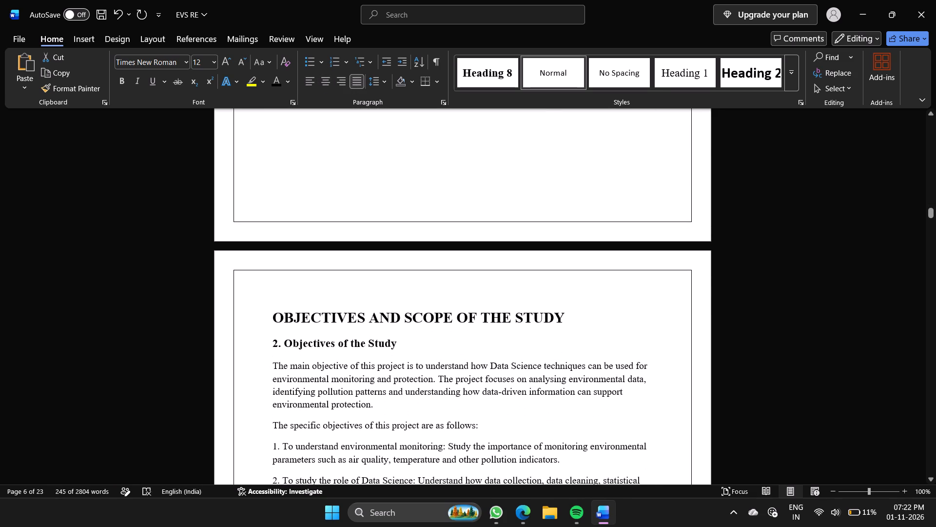
scroll(507, 274, "up", 3)
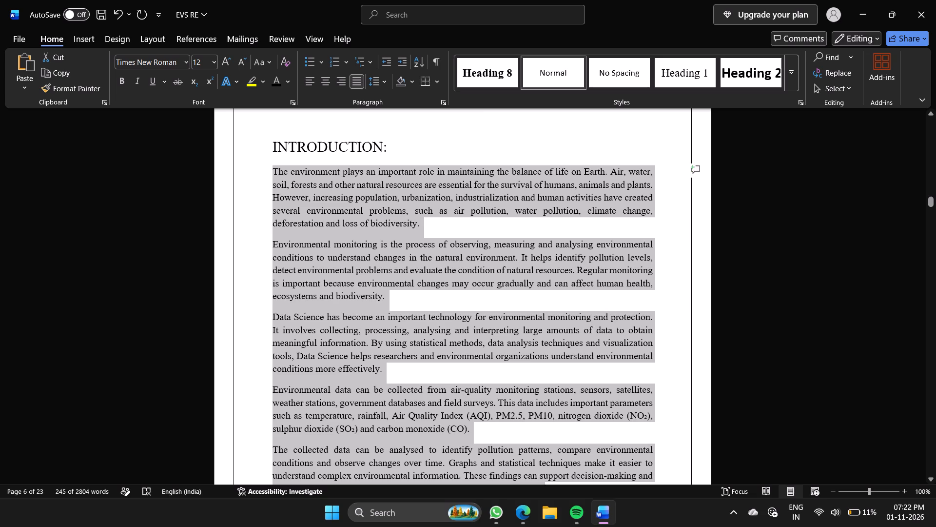
left_click_drag(400, 142, 280, 144)
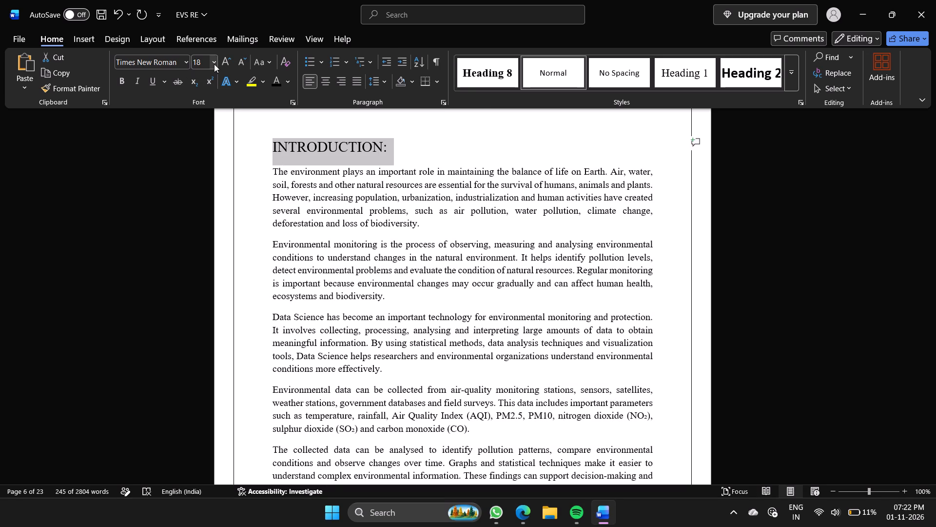
left_click(214, 64)
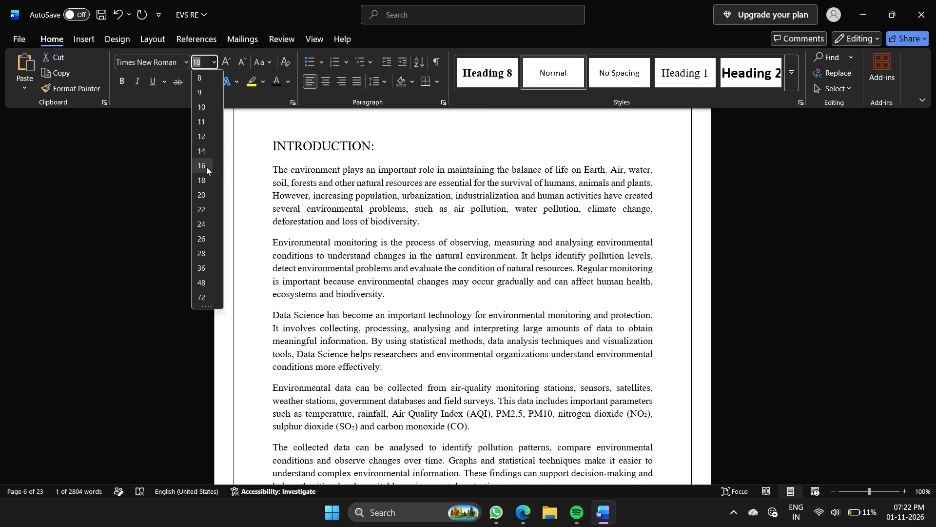
left_click(206, 167)
left_click(124, 84)
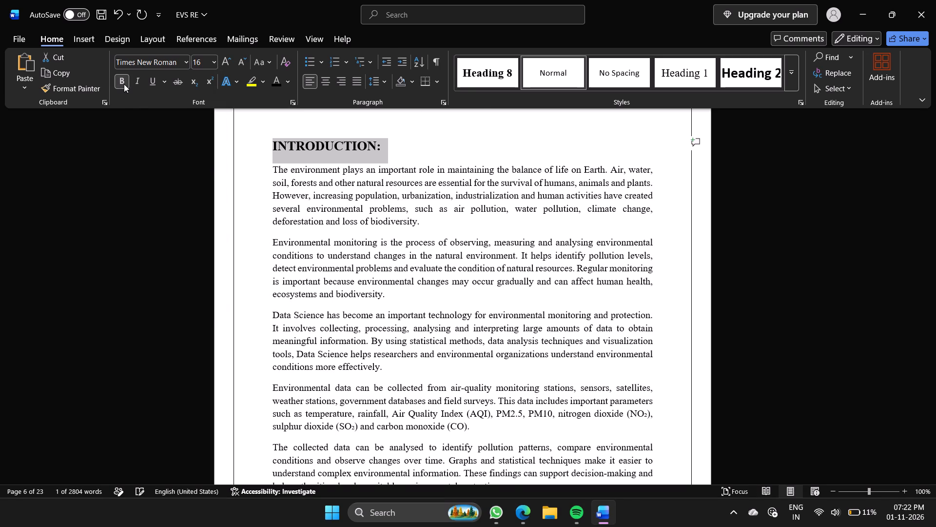
Set the "OBJECTIVES AND SCOPE OF THE STUDY" heading to 16 pt.
scroll(370, 344, "down", 4)
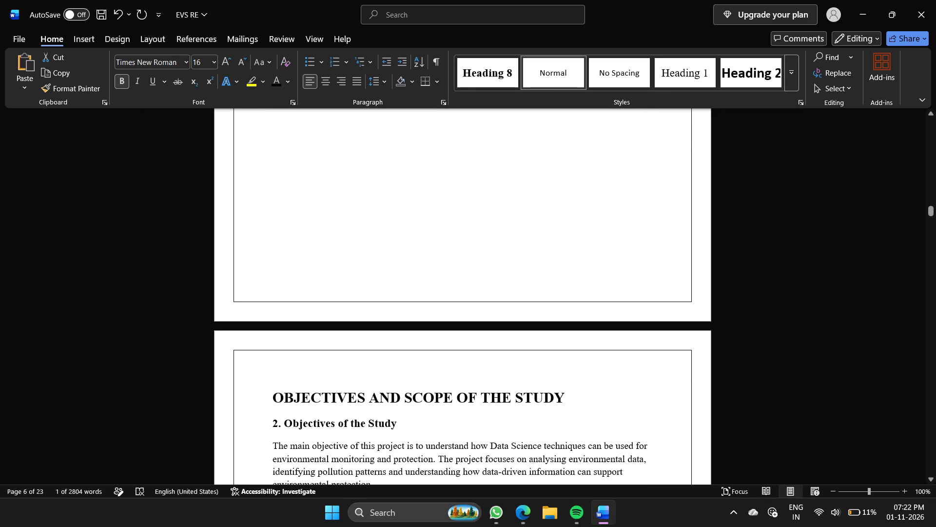
left_click_drag(578, 395, 239, 399)
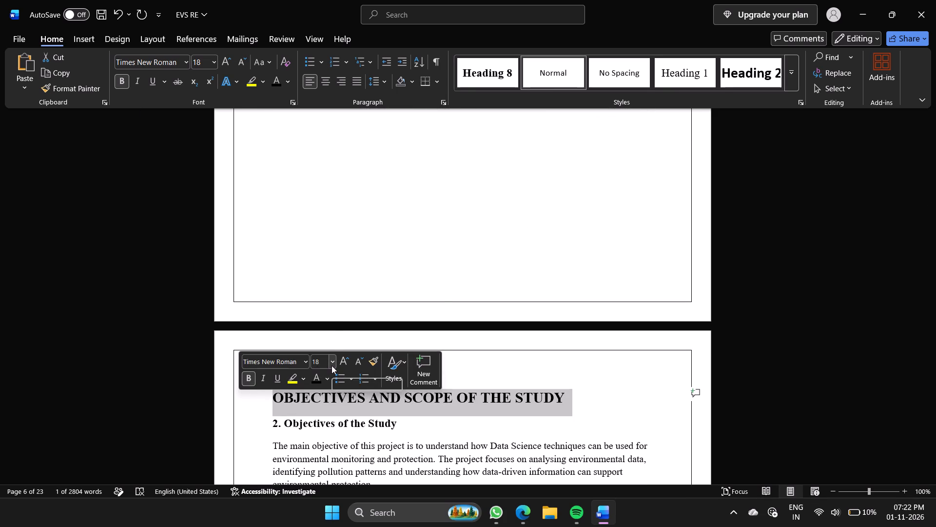
left_click(331, 365)
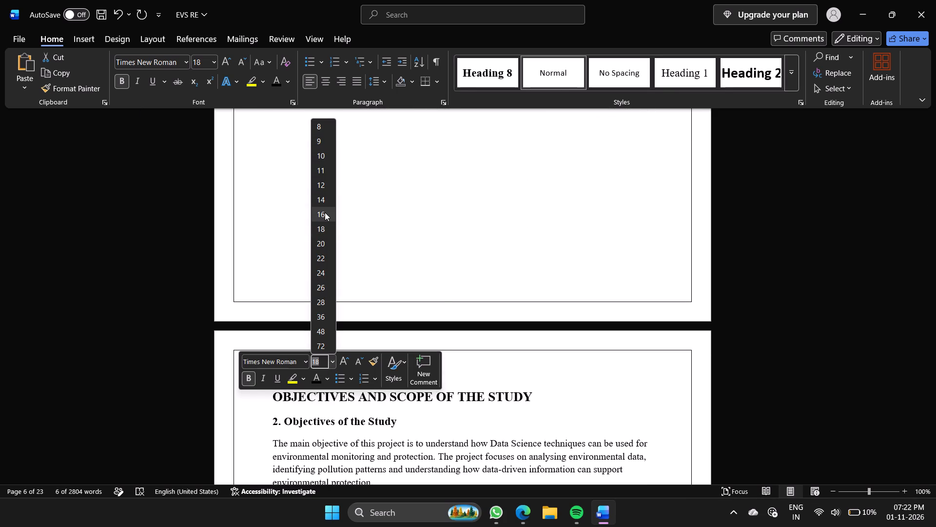
left_click(325, 212)
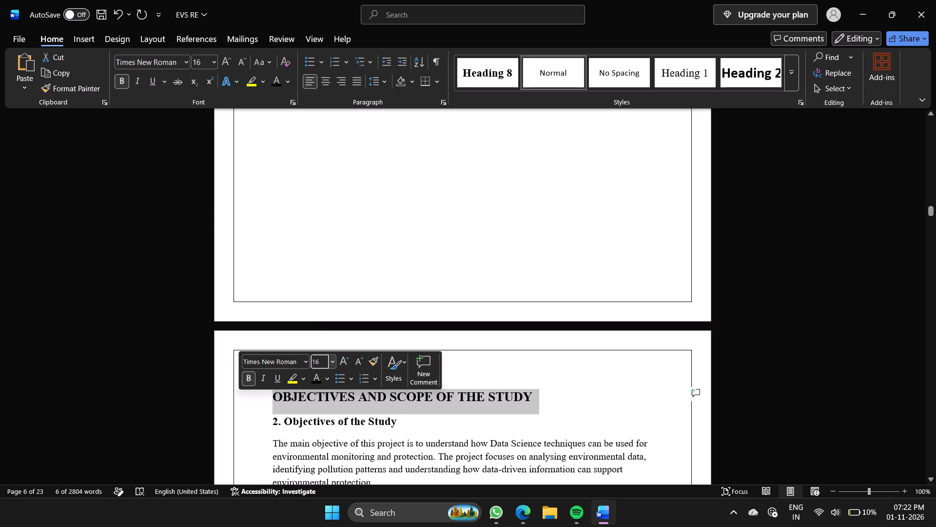
Remove the bold formatting from the "2. Objectives of the Study" subheading.
left_click(403, 426)
left_click_drag(403, 426, 271, 416)
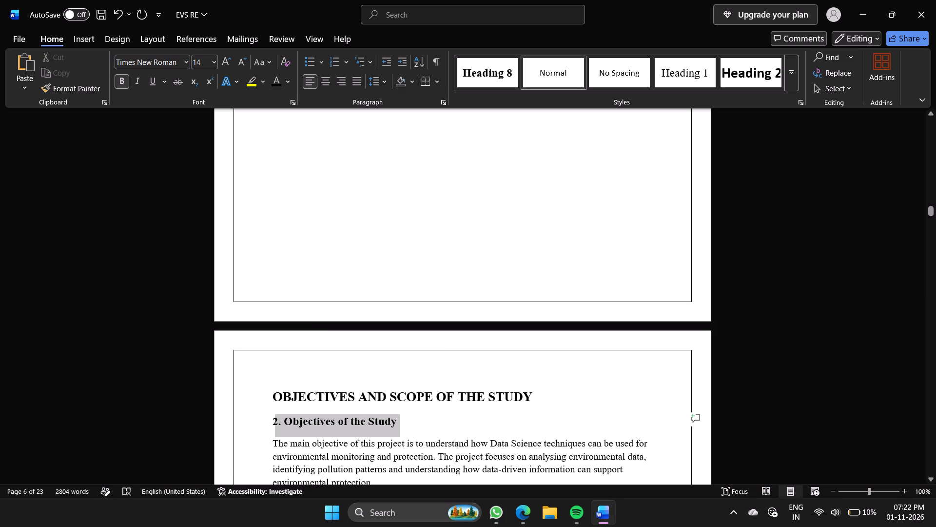
left_click_drag(271, 416, 269, 416)
left_click(275, 394)
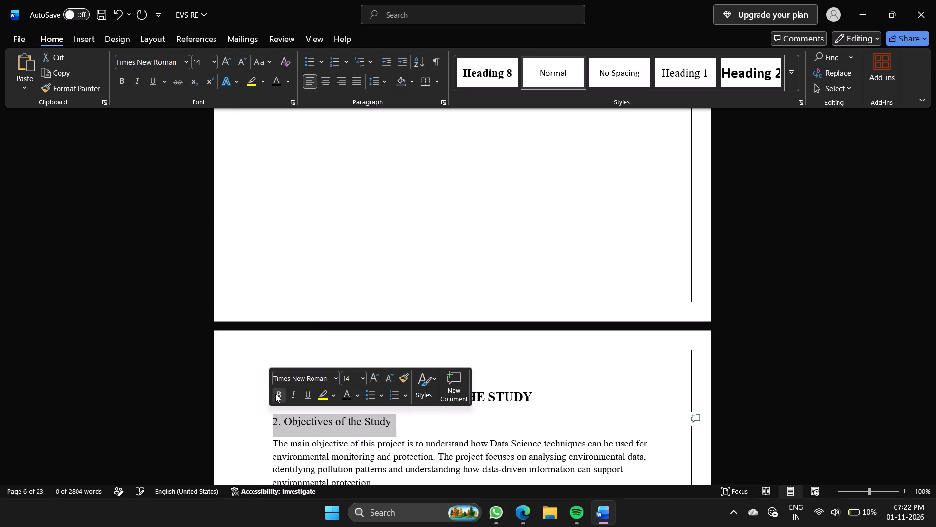
Justify all text from the "2. Objectives of the Study" subheading to the end of the "2.1 Scope of the Study" section.
scroll(481, 470, "down", 2)
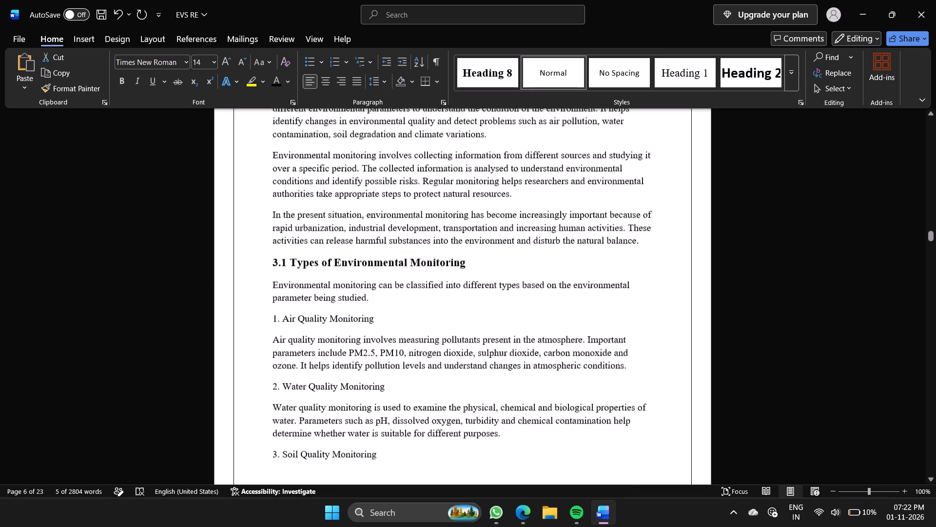
scroll(481, 470, "up", 6)
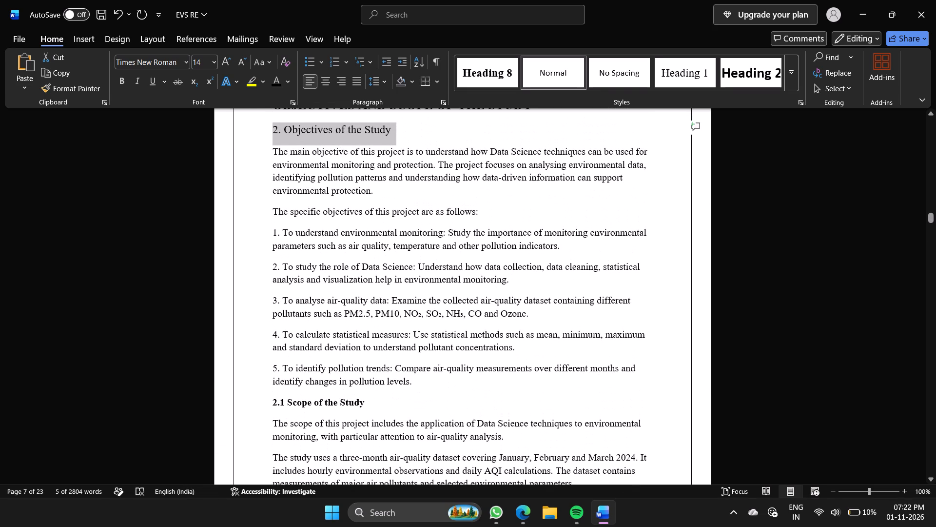
scroll(208, 153, "up", 1)
left_click_drag(272, 177, 263, 180)
left_click(263, 180)
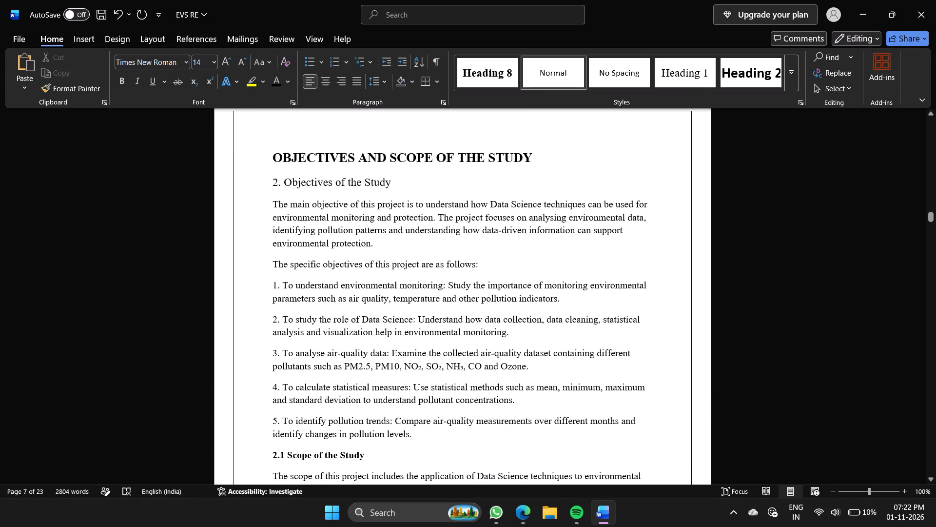
left_click(264, 187)
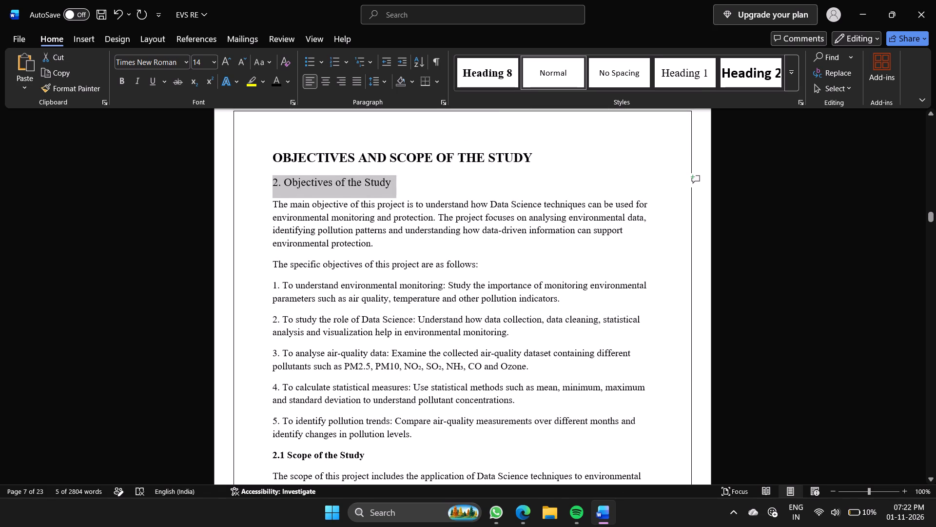
left_click(245, 202)
left_click(278, 215)
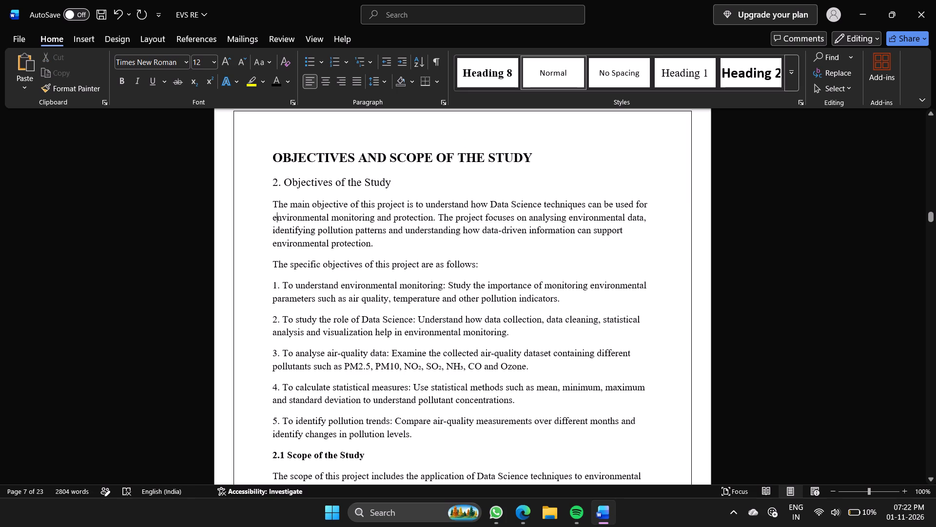
left_click_drag(269, 183, 477, 526)
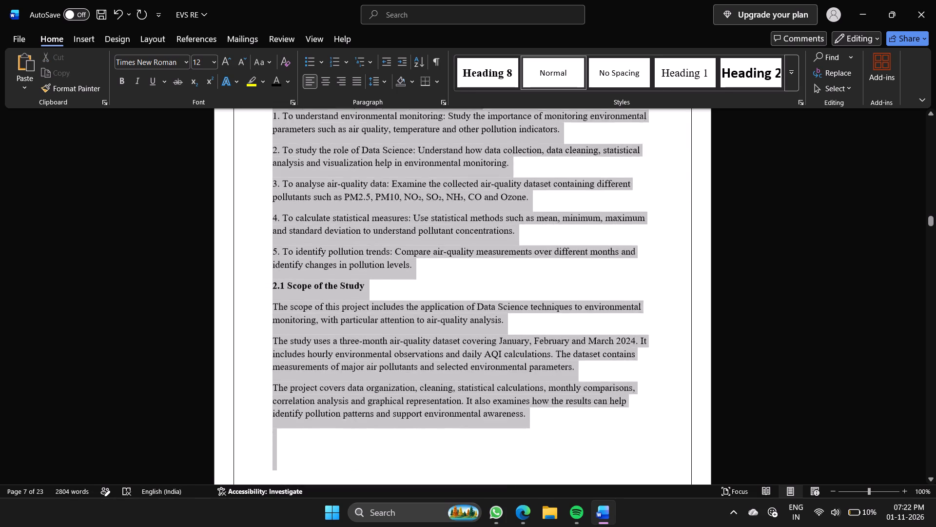
left_click_drag(477, 526, 526, 215)
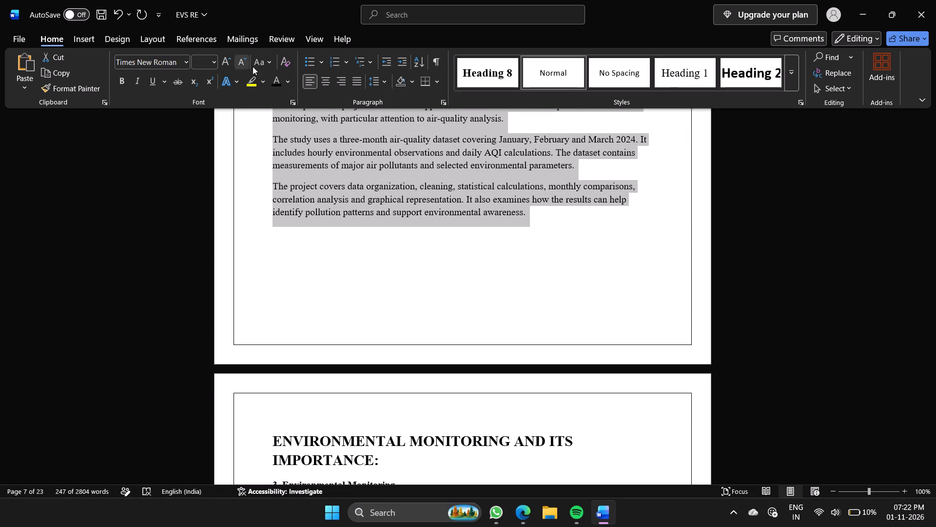
left_click(363, 87)
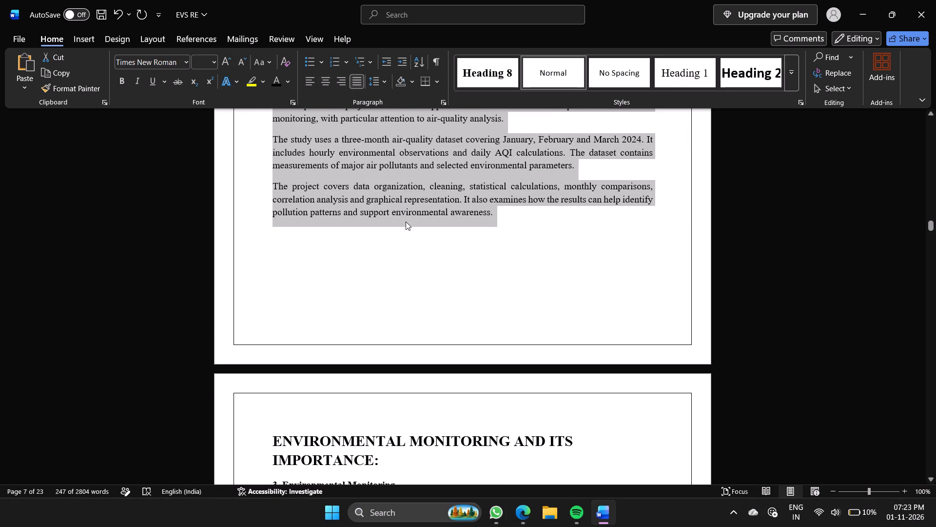
Set the "ENVIRONMENTAL MONITORING AND ITS IMPORTANCE:" heading to 16 pt.
scroll(408, 231, "down", 1)
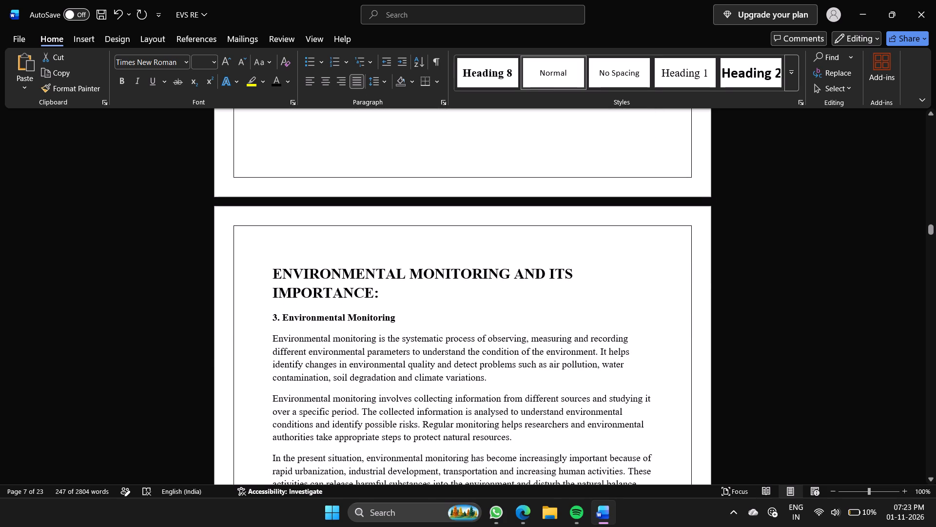
left_click_drag(387, 293, 274, 267)
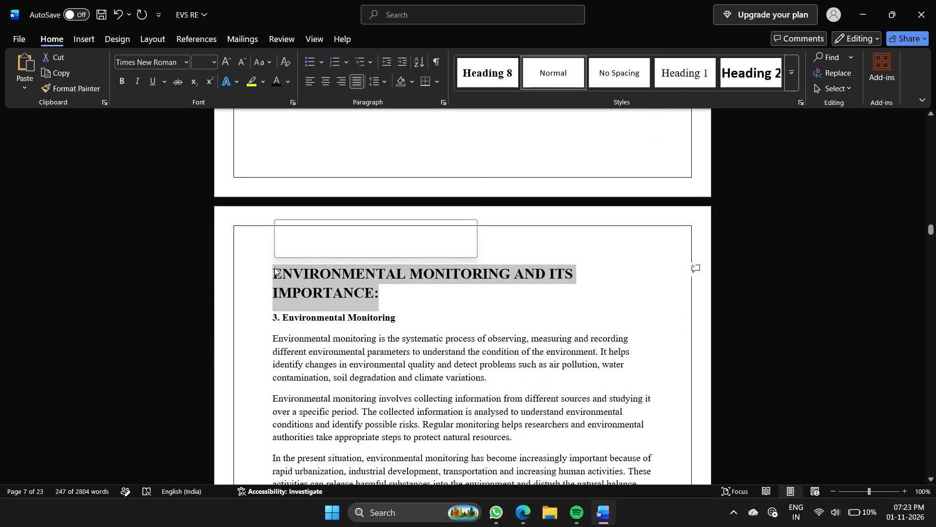
left_click(368, 227)
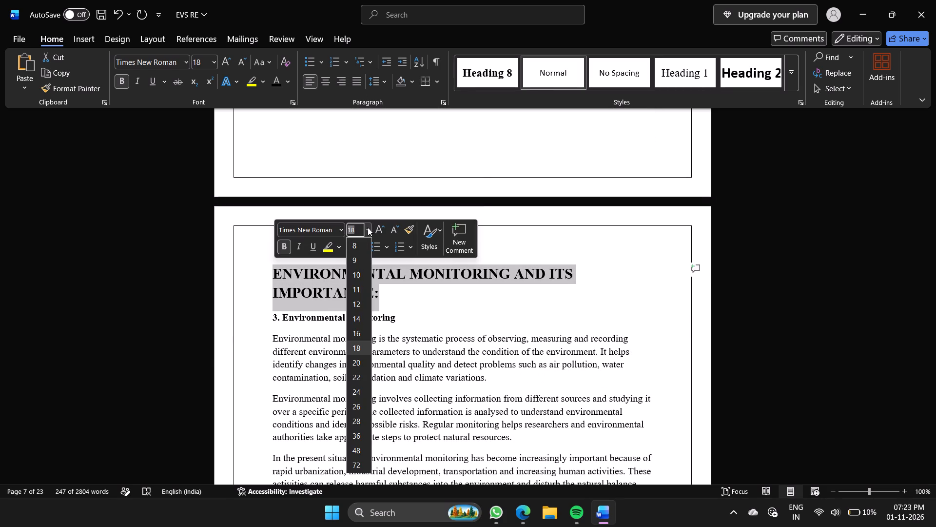
left_click(354, 336)
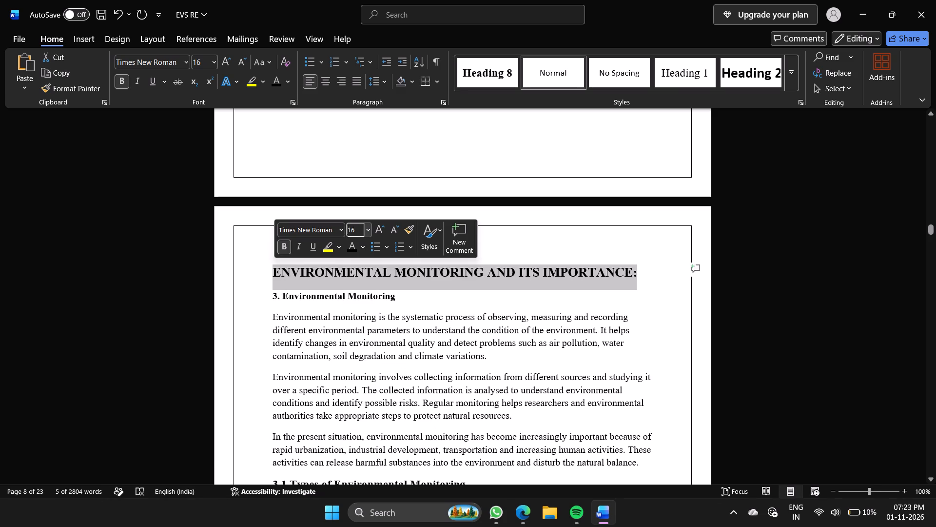
Remove the bold formatting from the "3. Environmental Monitoring" subheading and set it to 14 pt.
scroll(398, 294, "down", 1, "ctrl")
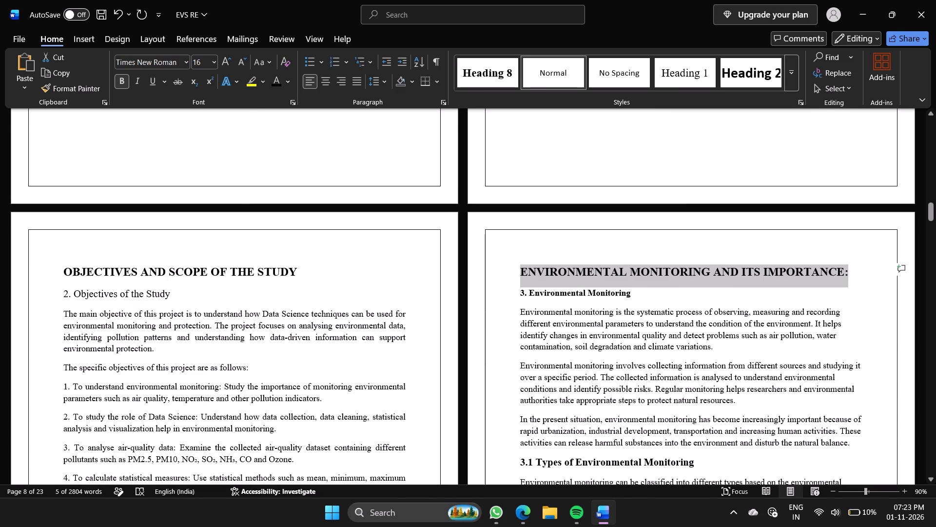
scroll(483, 303, "down", 1)
left_click(644, 264)
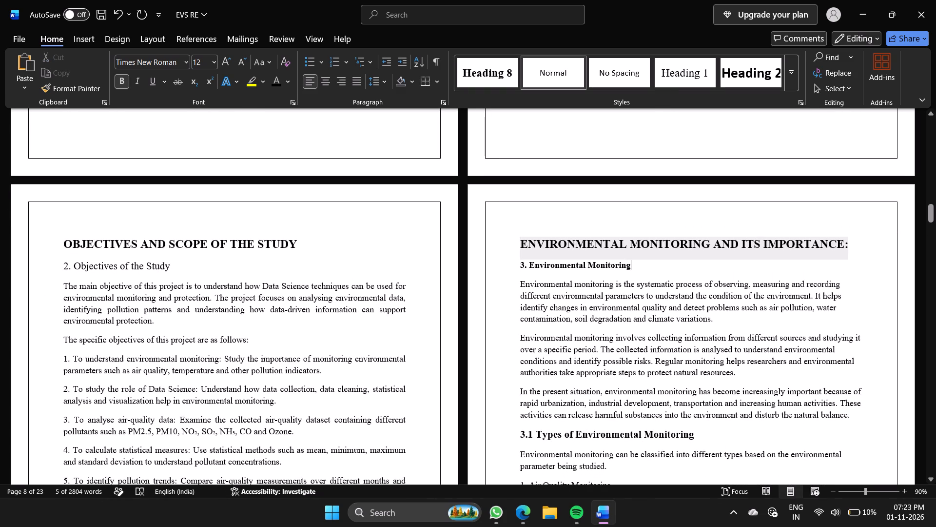
scroll(636, 264, "down", 2, "ctrl")
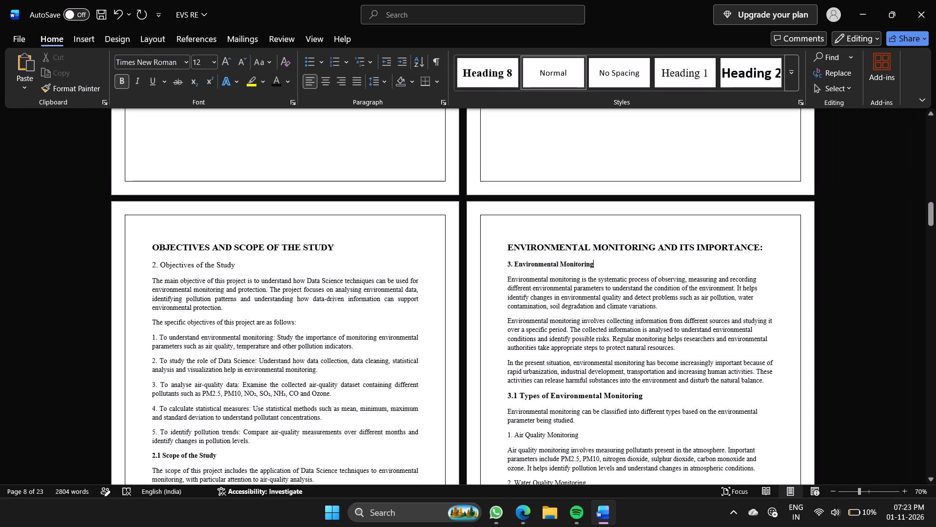
left_click_drag(596, 265, 501, 265)
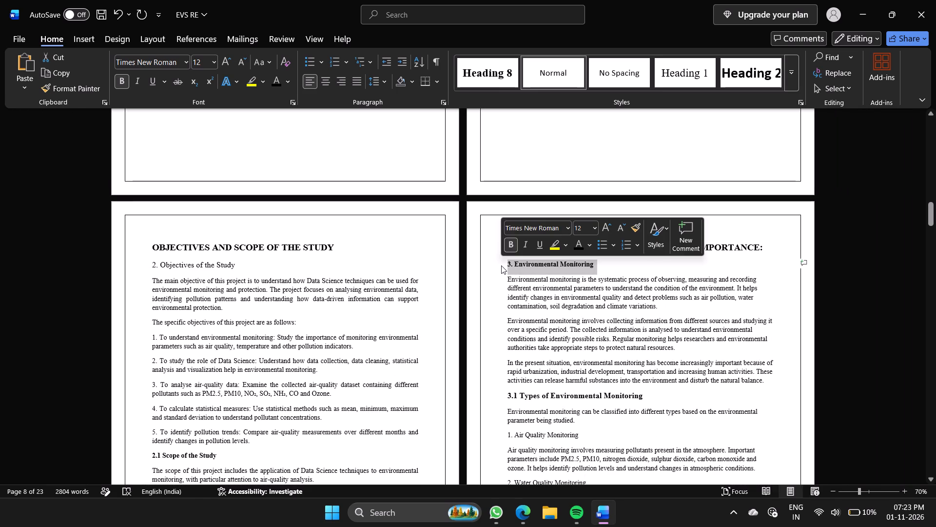
left_click(516, 244)
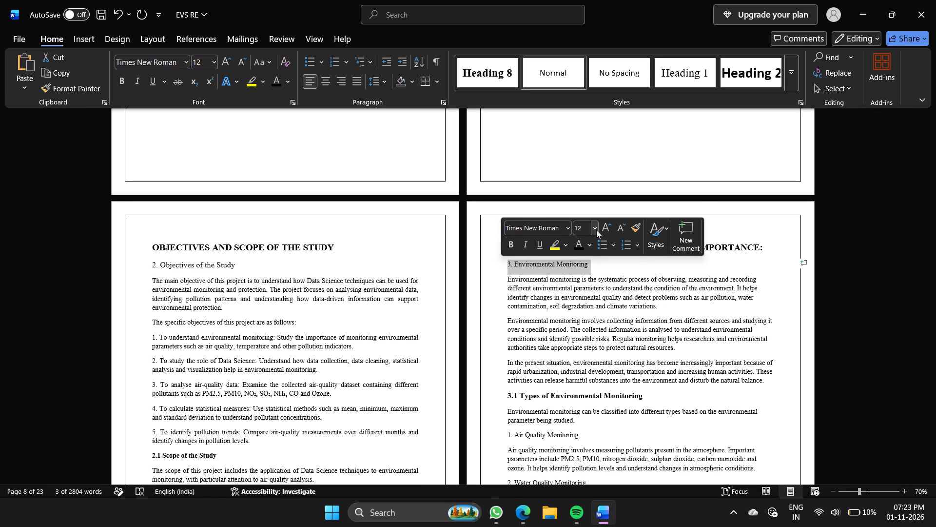
left_click(596, 230)
left_click(582, 319)
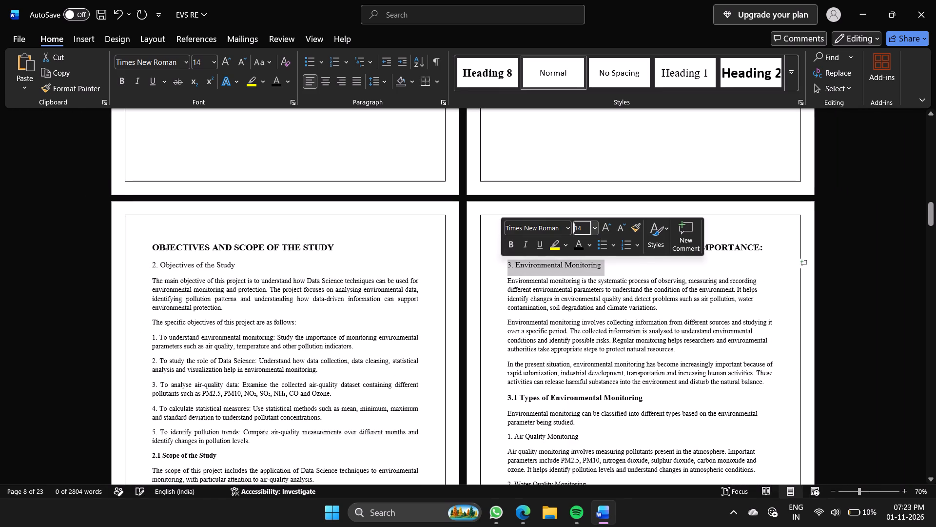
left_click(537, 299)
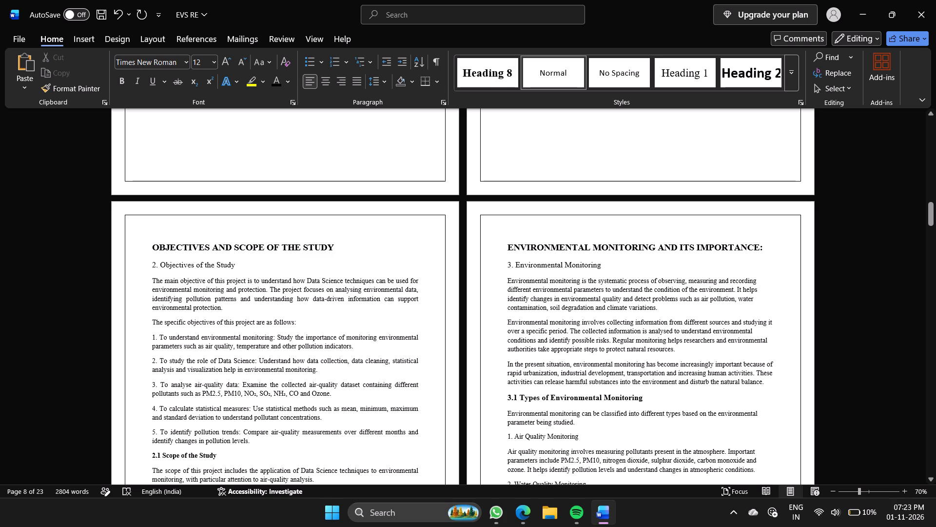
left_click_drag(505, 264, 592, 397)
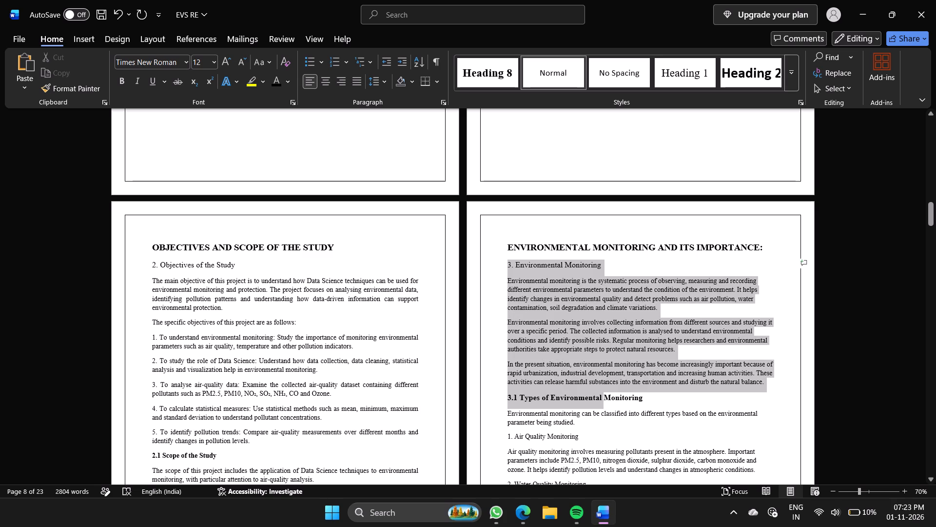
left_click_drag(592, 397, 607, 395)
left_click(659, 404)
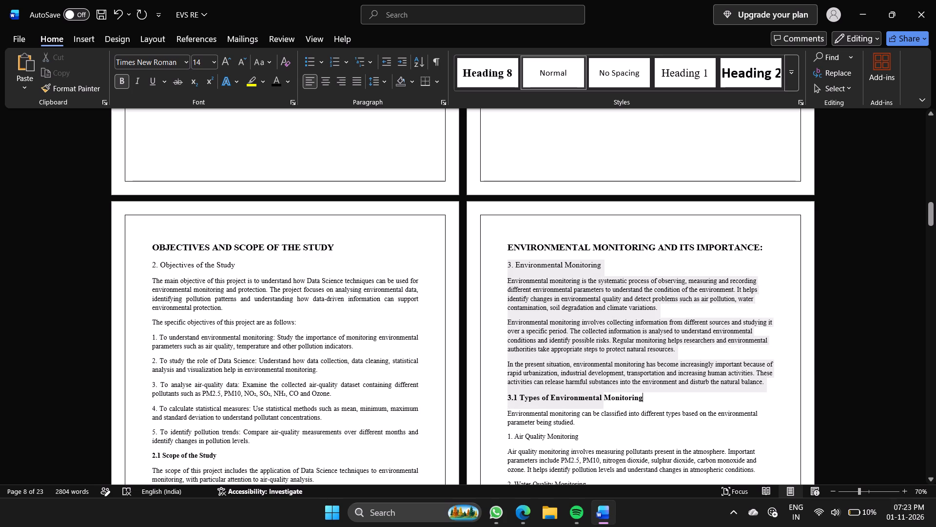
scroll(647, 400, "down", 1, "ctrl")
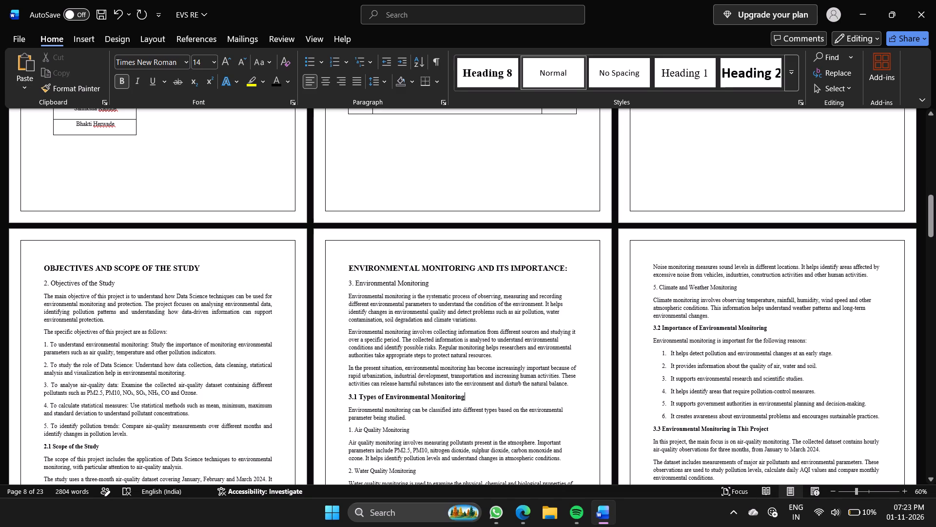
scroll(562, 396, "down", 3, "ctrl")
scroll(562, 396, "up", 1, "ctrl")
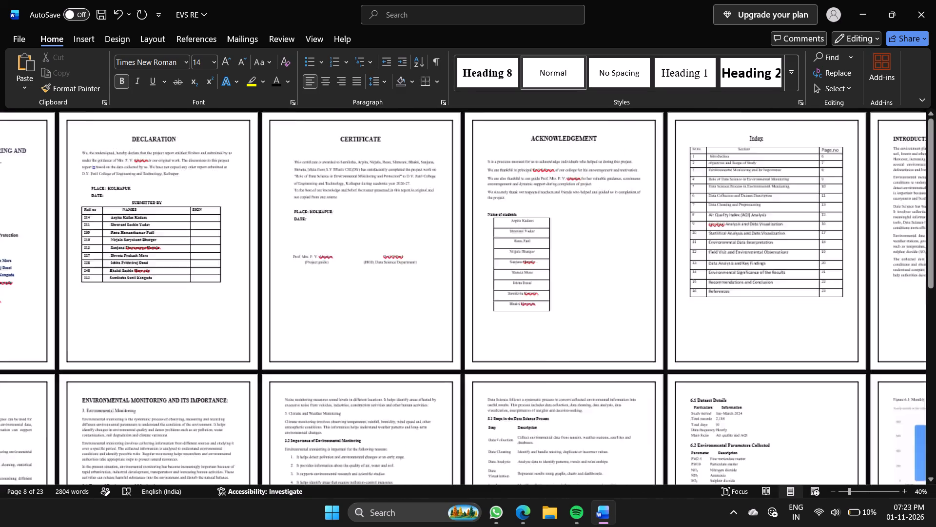
Remove the bold formatting from the "3.1 Types of Environmental Monitoring" subheading.
scroll(562, 396, "up", 2, "ctrl")
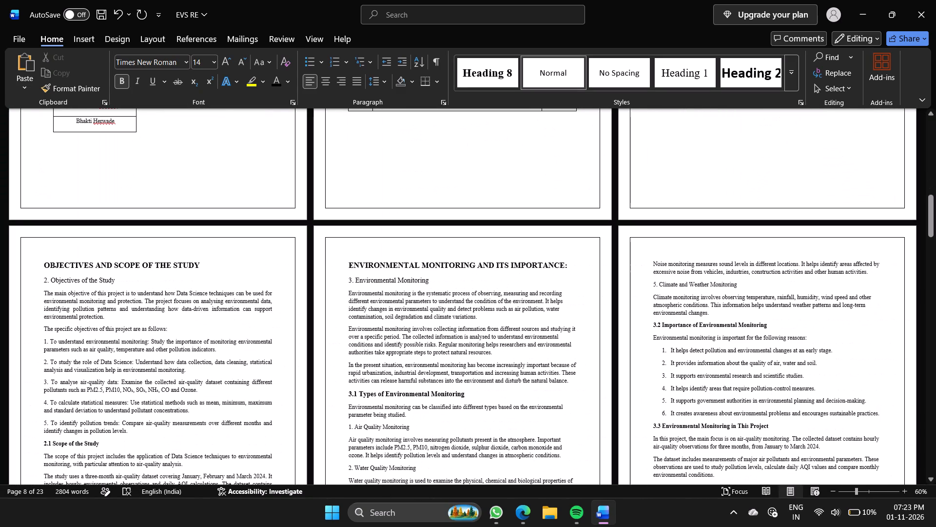
scroll(562, 396, "up", 1, "ctrl")
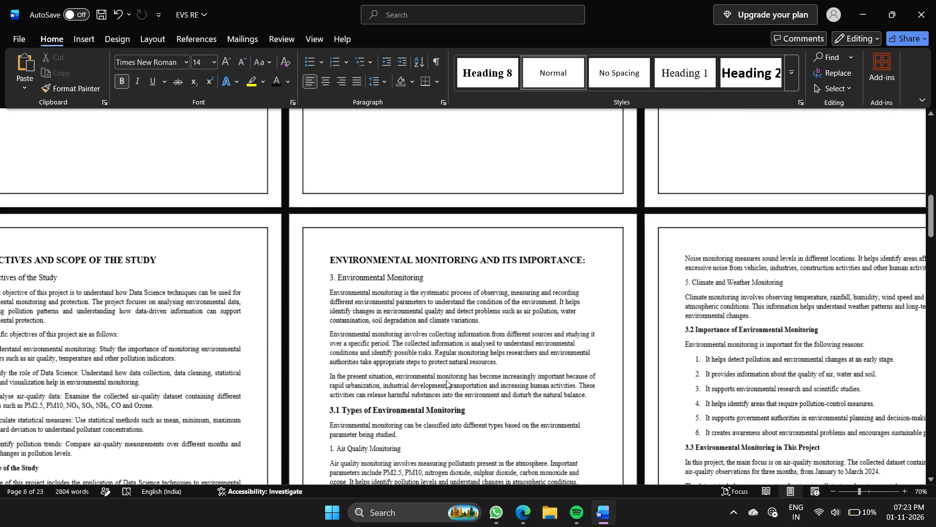
scroll(446, 380, "right", 1, "ctrl")
scroll(446, 380, "up", 1)
scroll(446, 380, "right", 2)
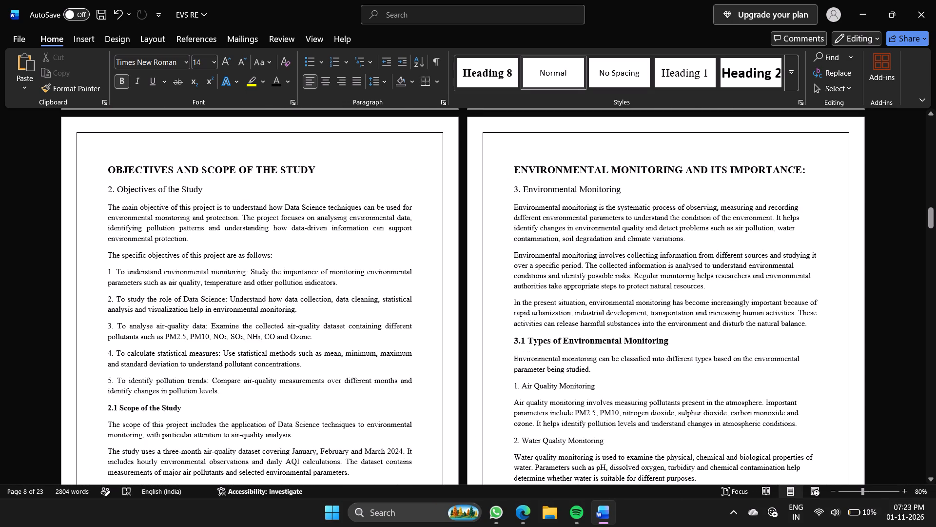
scroll(672, 340, "down", 2, "ctrl")
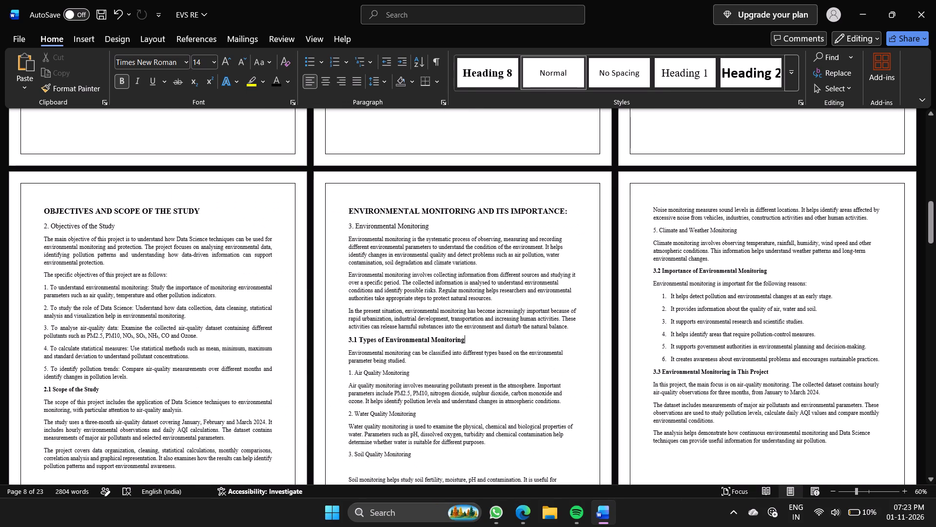
scroll(672, 340, "up", 5, "ctrl")
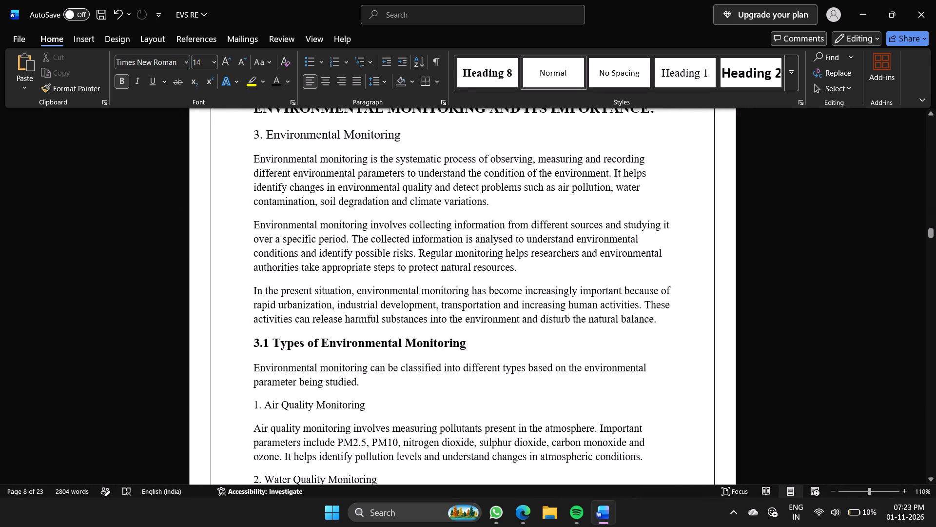
left_click_drag(470, 343, 273, 350)
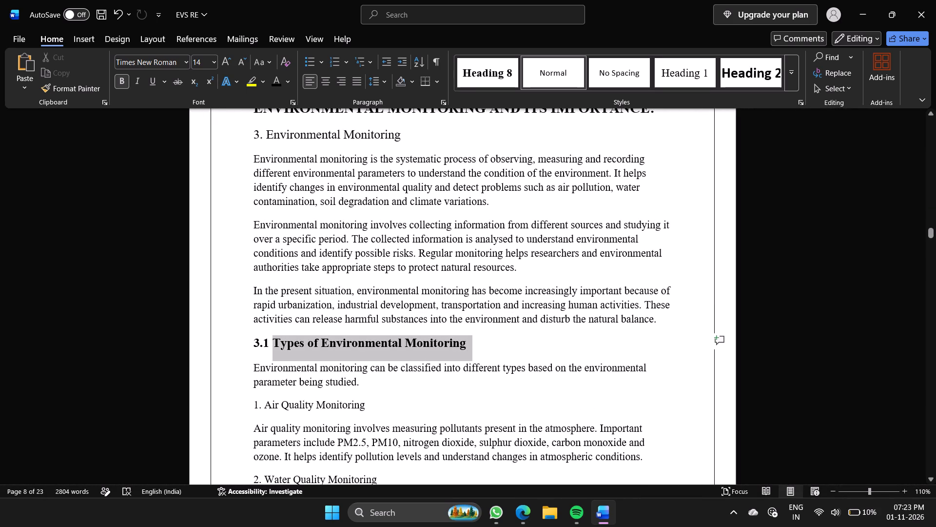
left_click_drag(273, 350, 253, 343)
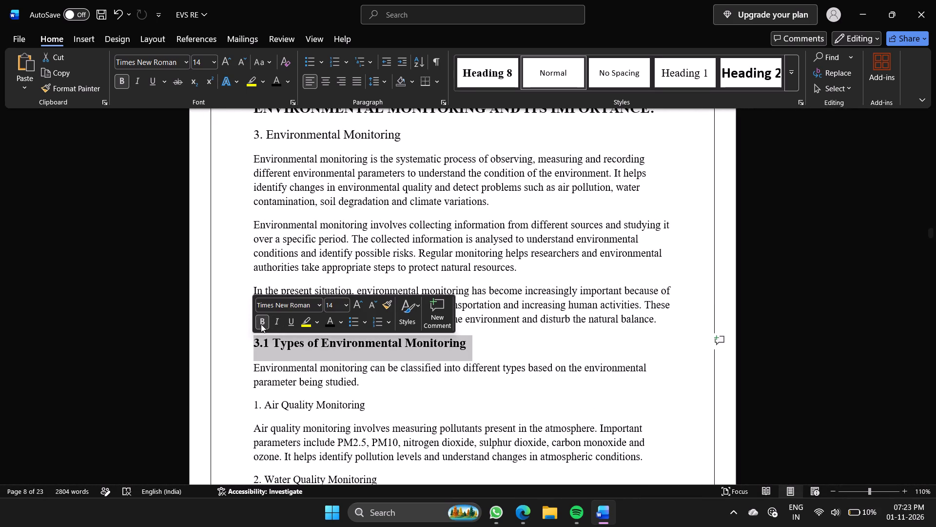
left_click(261, 324)
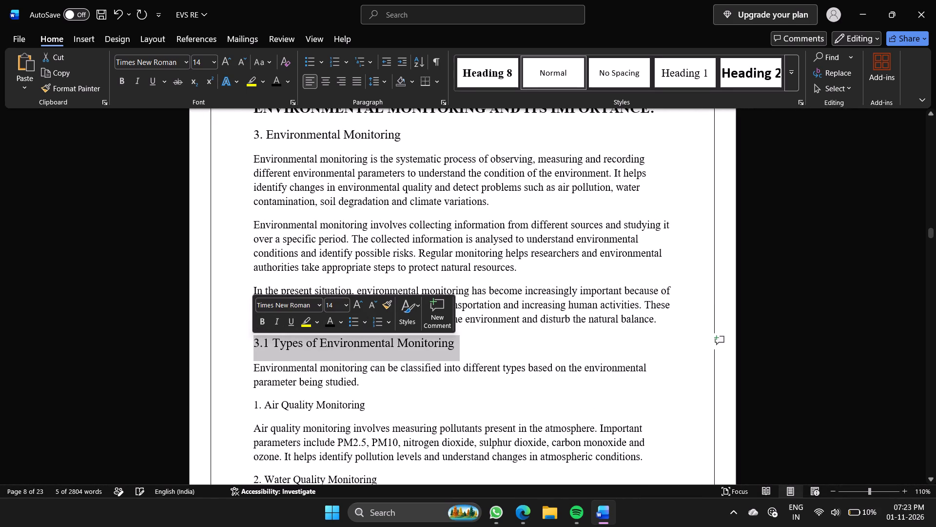
left_click(488, 332)
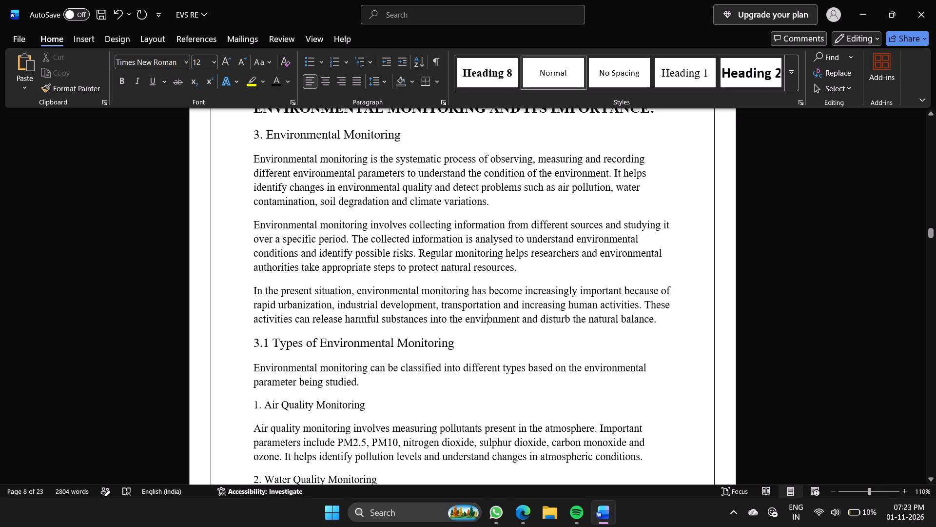
Justify all text from the "3. Environmental Monitoring" subheading through the "4. Noise Pollution Monitoring" line.
left_click_drag(247, 130, 369, 285)
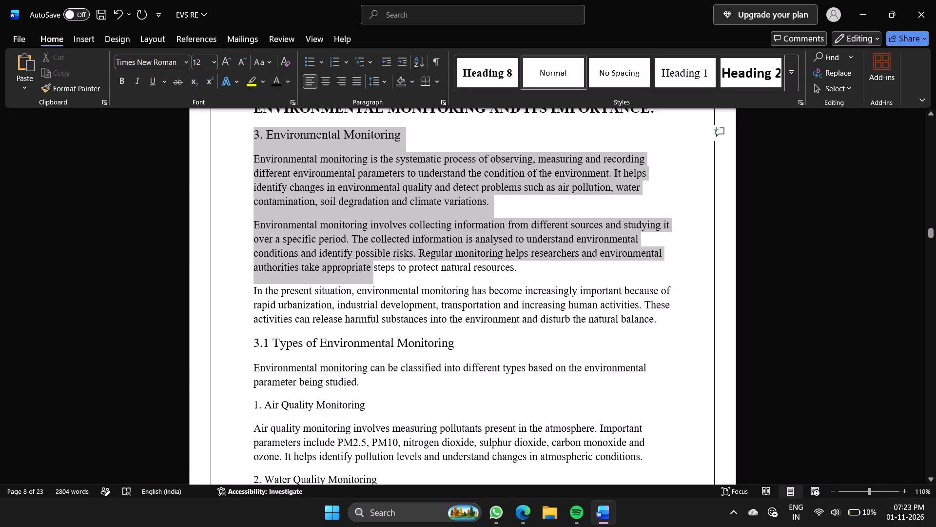
left_click_drag(369, 285, 376, 358)
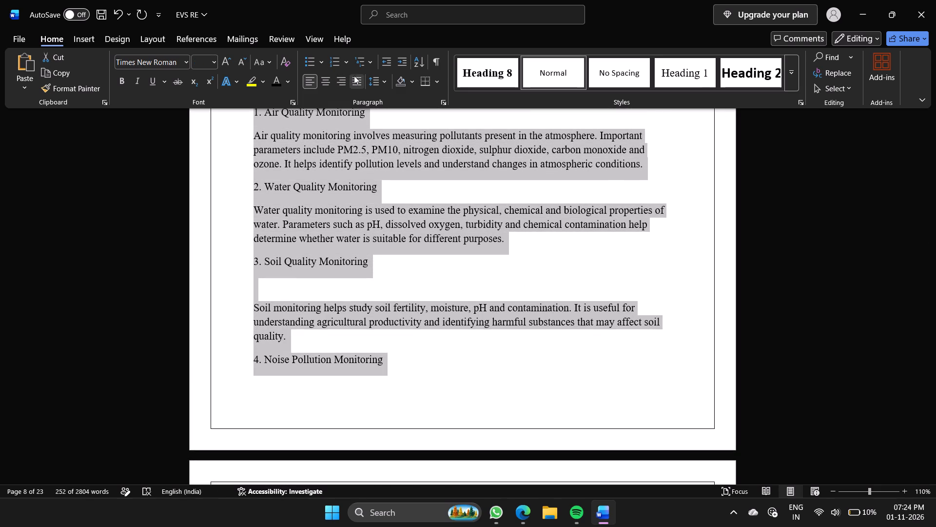
left_click(354, 77)
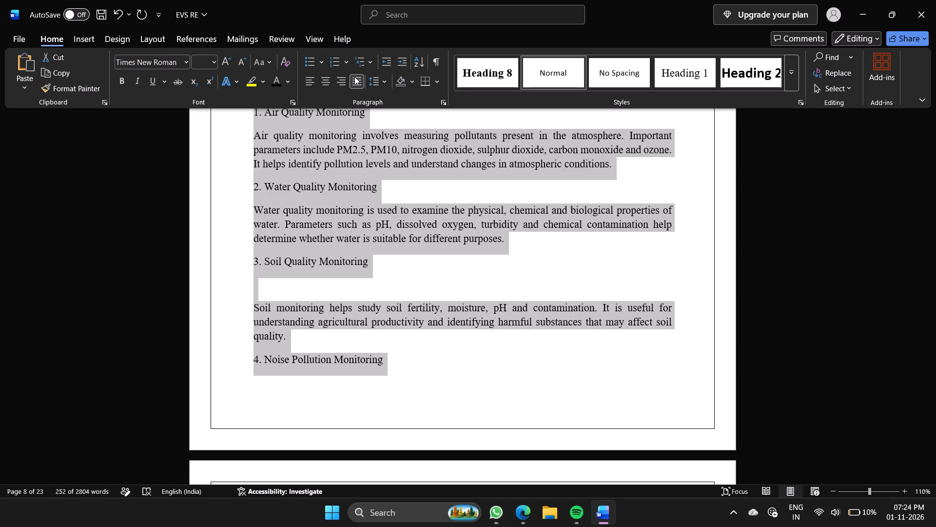
Delete the blank paragraph between "3. Soil Quality Monitoring" and its description.
left_click(336, 290)
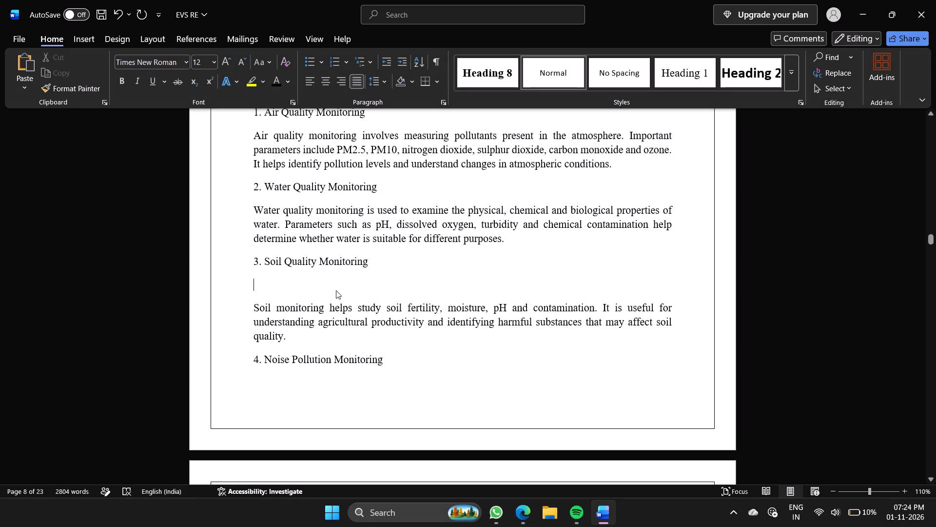
key("Delete")
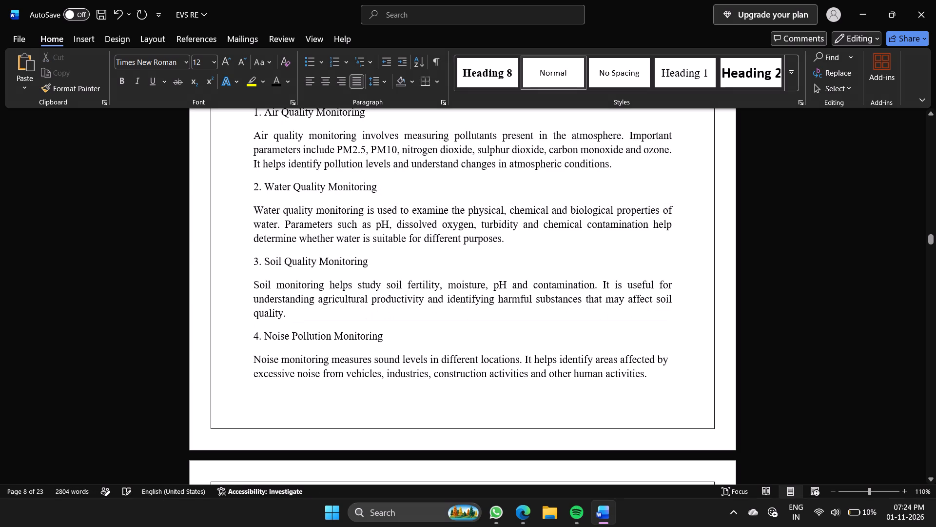
Remove the bold formatting from the "3.2 Importance of Environmental Monitoring" and "3.3 Environmental Monitoring in This Project" subheadings.
scroll(347, 341, "up", 2)
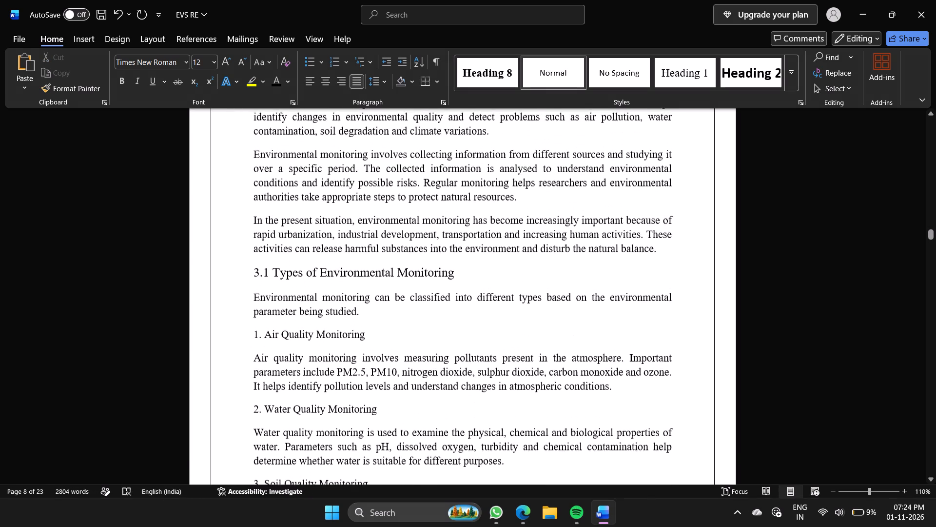
scroll(347, 341, "down", 1)
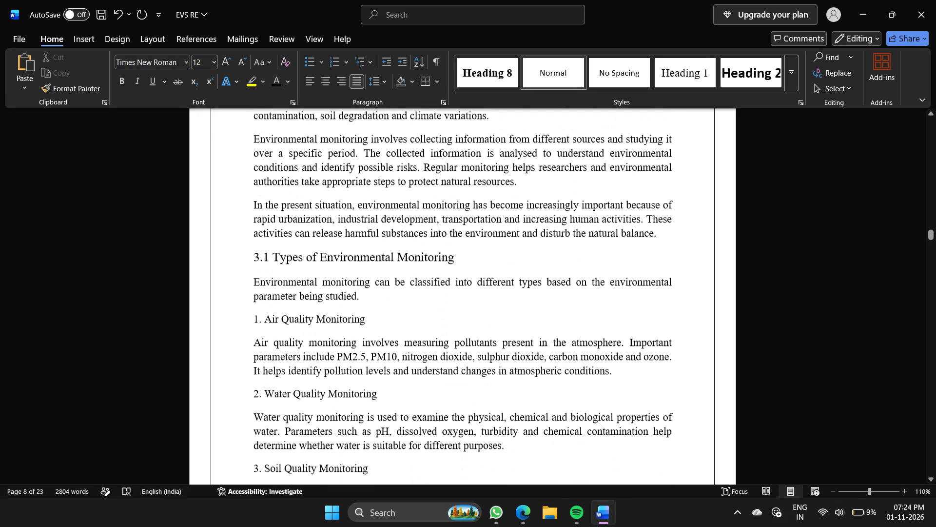
scroll(347, 341, "down", 3)
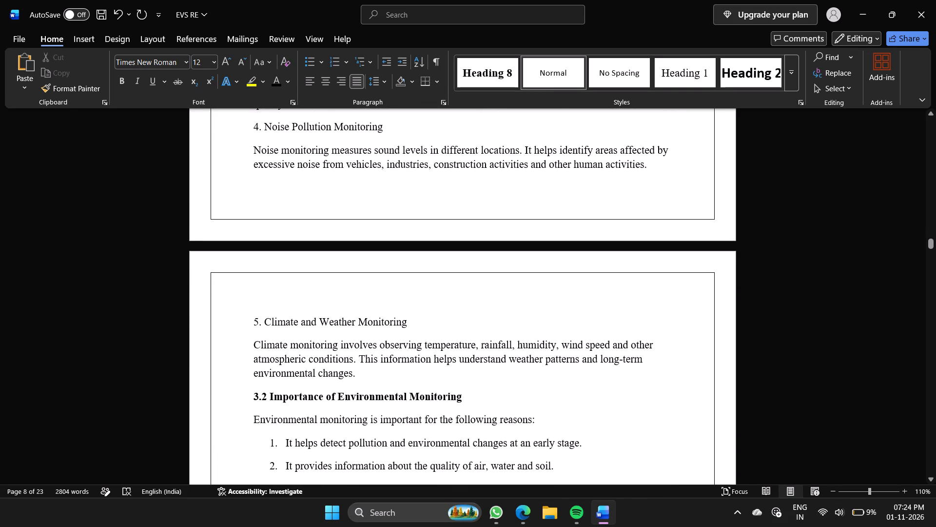
scroll(293, 322, "down", 1)
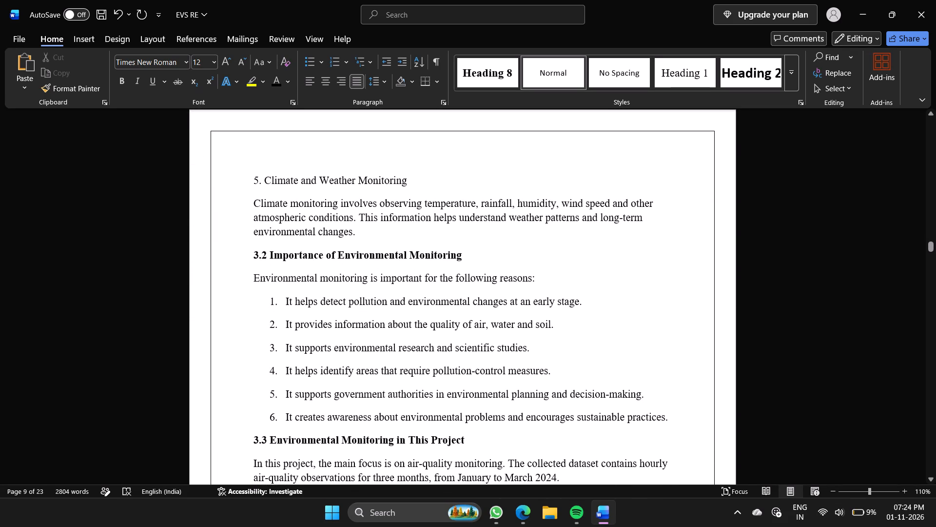
scroll(464, 258, "right", 1)
left_click_drag(464, 258, 311, 255)
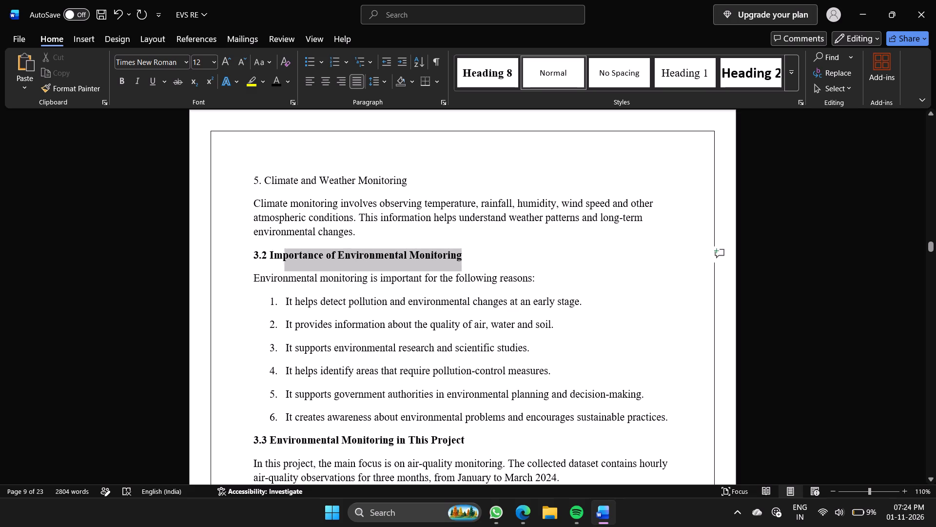
left_click_drag(311, 255, 255, 251)
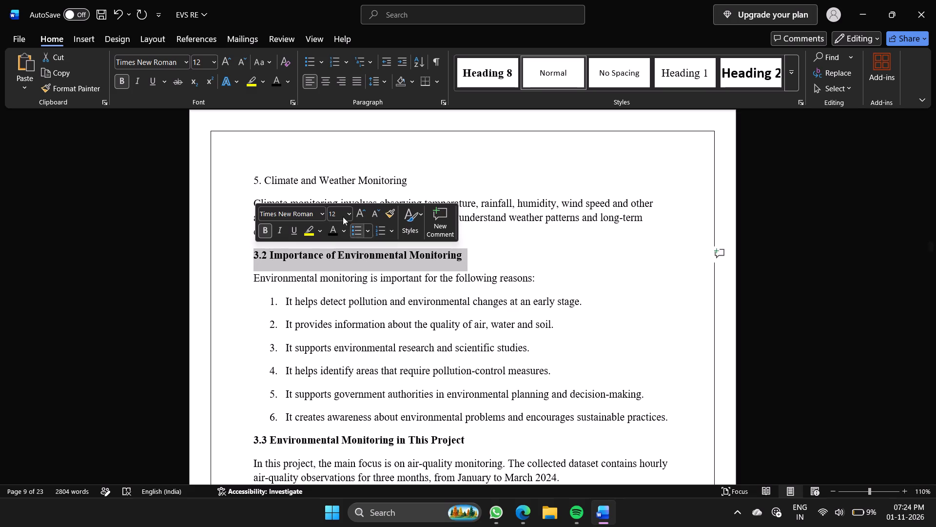
left_click(263, 226)
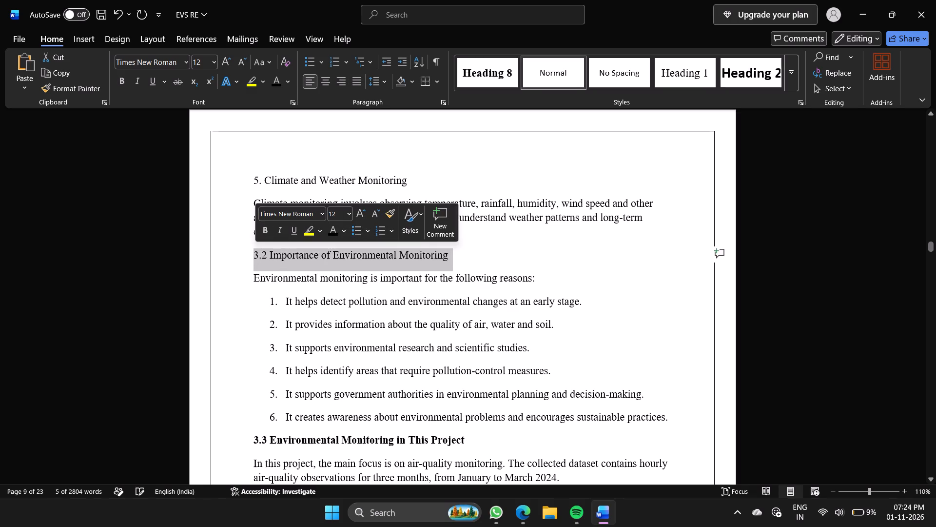
scroll(340, 376, "down", 2)
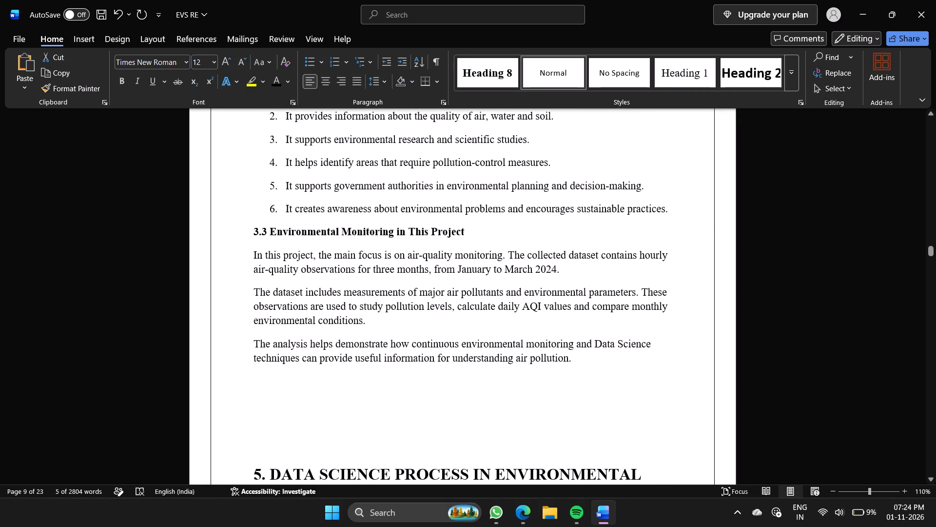
left_click_drag(469, 233, 247, 225)
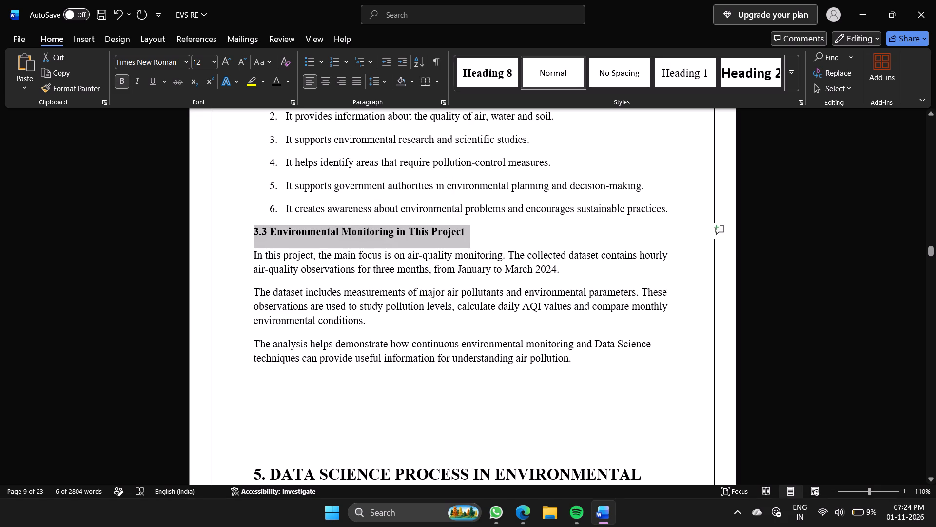
left_click(127, 84)
Set the 3.3 "Environmental Monitoring in This Project" and 3.2 "Importance of Environmental Monitoring" subheadings to 14 pt.
scroll(398, 323, "up", 1)
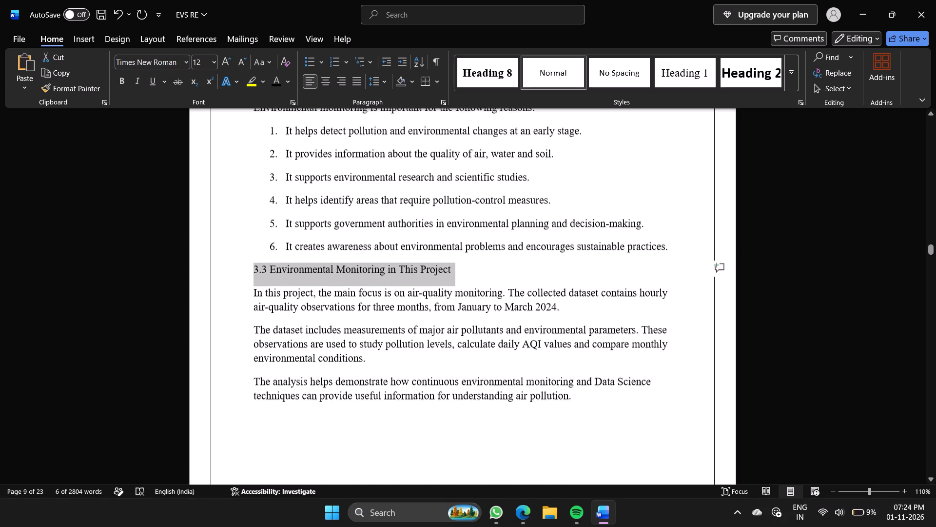
scroll(398, 323, "up", 1)
left_click(214, 57)
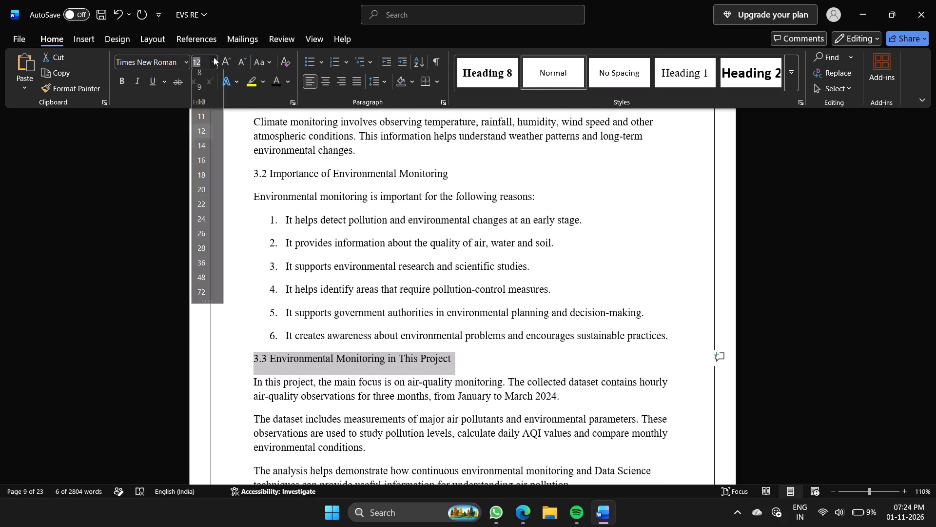
left_click(200, 155)
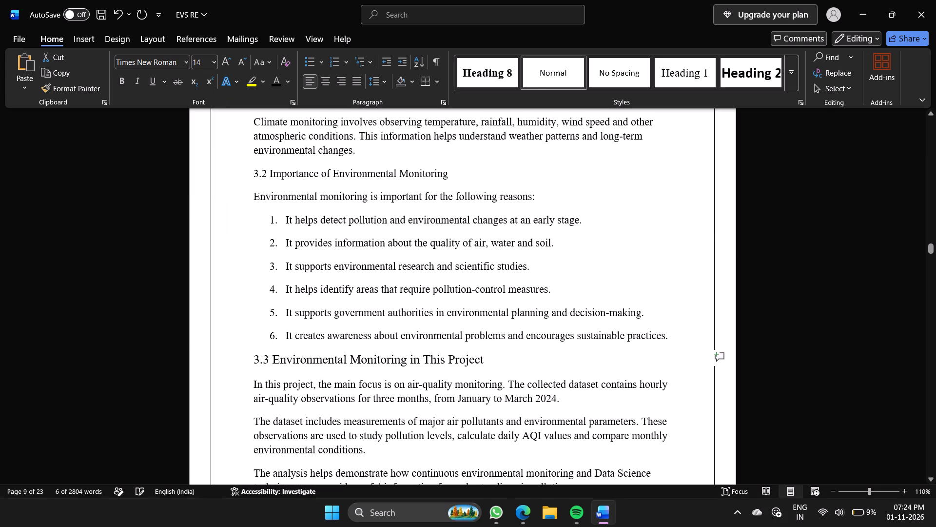
left_click_drag(458, 178, 250, 168)
left_click(340, 130)
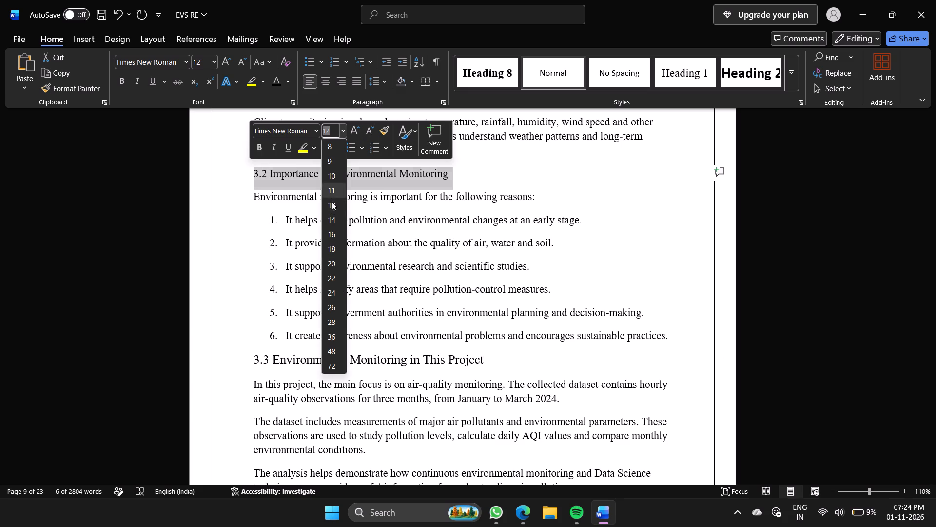
left_click(333, 218)
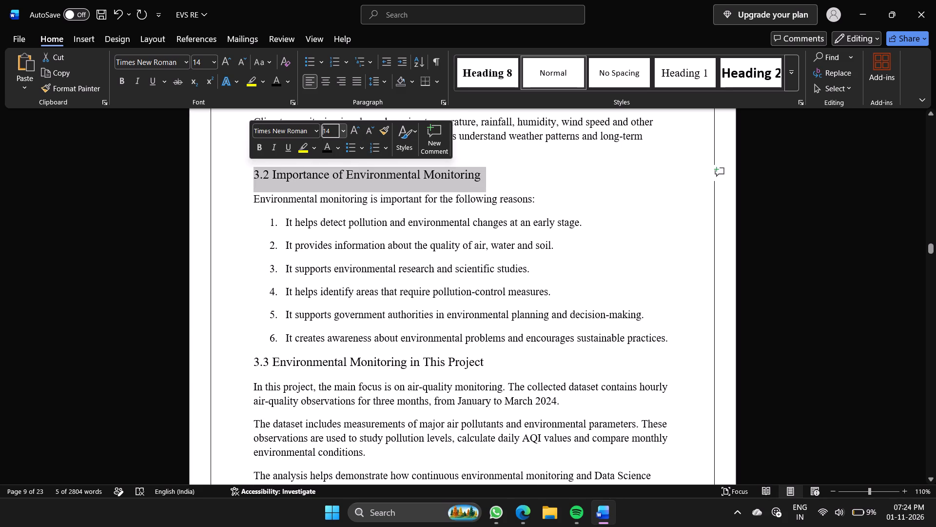
Delete the blank paragraphs above the "5. DATA SCIENCE PROCESS IN ENVIRONMENTAL MONITORING" heading so it follows directly after section 3.3.
scroll(441, 376, "down", 4)
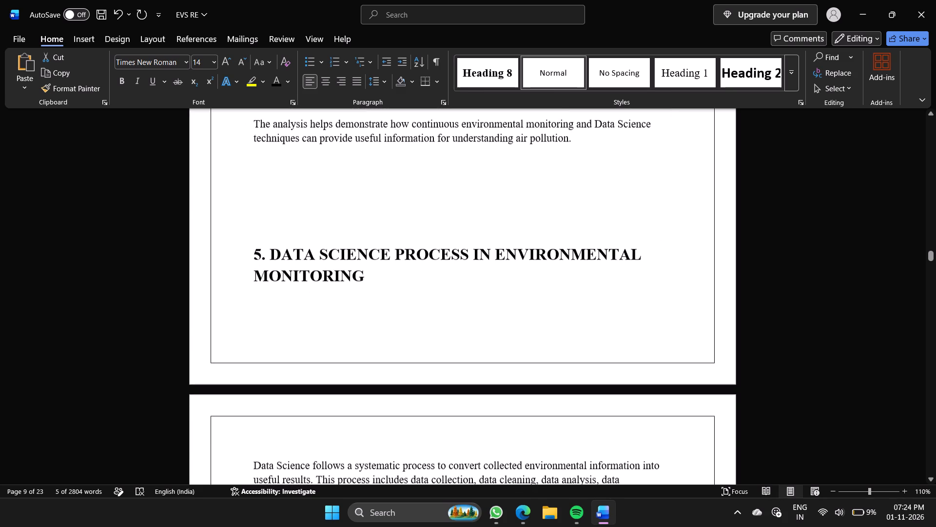
left_click(345, 239)
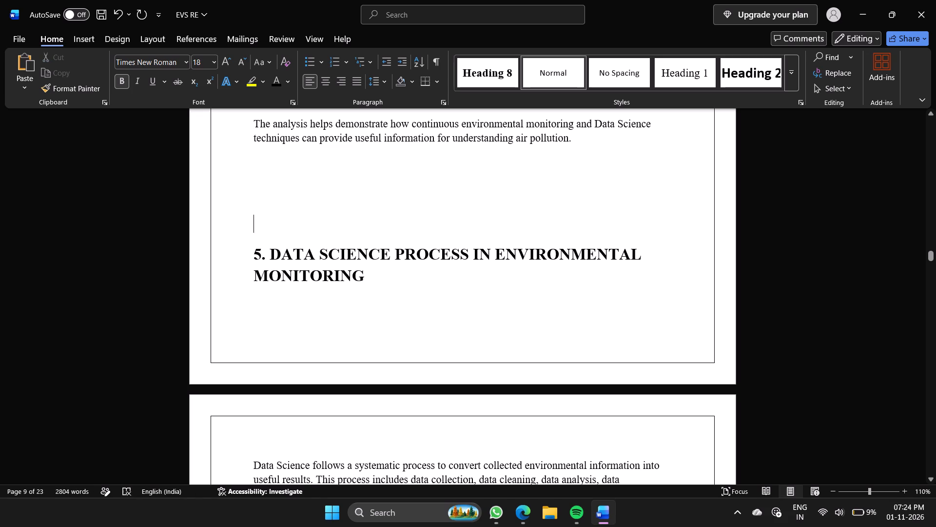
key("Delete")
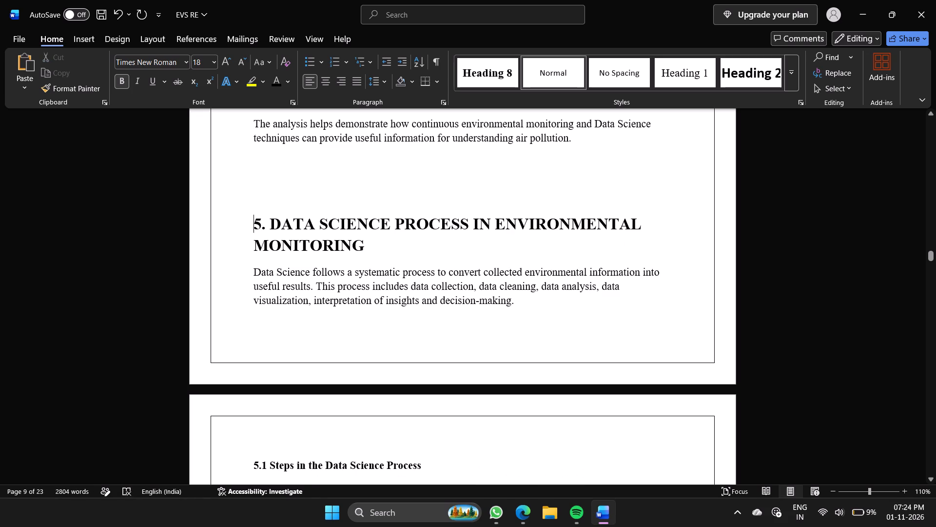
left_click(311, 175)
key("Delete")
key("Delete")
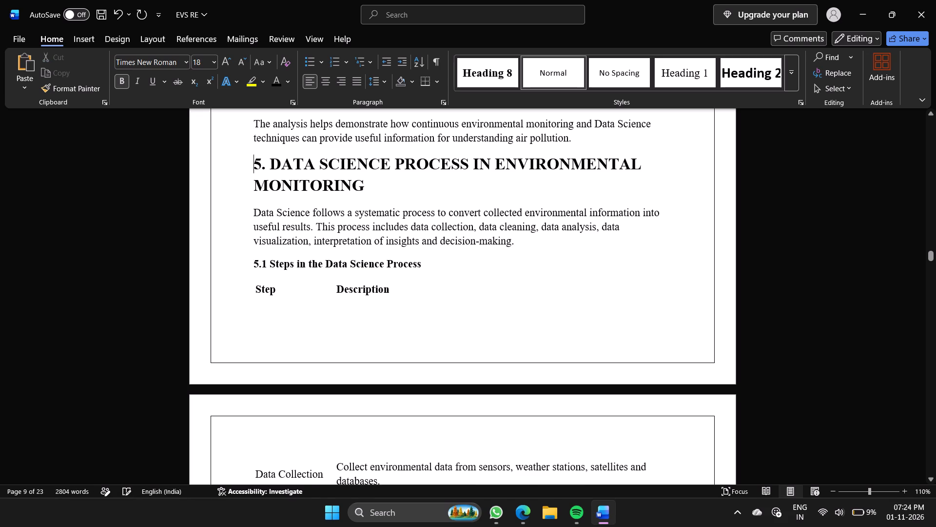
Review the report from the contents table through section 3.3 to compare section order, page starts and heading formatting.
scroll(311, 175, "up", 3)
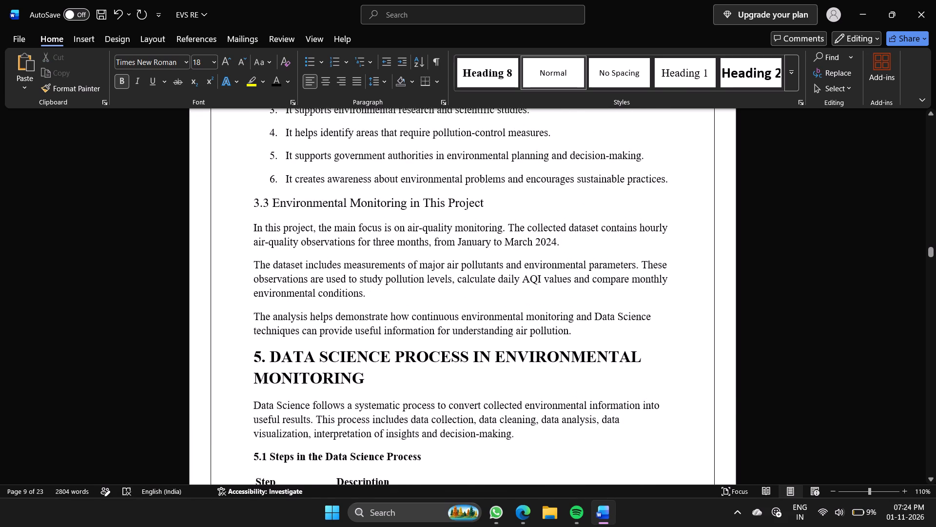
scroll(311, 175, "up", 10)
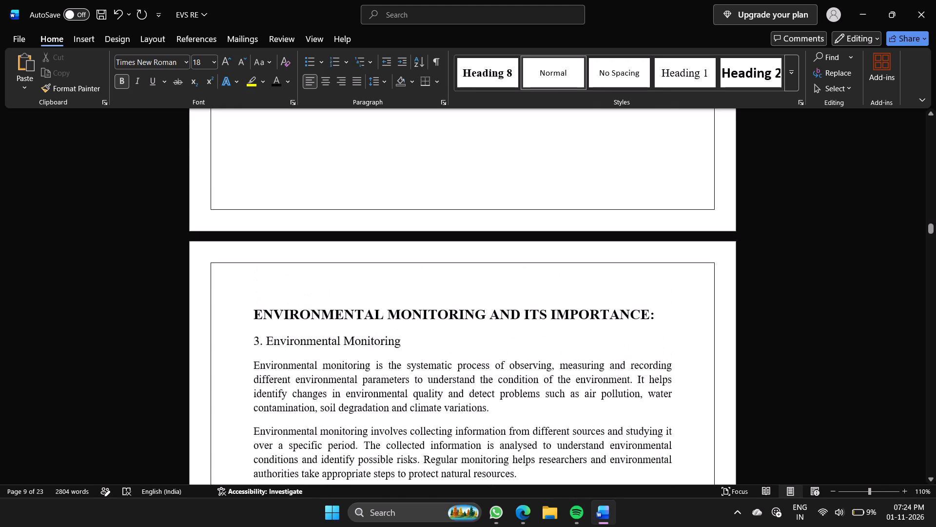
scroll(311, 175, "up", 7)
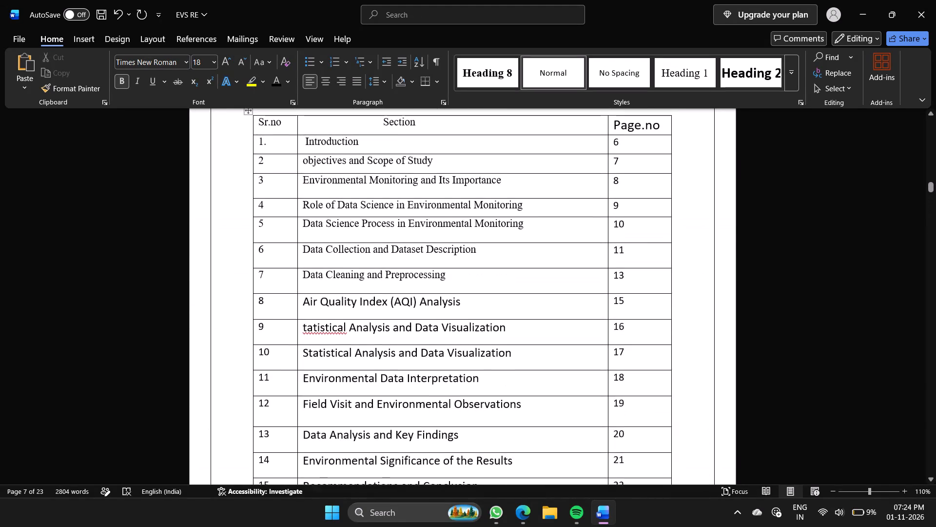
scroll(311, 175, "down", 1)
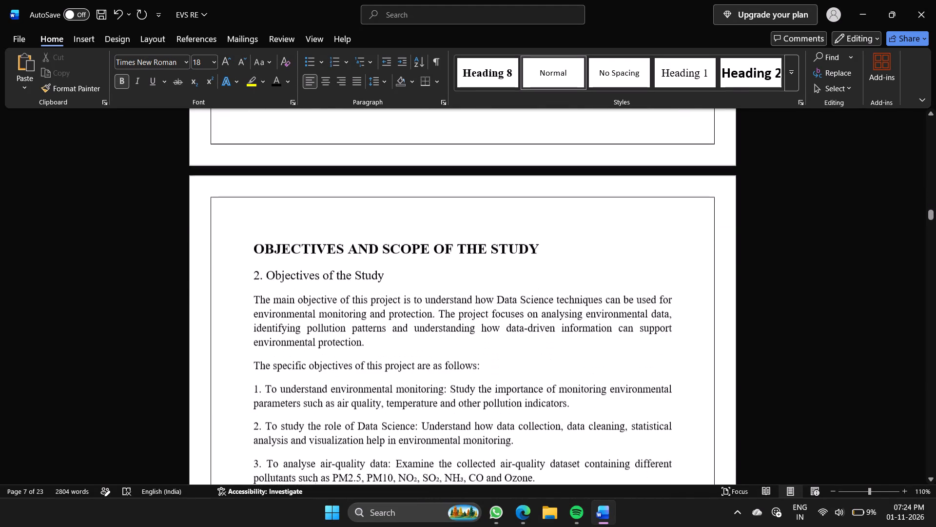
scroll(311, 175, "down", 5)
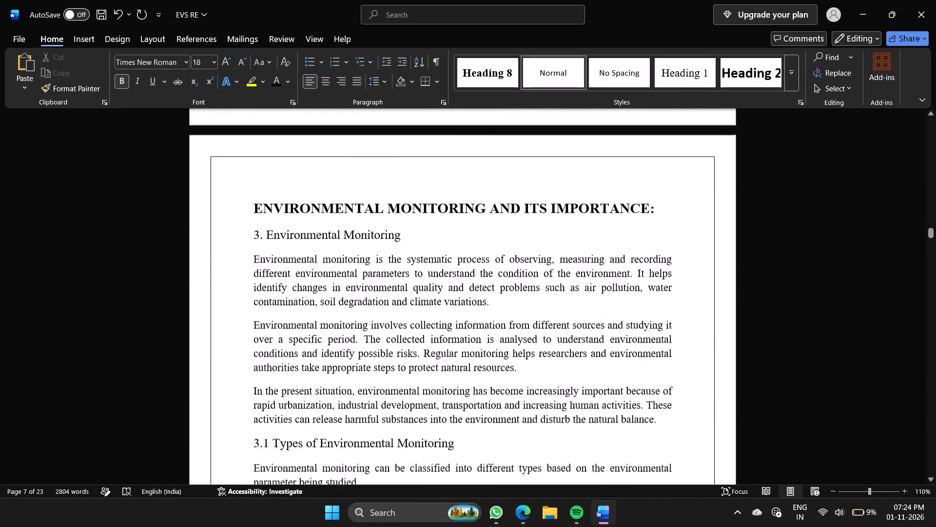
scroll(311, 175, "down", 5)
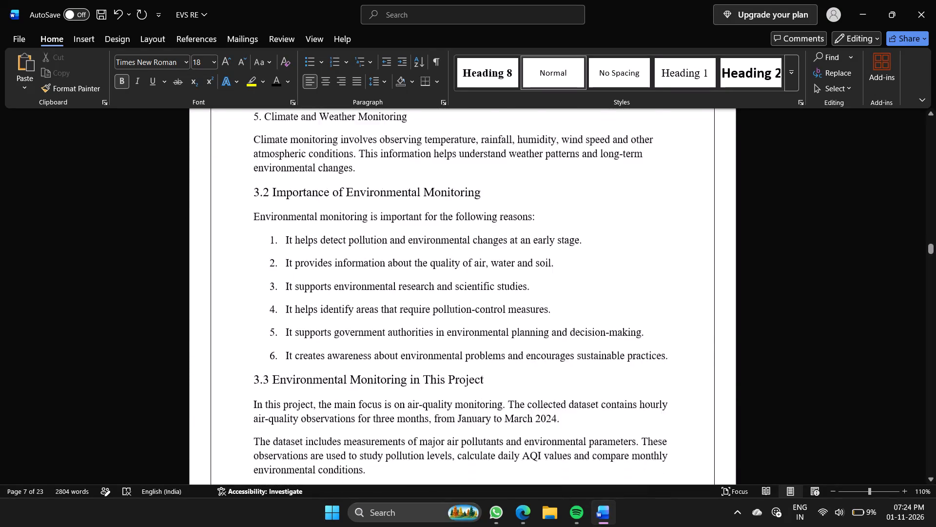
scroll(311, 175, "down", 3)
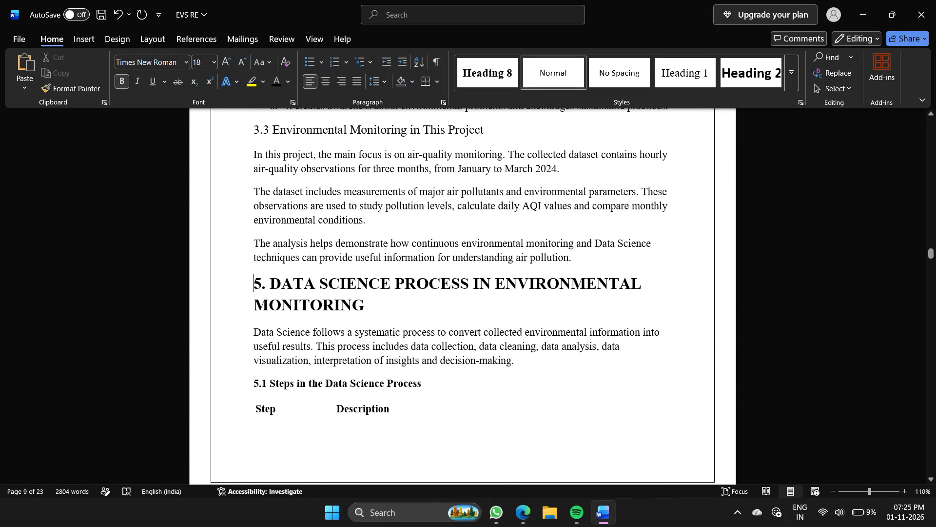
Insert blank paragraphs after the last paragraph of section 3.3 so the "5. DATA SCIENCE PROCESS IN ENVIRONMENTAL MONITORING" heading starts on a new page.
left_click(600, 258)
key("Return")
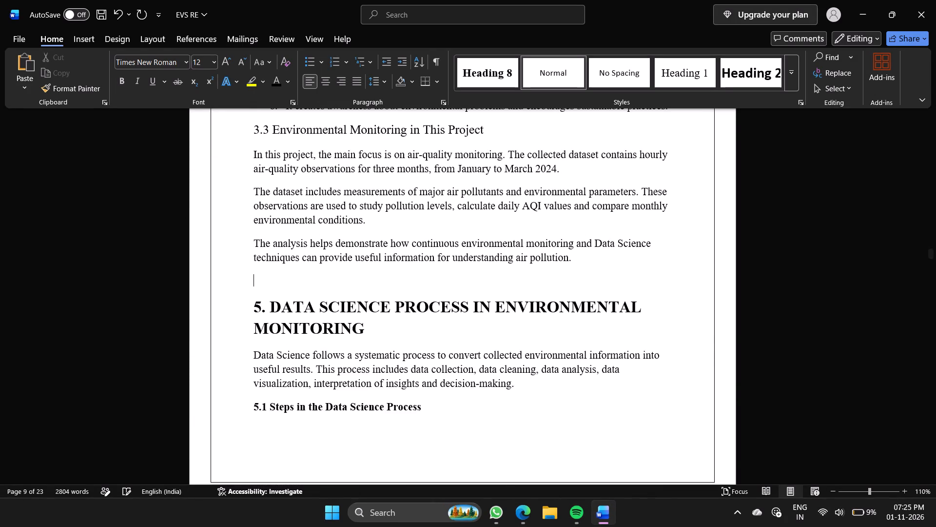
key("Return")
key("Return")
key("Return")
key("Return")
key("Return")
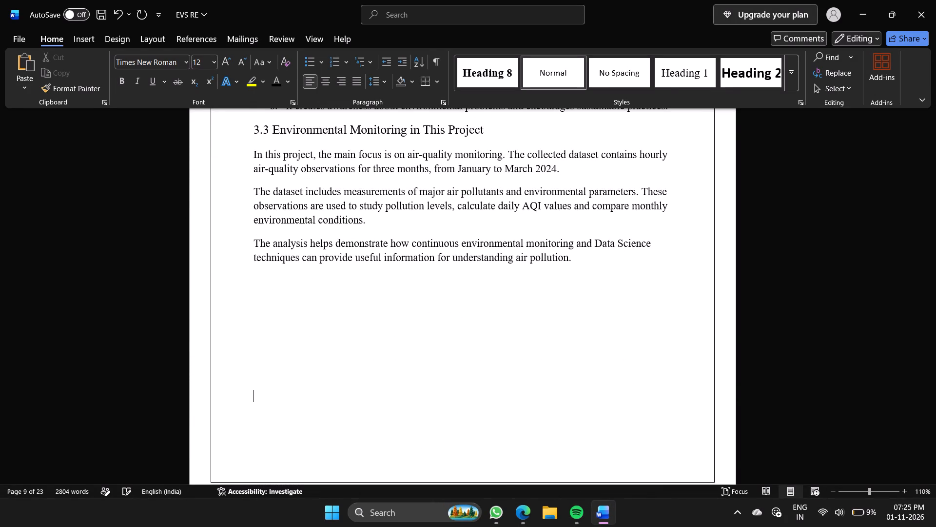
scroll(600, 258, "down", 2)
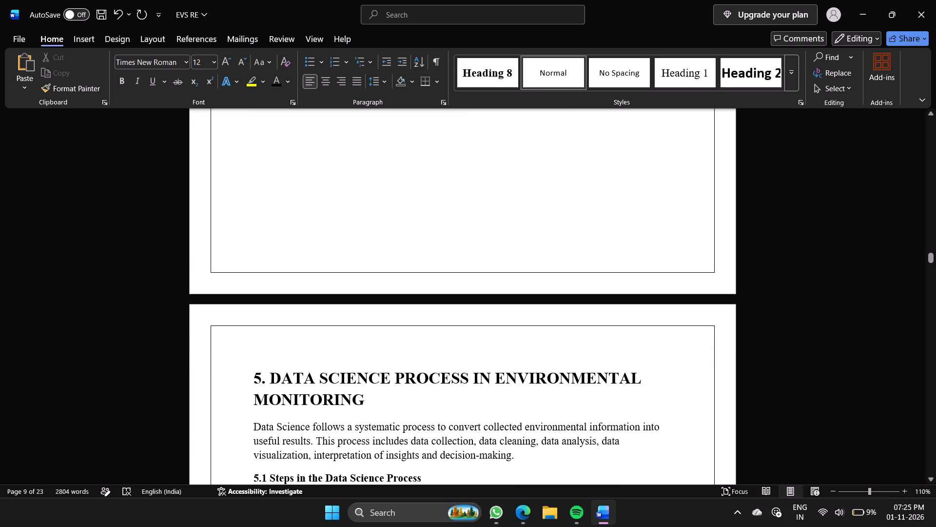
left_click(491, 347)
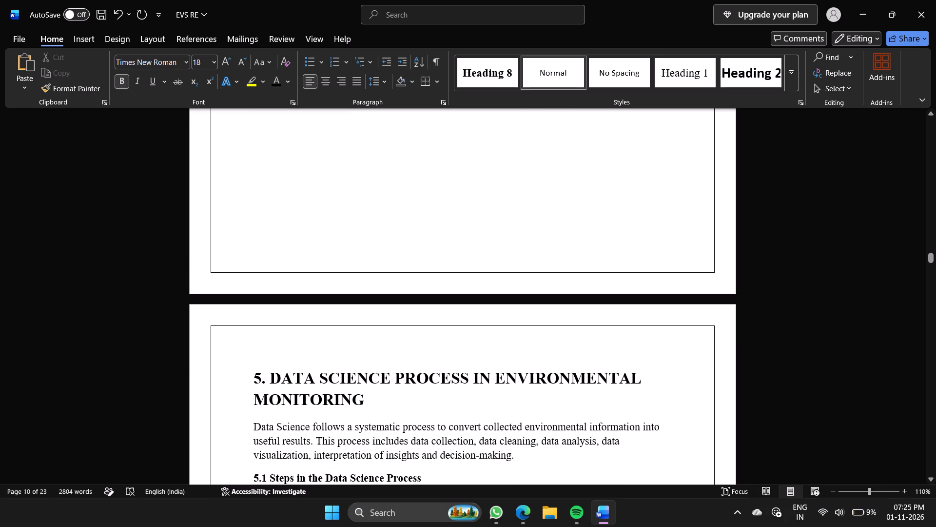
left_click(277, 358)
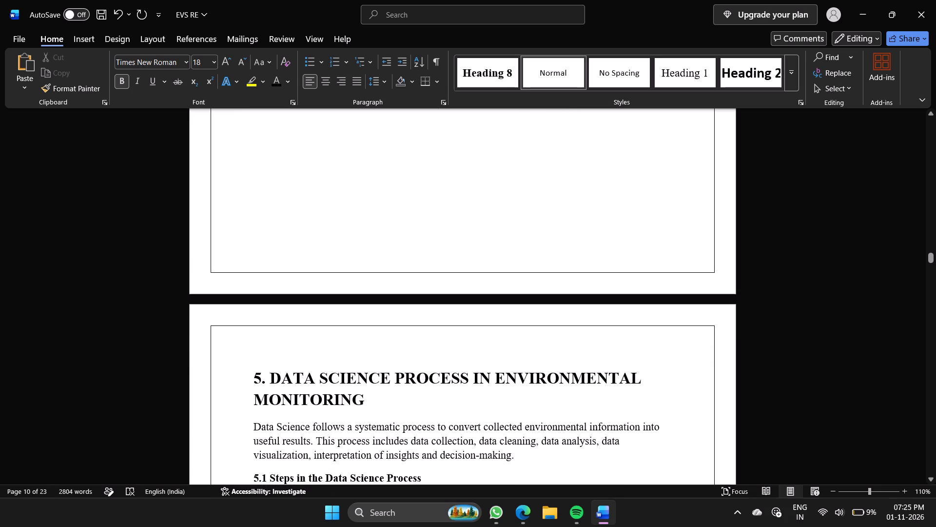
left_click(265, 346)
Justify all section 3 text from "3. Environmental Monitoring" through the last paragraph of section 3.3.
scroll(265, 346, "up", 3)
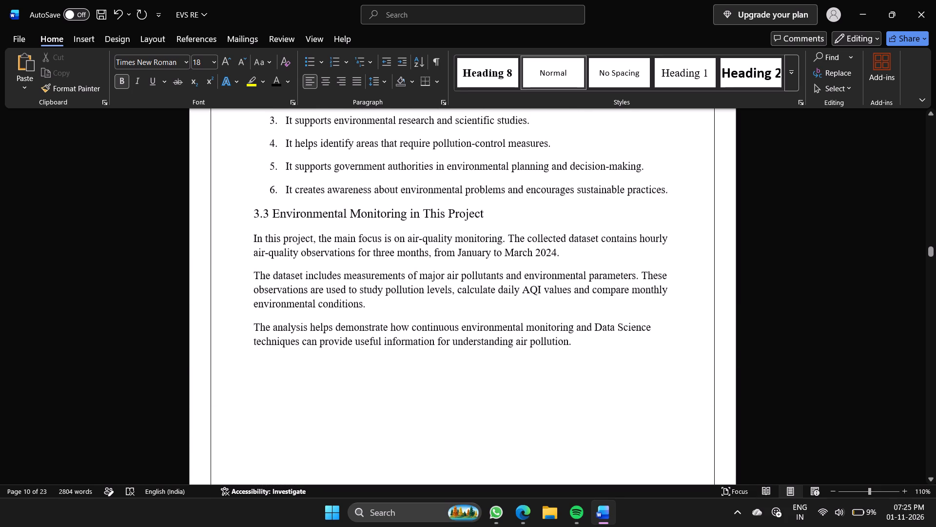
left_click_drag(577, 386, 448, 388)
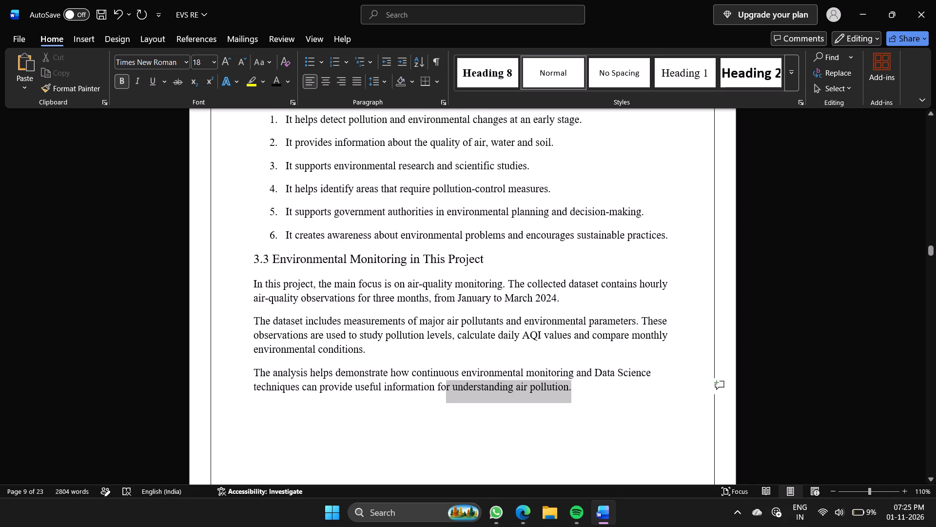
left_click_drag(448, 388, 151, 62)
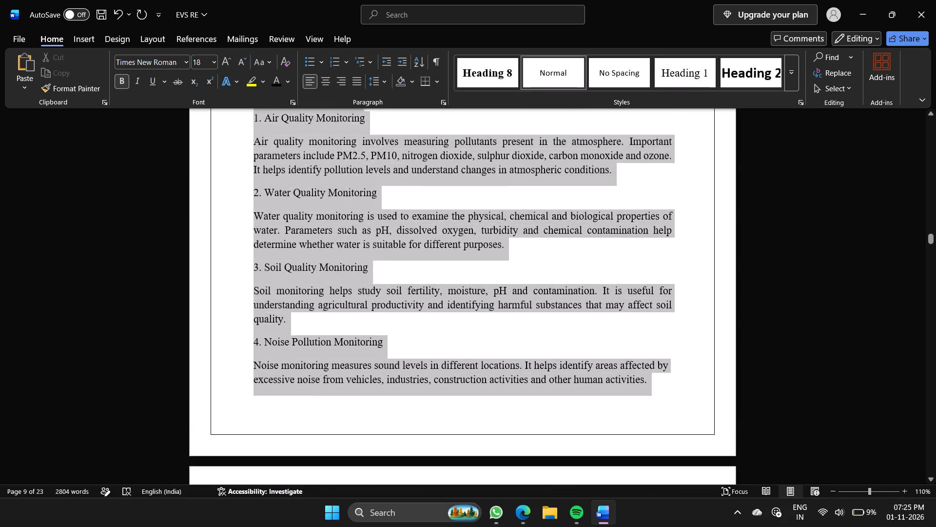
left_click_drag(151, 62, 135, 335)
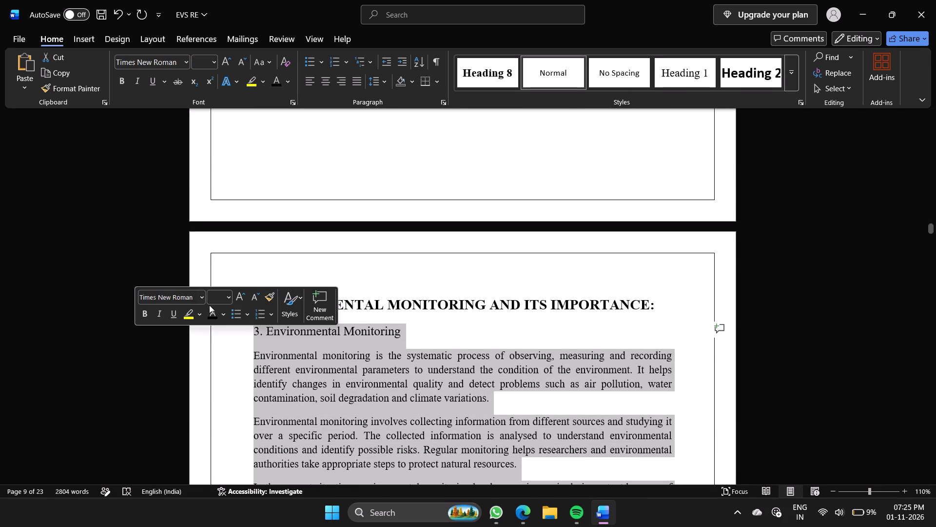
left_click(353, 80)
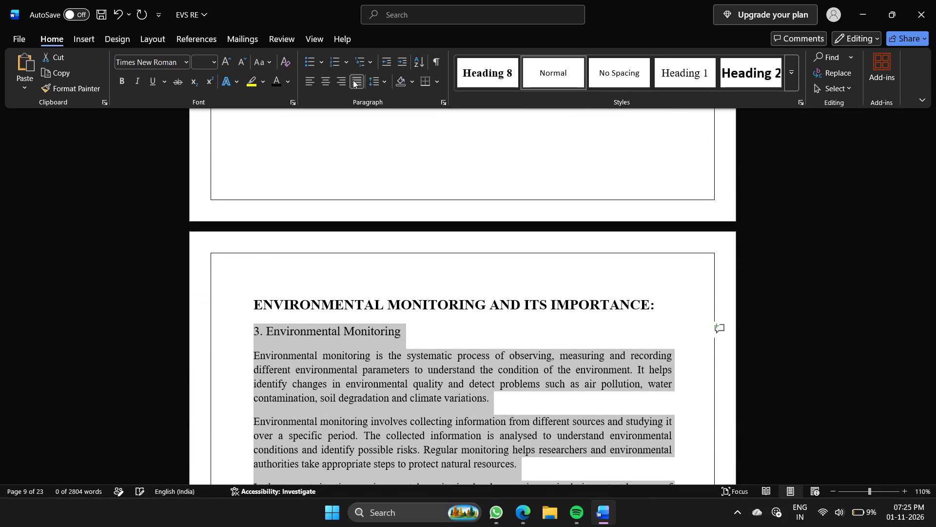
scroll(432, 304, "down", 5)
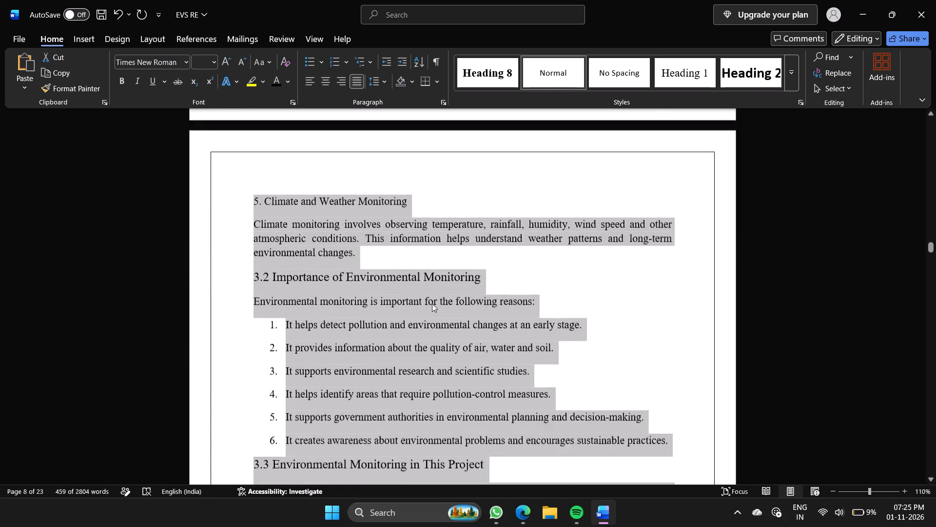
scroll(432, 304, "down", 4)
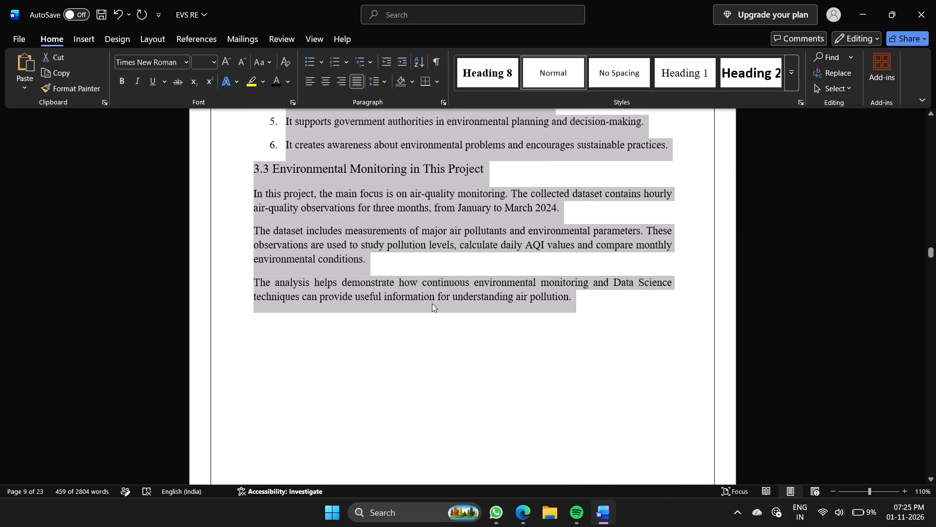
left_click(533, 330)
Check the section numbering and page layout from the Objectives section through the Data Science Process heading.
scroll(584, 354, "down", 1)
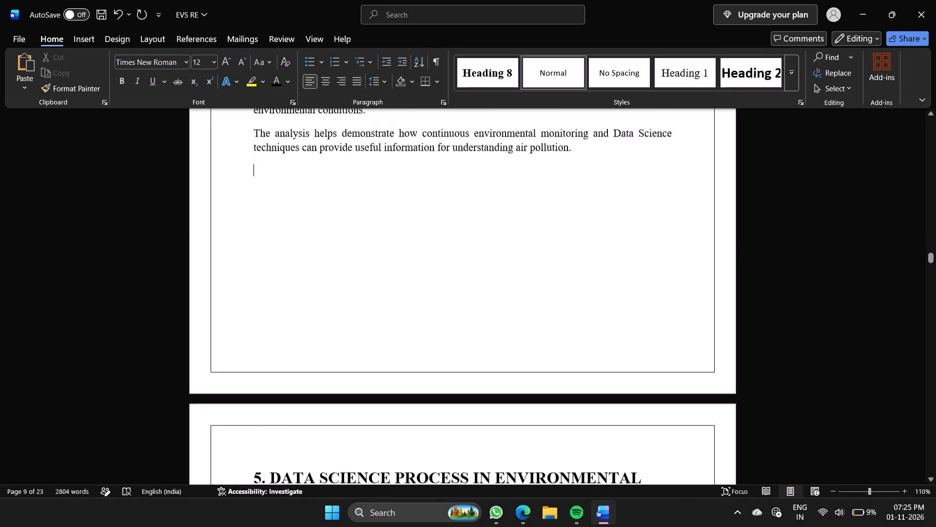
scroll(584, 354, "down", 2)
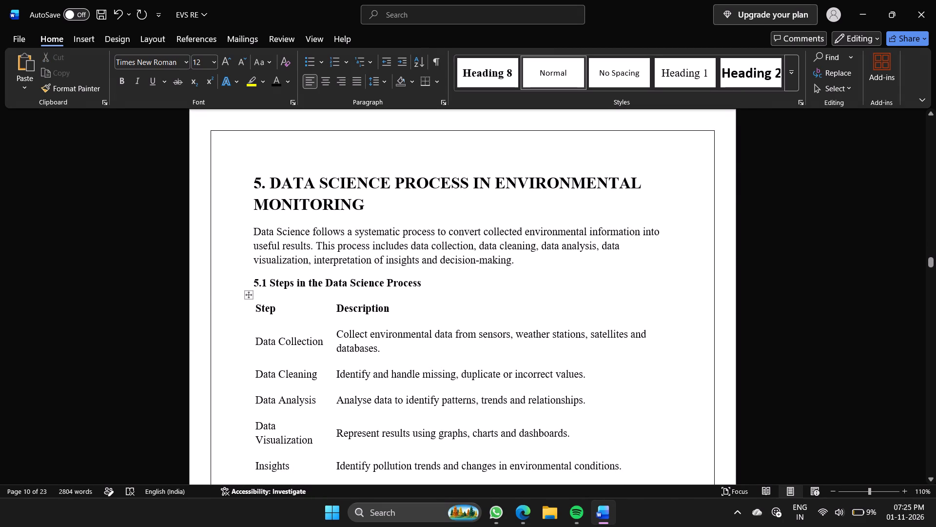
scroll(584, 354, "up", 12)
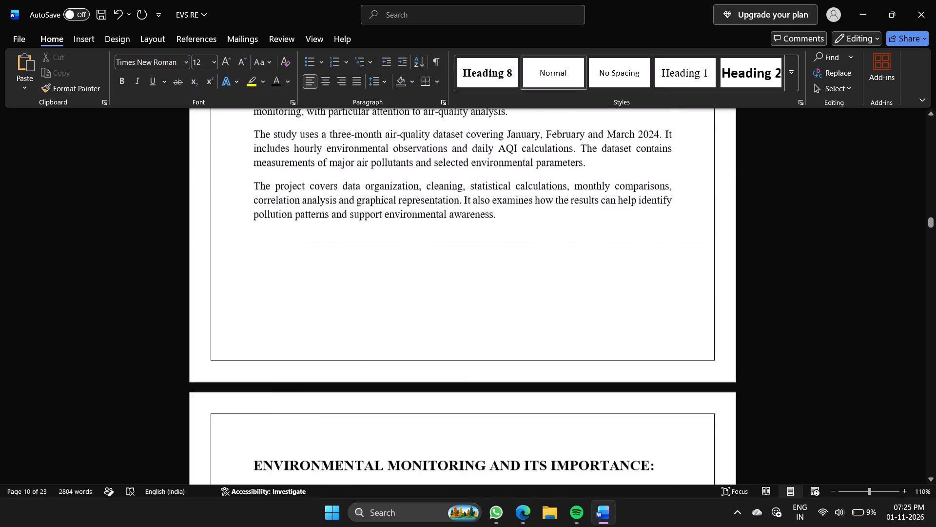
scroll(584, 354, "up", 1)
scroll(584, 354, "down", 7)
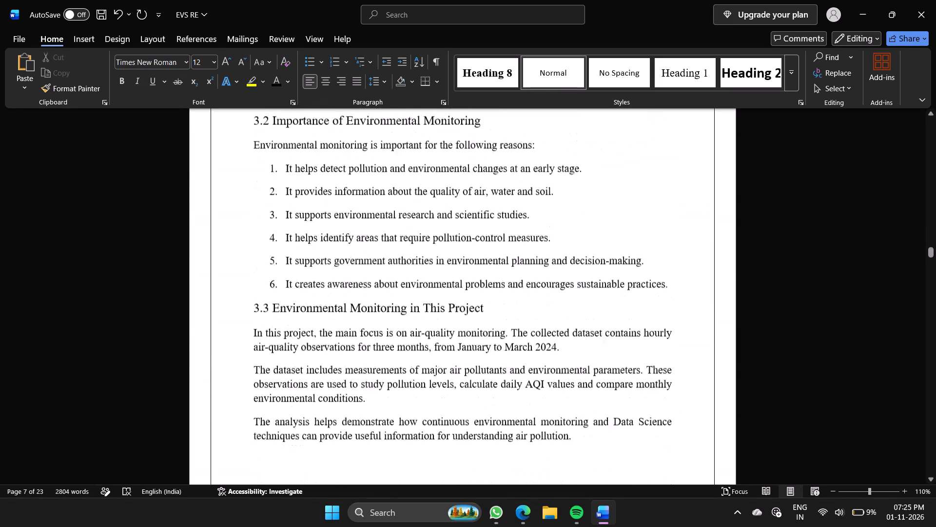
scroll(584, 354, "down", 4)
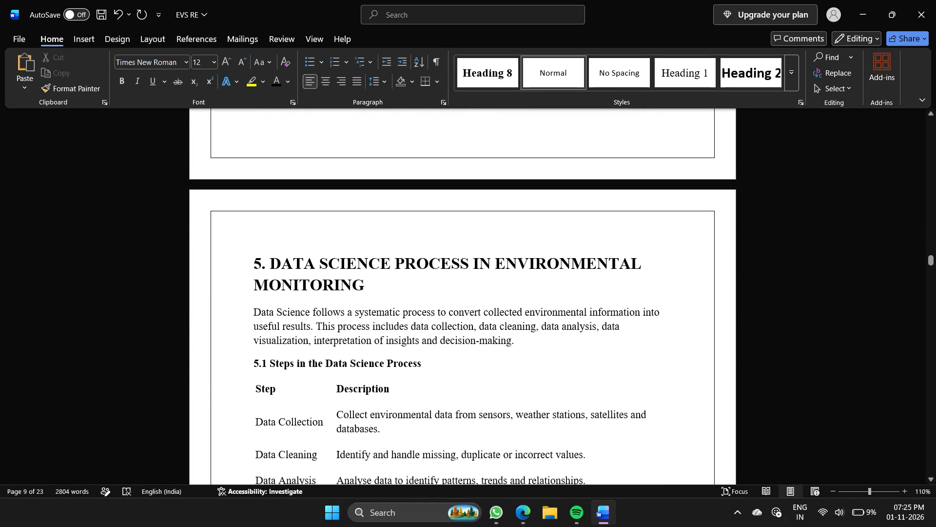
Renumber the "DATA SCIENCE PROCESS IN ENVIRONMENTAL MONITORING" heading as 4 and its "Steps in the Data Science Process" subheading as 4.1.
left_click(261, 262)
key("BackSpace")
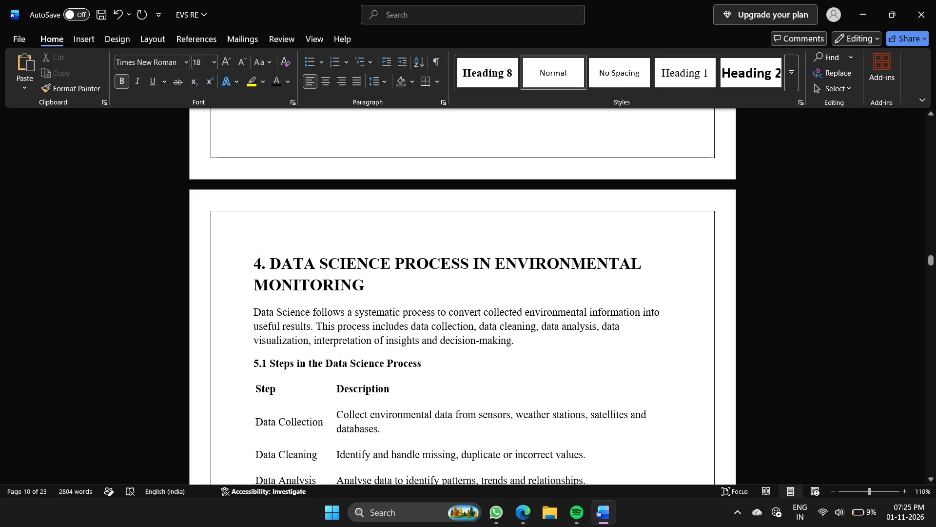
left_click(260, 361)
key("BackSpace")
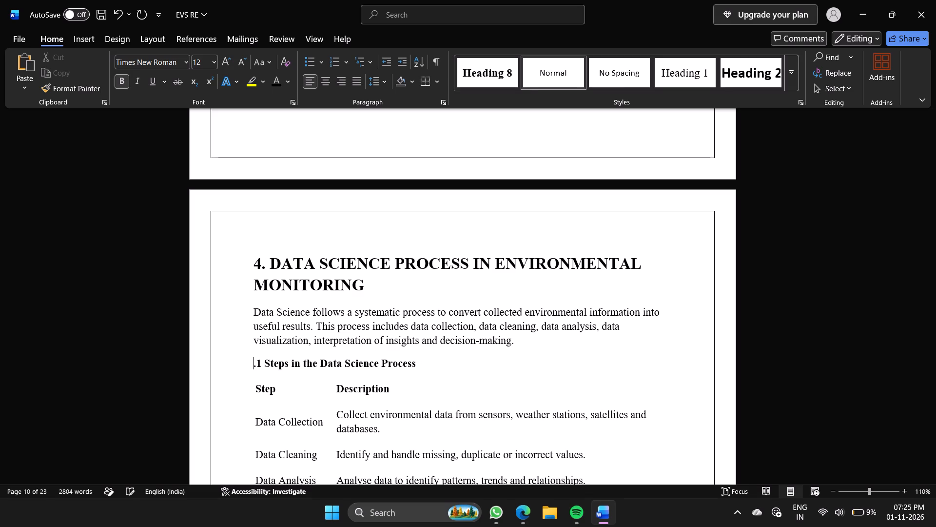
key("4")
Renumber the "Data Science Workflow" subheading as 4.2 and "Application in Our Project" as 4.3, dismissing the low-battery alerts.
scroll(325, 374, "down", 1)
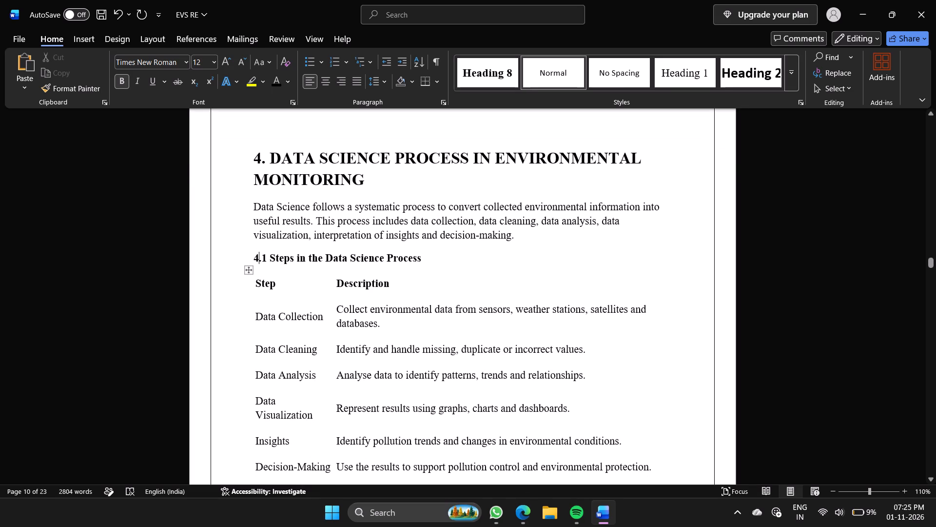
scroll(325, 374, "down", 2)
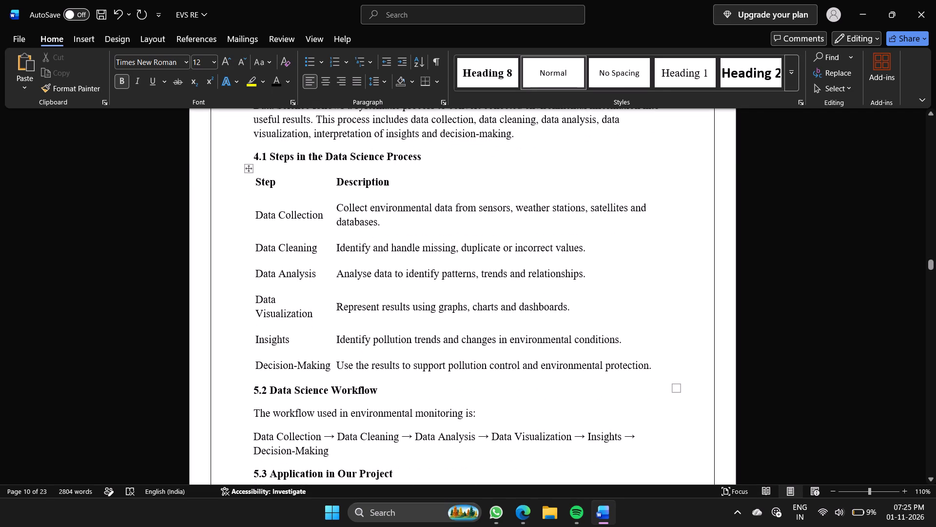
left_click(258, 390)
key("BackSpace")
key("4")
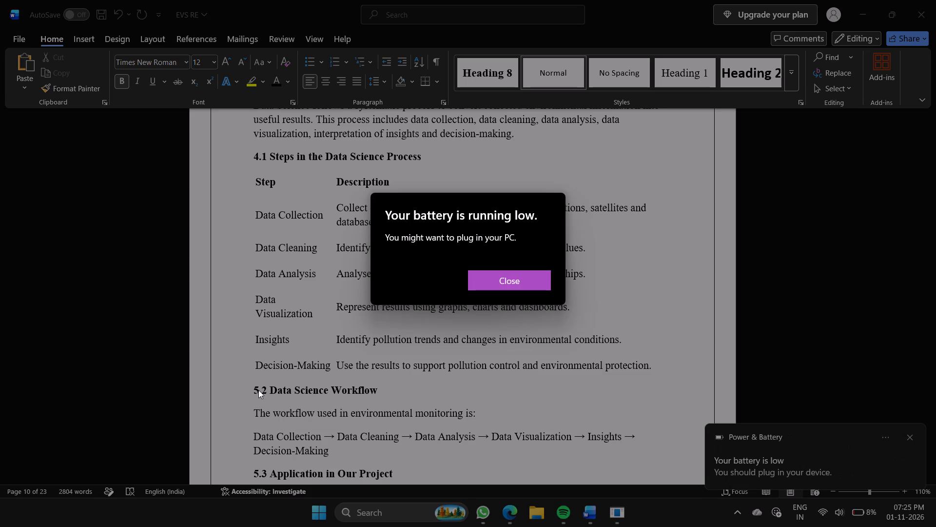
left_click(489, 278)
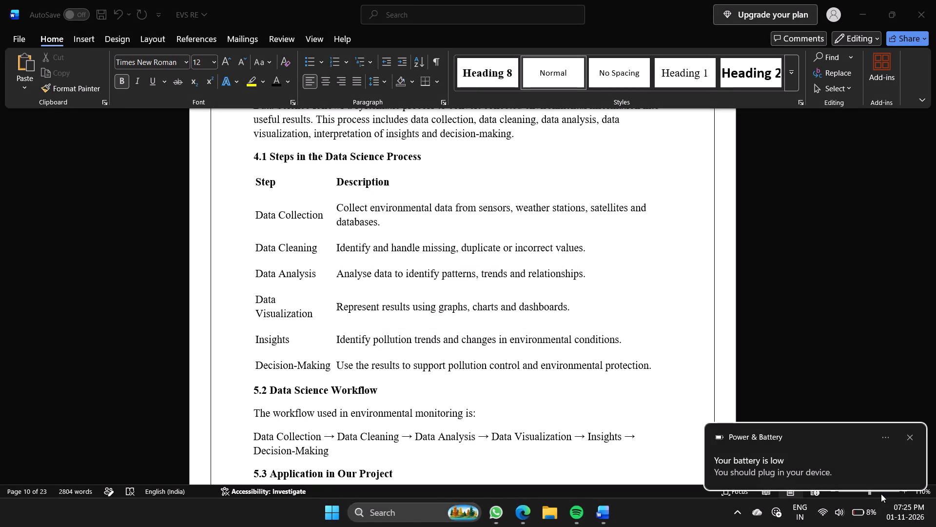
left_click(911, 435)
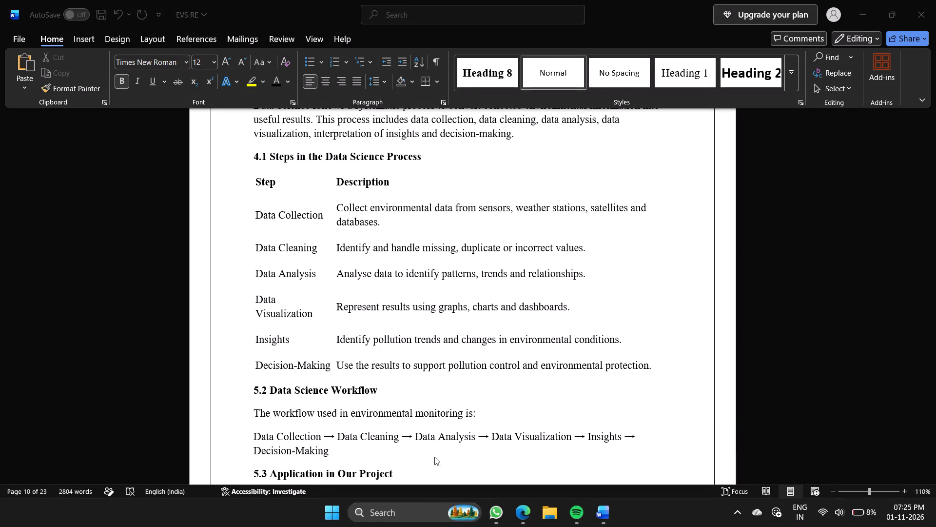
key("BackSpace")
key("4")
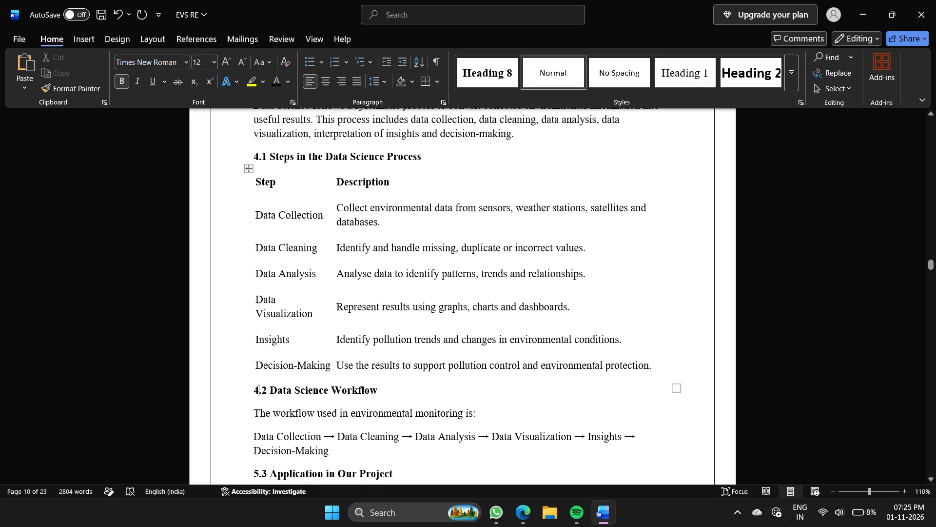
scroll(237, 394, "down", 1)
left_click(257, 371)
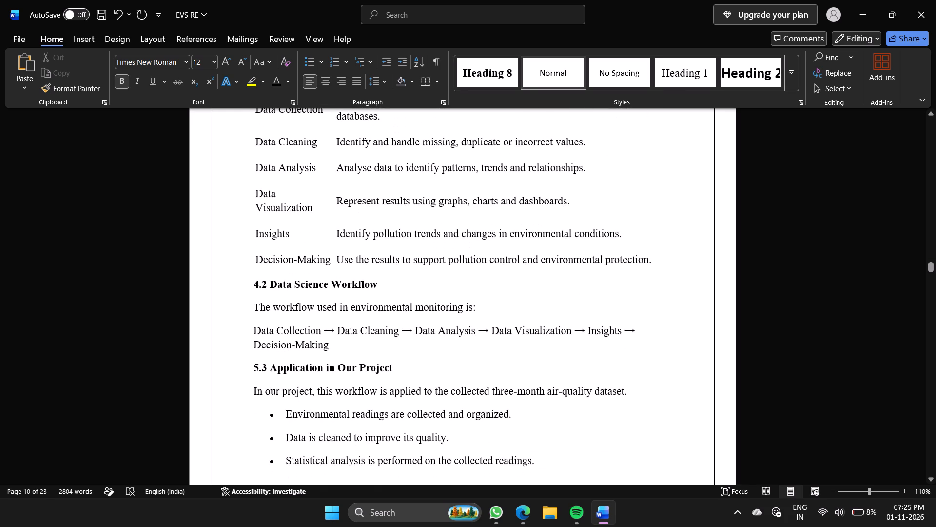
key("BackSpace")
key("4")
Set the "4. DATA SCIENCE PROCESS IN ENVIRONMENTAL MONITORING" heading to font size 16.
scroll(298, 364, "down", 4)
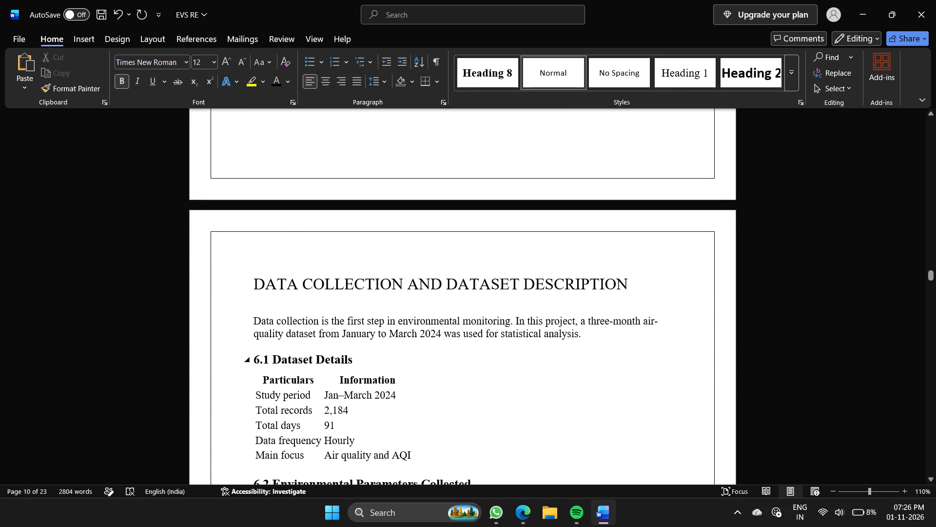
scroll(298, 364, "up", 4)
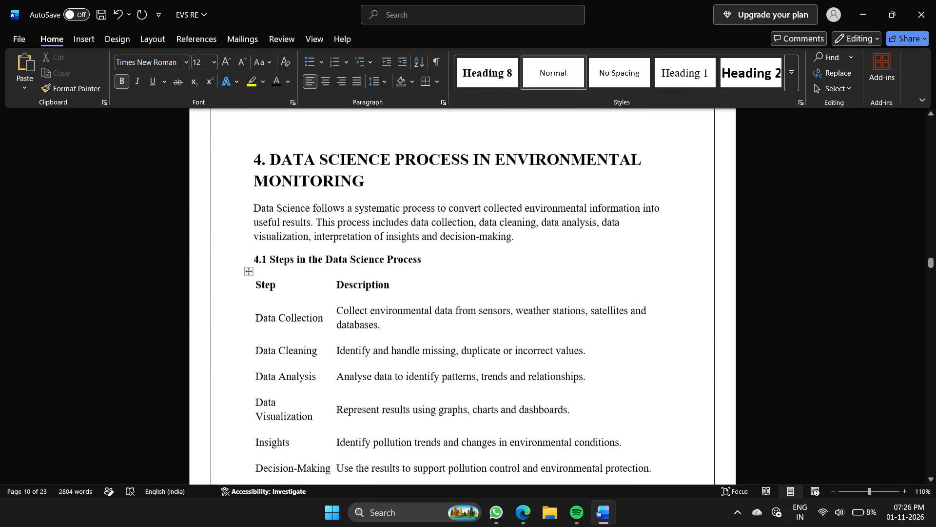
scroll(298, 364, "up", 1)
scroll(373, 241, "left", 1)
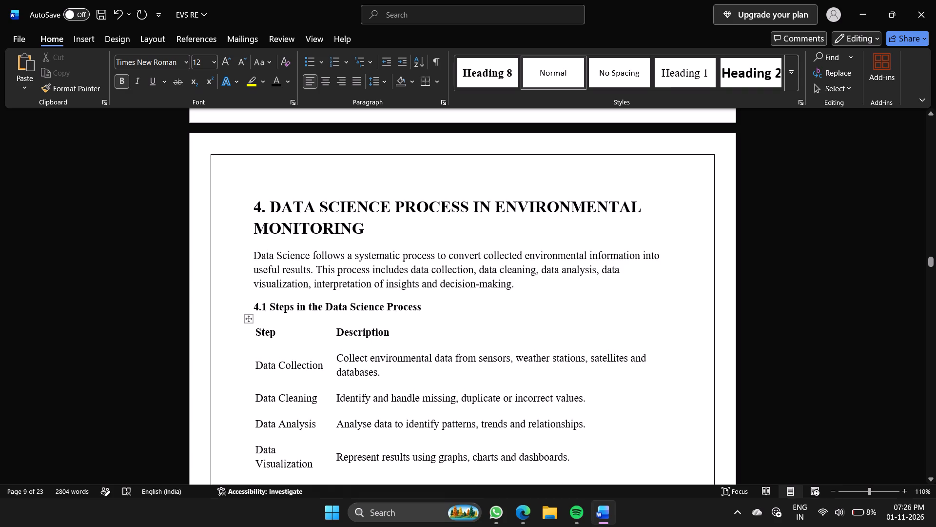
left_click_drag(380, 232, 287, 227)
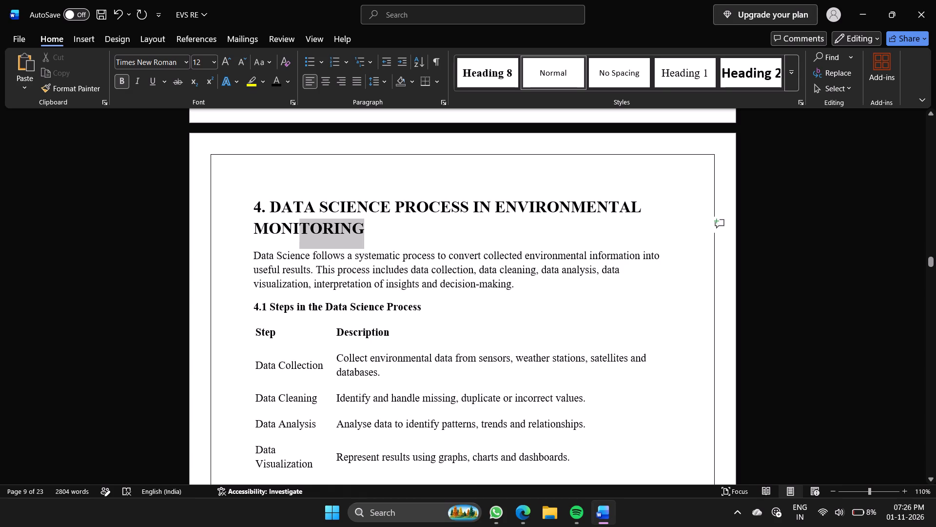
left_click_drag(287, 227, 253, 204)
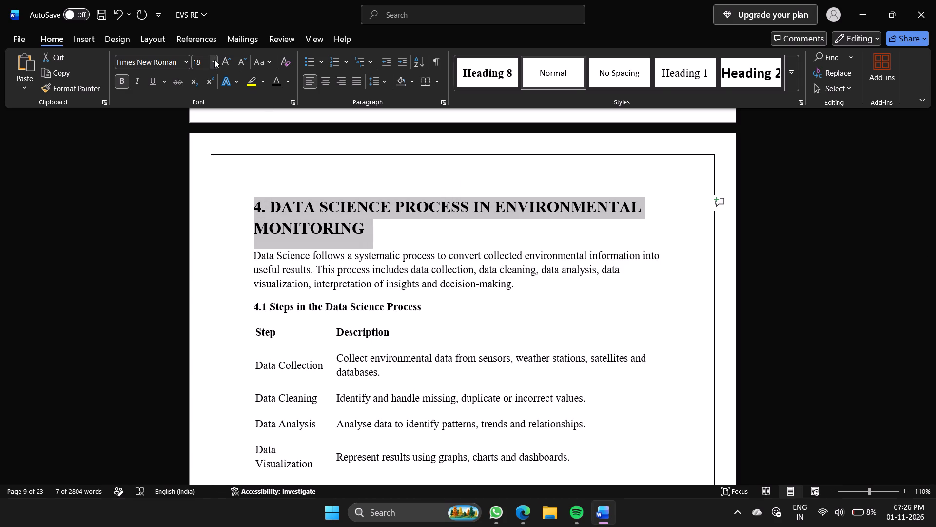
left_click(214, 60)
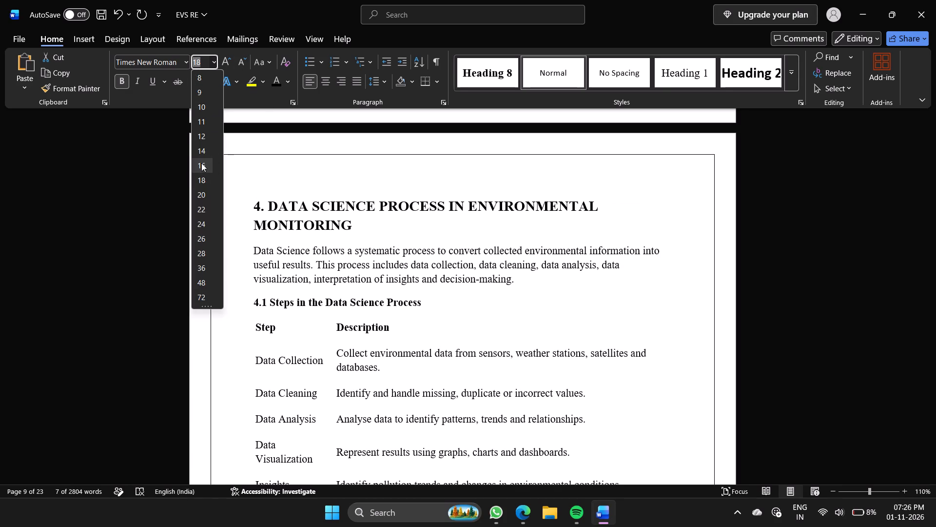
left_click(201, 163)
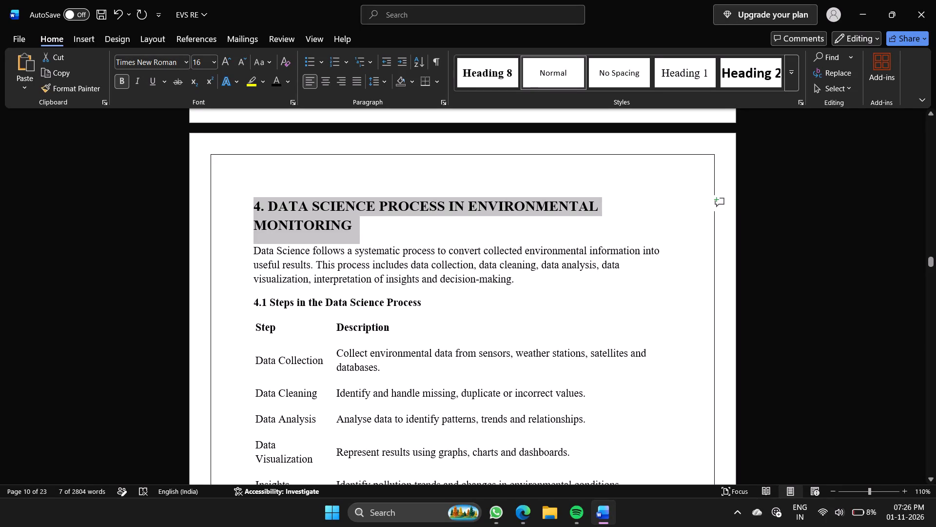
Remove bold from the "4.1 Steps in the Data Science Process" subheading and set its font size to 14.
left_click_drag(424, 304, 247, 300)
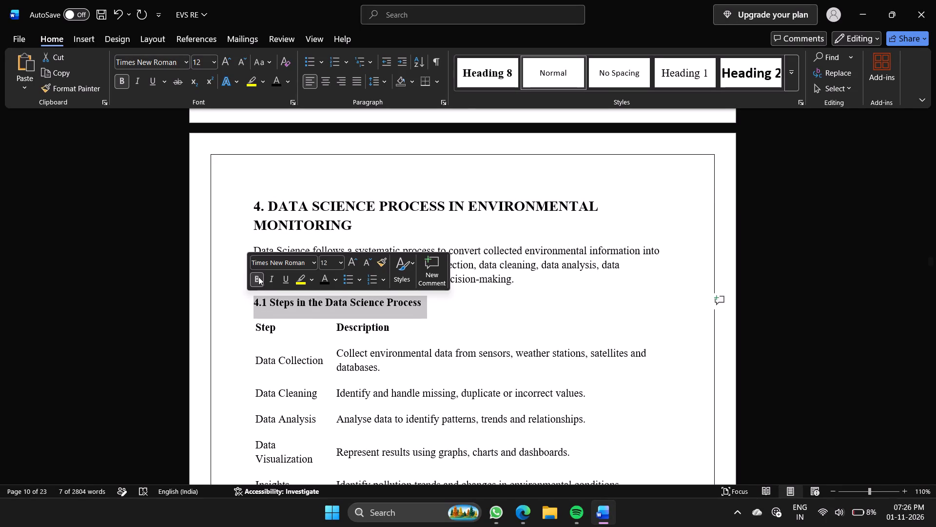
left_click(258, 277)
left_click(342, 265)
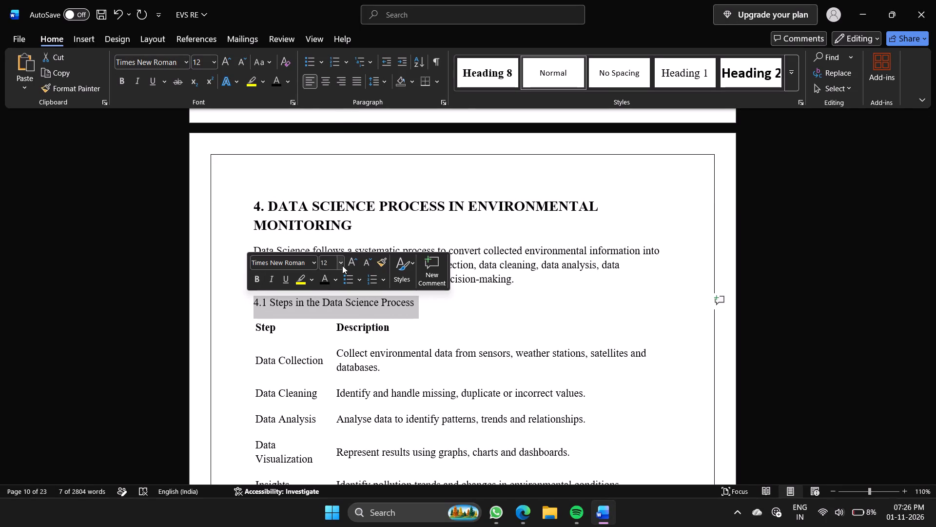
left_click(329, 100)
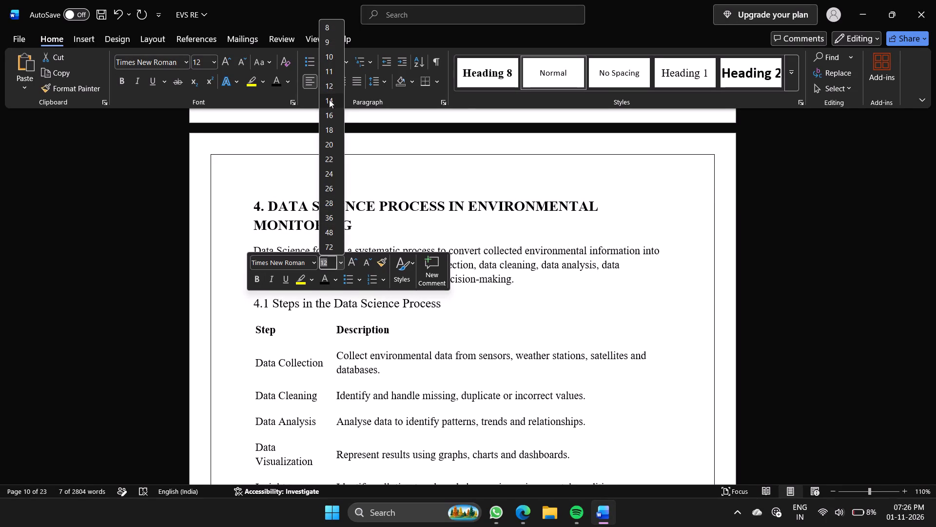
Remove bold from the Step and Description header row of the table in section 4.1.
left_click(406, 323)
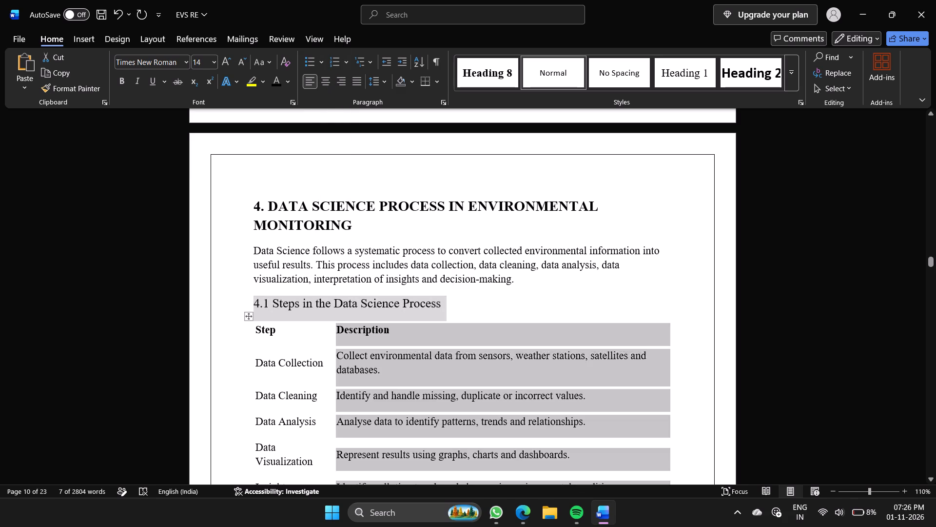
left_click(339, 324)
left_click(391, 332)
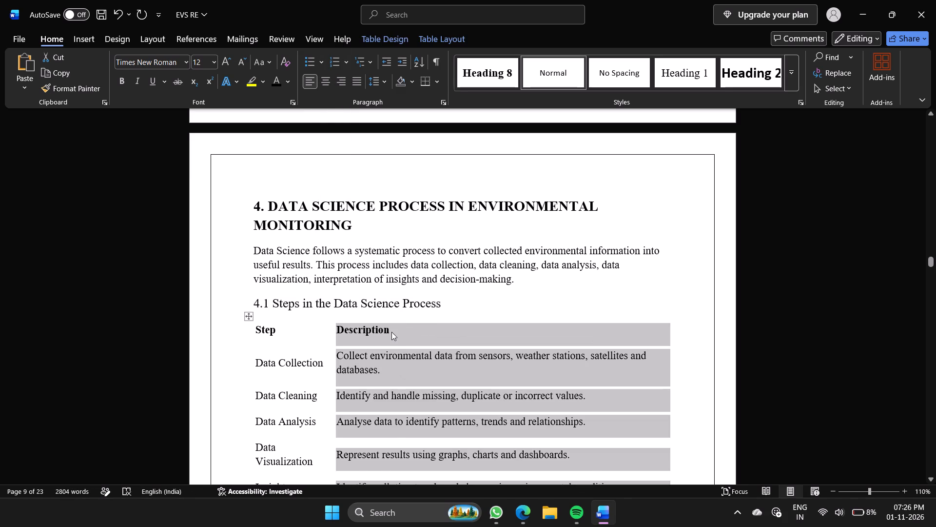
left_click_drag(391, 332, 261, 327)
left_click(273, 364)
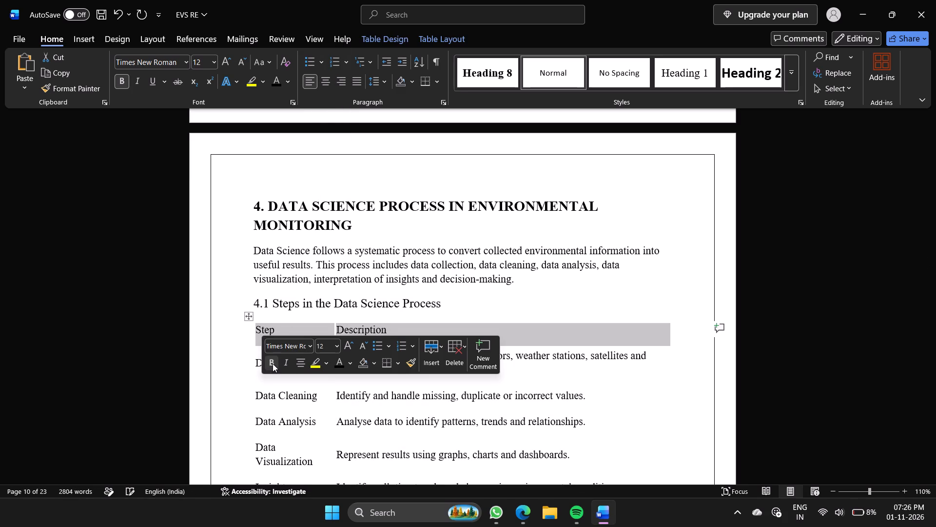
Remove bold from the "4.2 Data Science Workflow" and "4.3 Application in Our Project" subheadings.
scroll(321, 433, "down", 2)
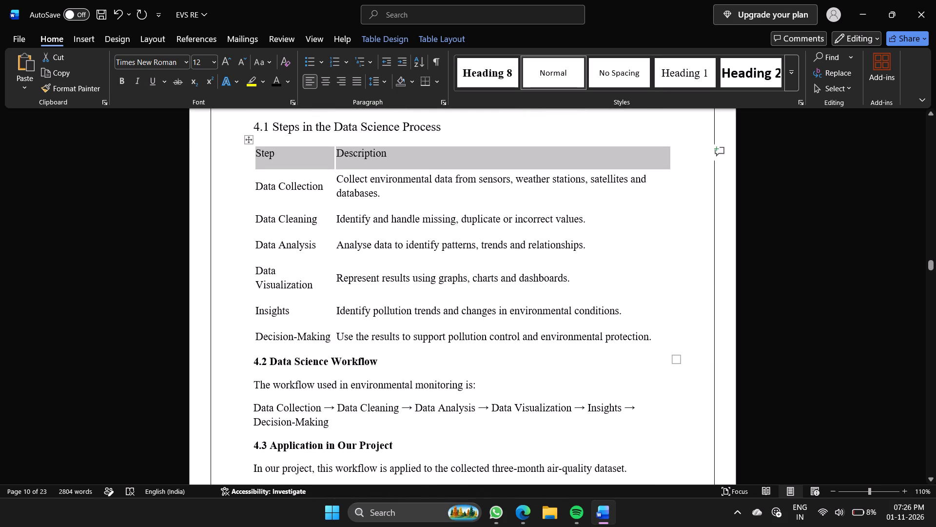
left_click_drag(379, 362, 248, 363)
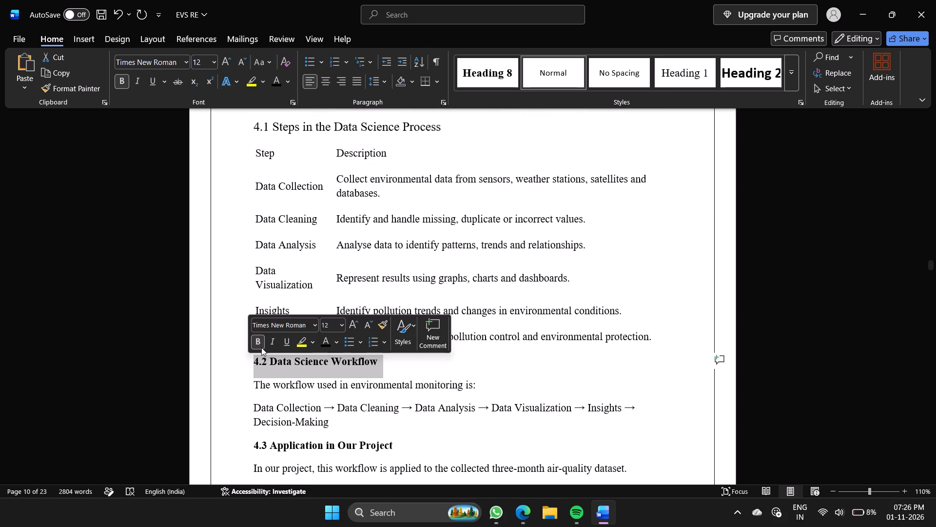
left_click(261, 347)
scroll(261, 347, "down", 1)
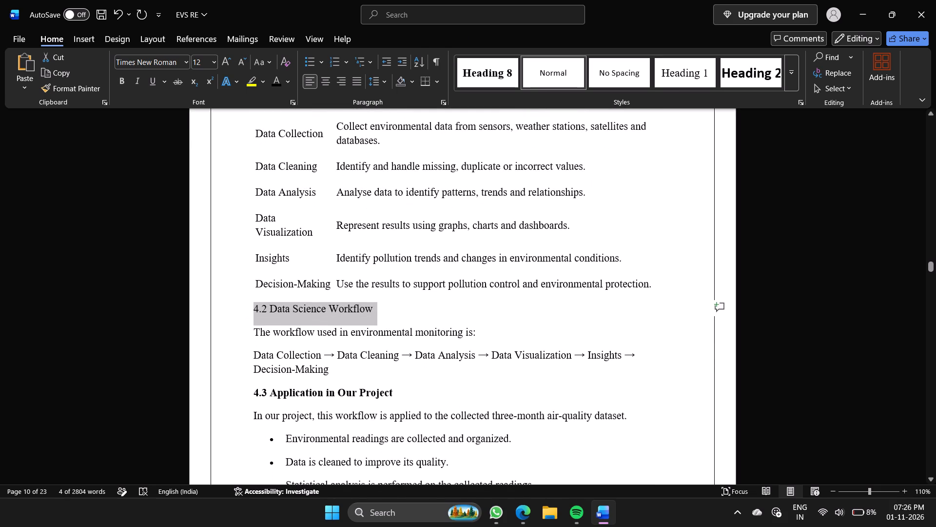
left_click_drag(391, 393, 251, 393)
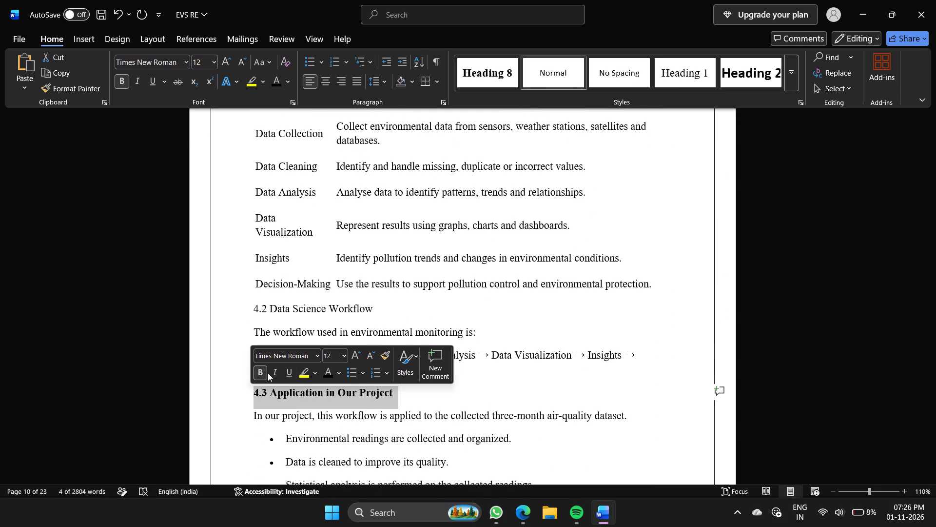
left_click(265, 373)
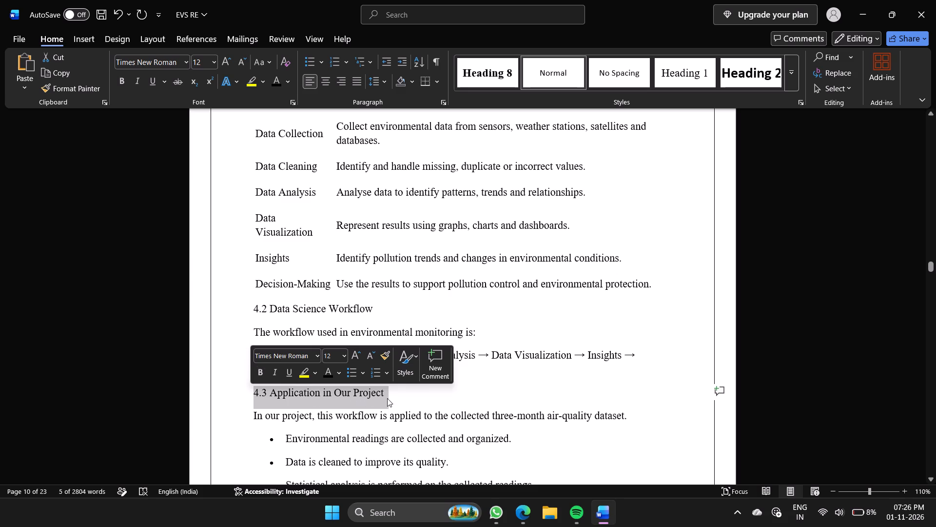
left_click(393, 396)
Set the "4.2 Data Science Workflow" and "4.3 Application in Our Project" subheadings to font size 14.
scroll(390, 395, "down", 3, "ctrl")
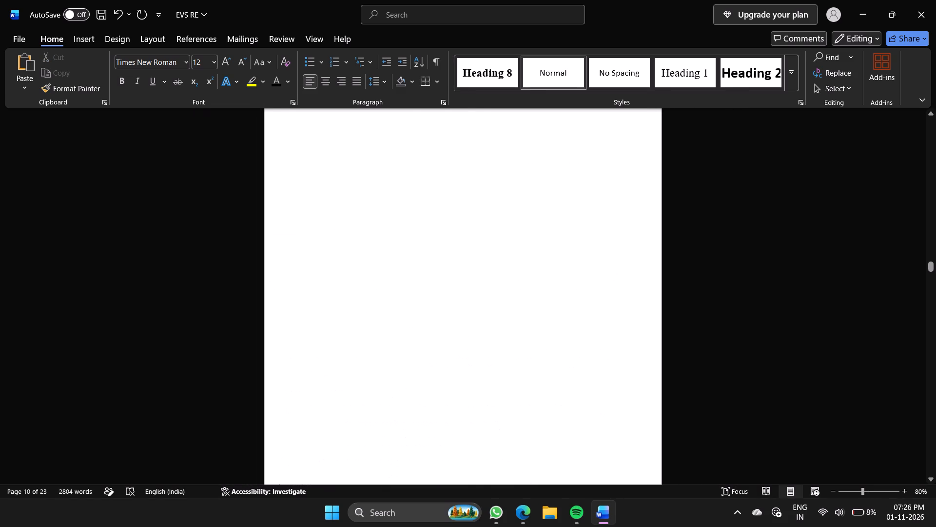
scroll(311, 340, "up", 1)
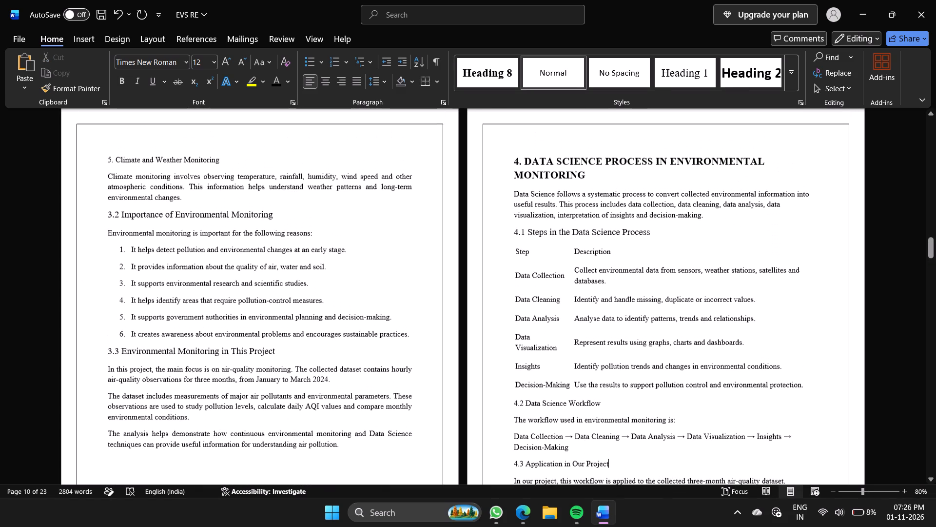
scroll(311, 340, "up", 1)
left_click_drag(651, 240, 566, 237)
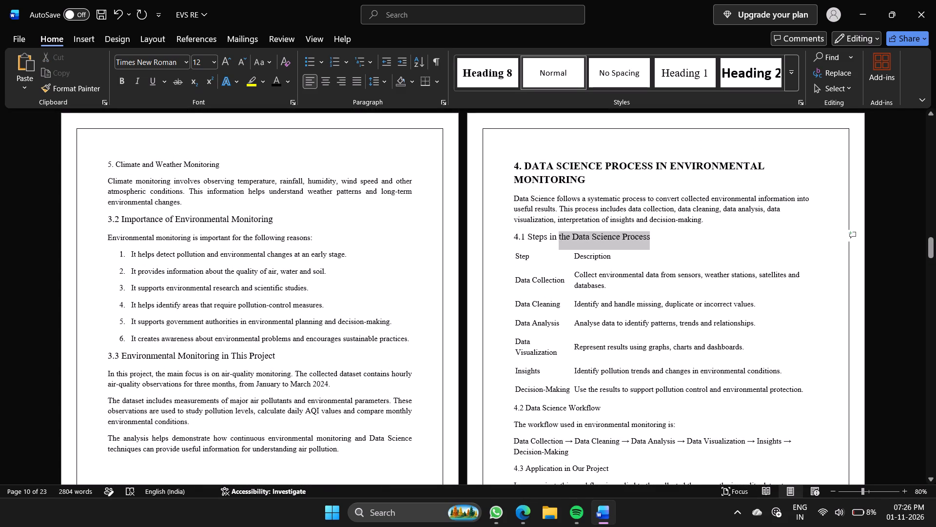
left_click_drag(566, 237, 504, 242)
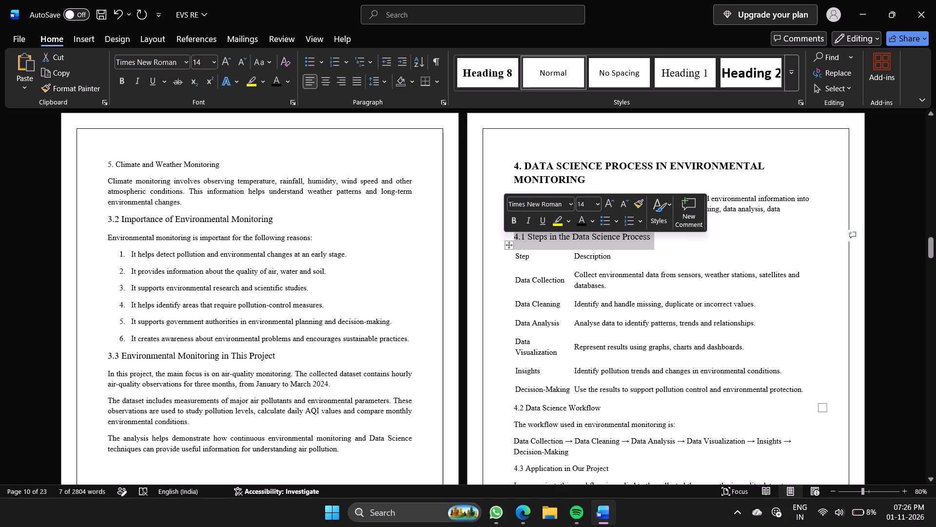
scroll(566, 297, "down", 3)
scroll(570, 253, "up", 2)
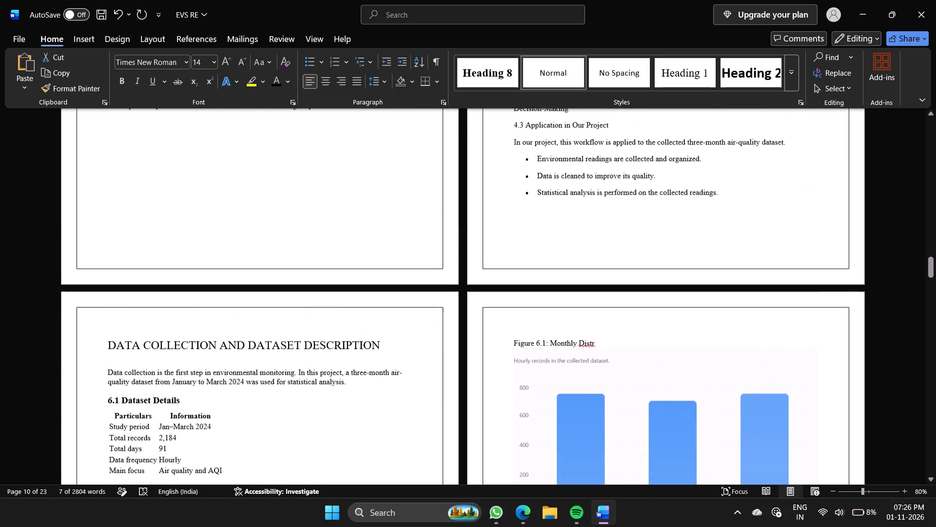
scroll(570, 253, "up", 1)
left_click_drag(601, 200, 510, 209)
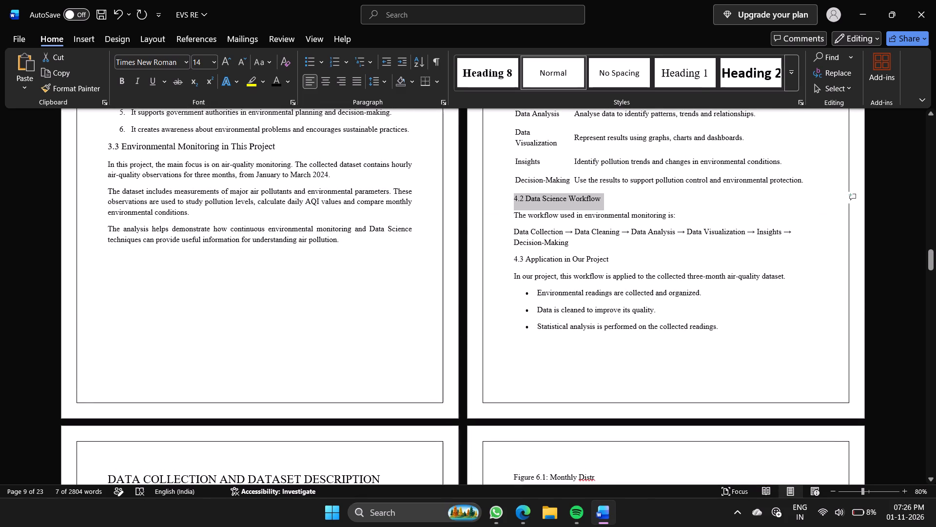
left_click_drag(510, 209, 506, 207)
left_click(599, 173)
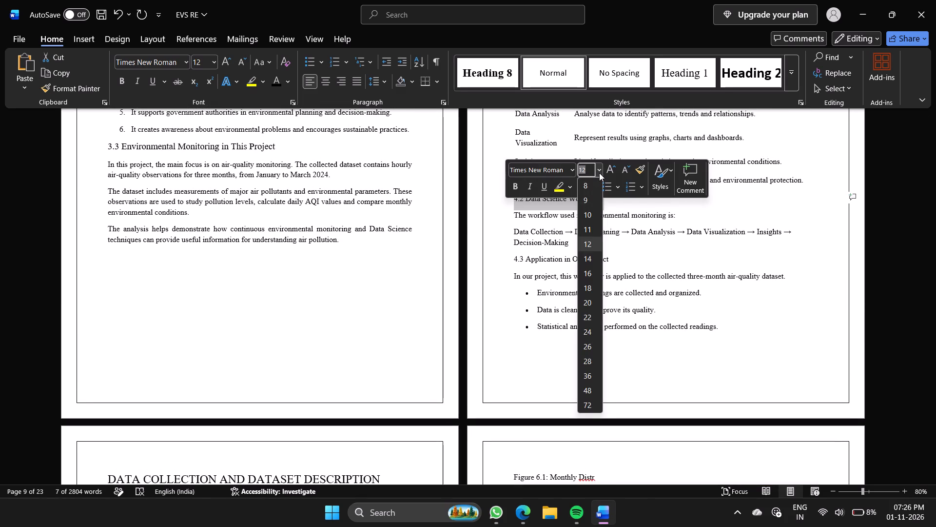
left_click(589, 258)
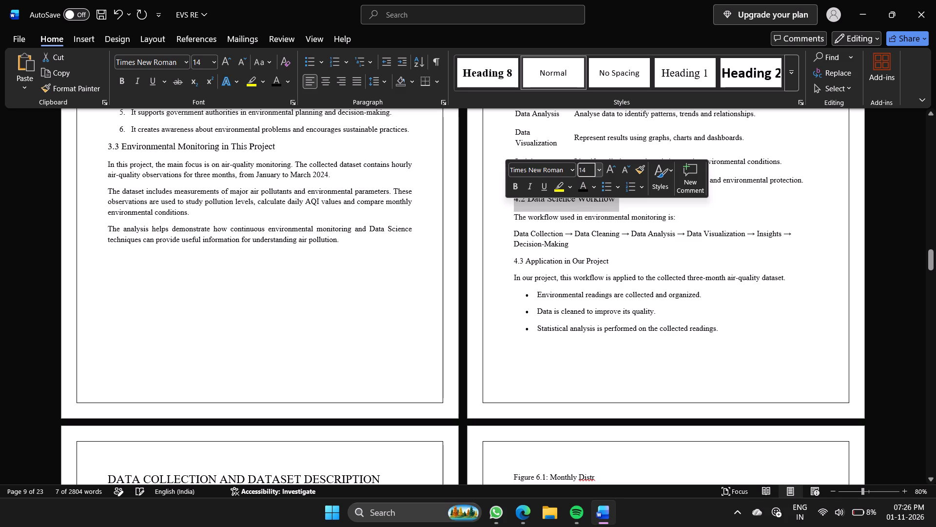
left_click(615, 262)
left_click_drag(615, 262, 510, 262)
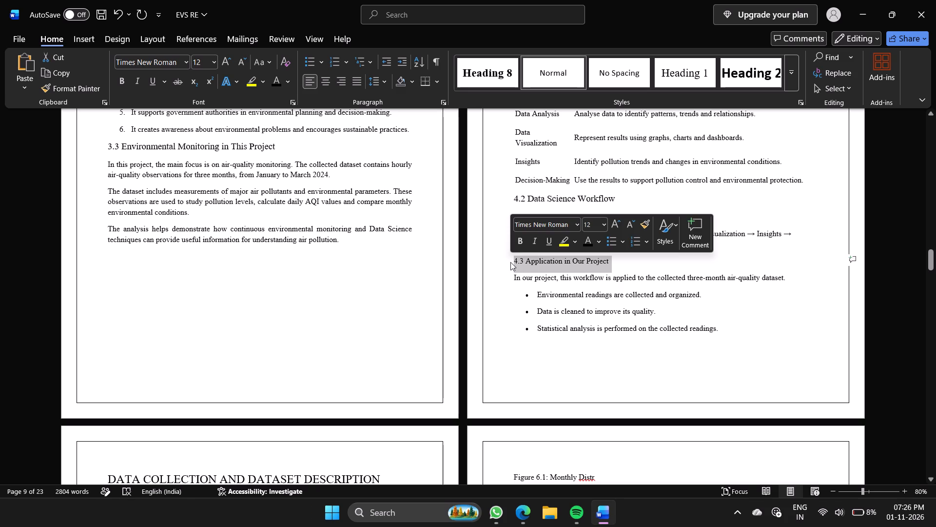
left_click(601, 226)
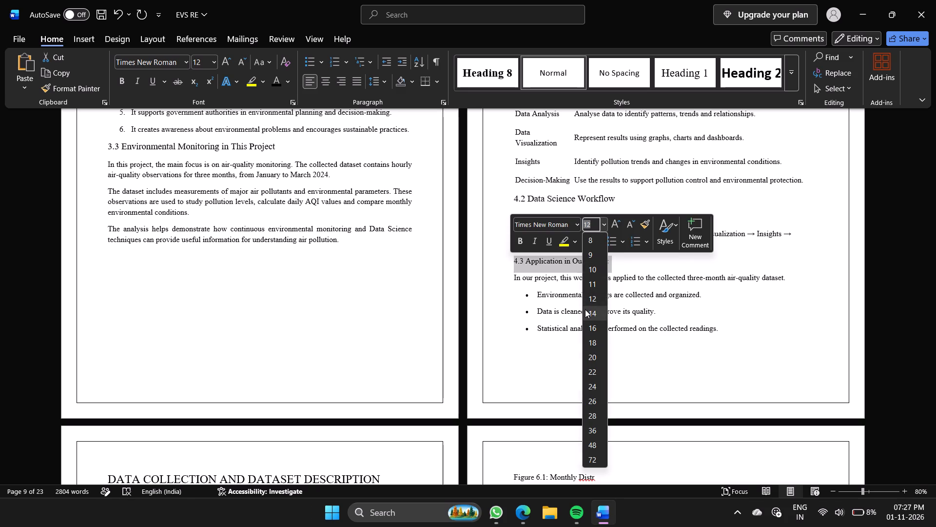
left_click(585, 310)
Justify all of section 4, from its main heading through the last bullet of section 4.3.
left_click_drag(725, 333, 600, 336)
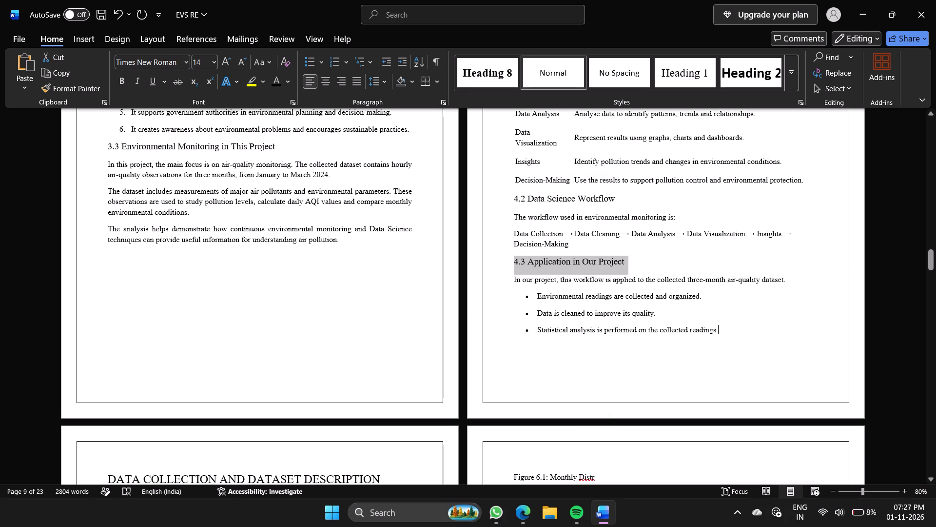
left_click_drag(600, 336, 501, 58)
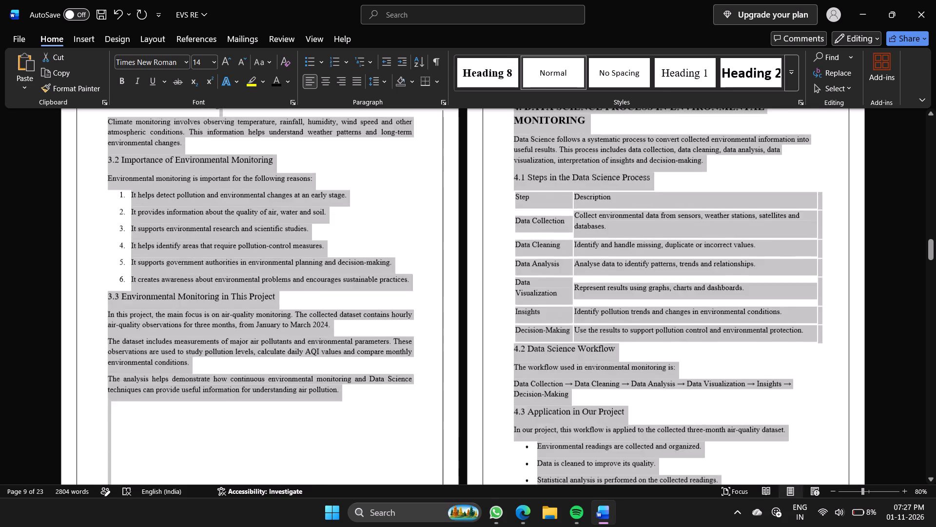
left_click_drag(501, 58, 490, 314)
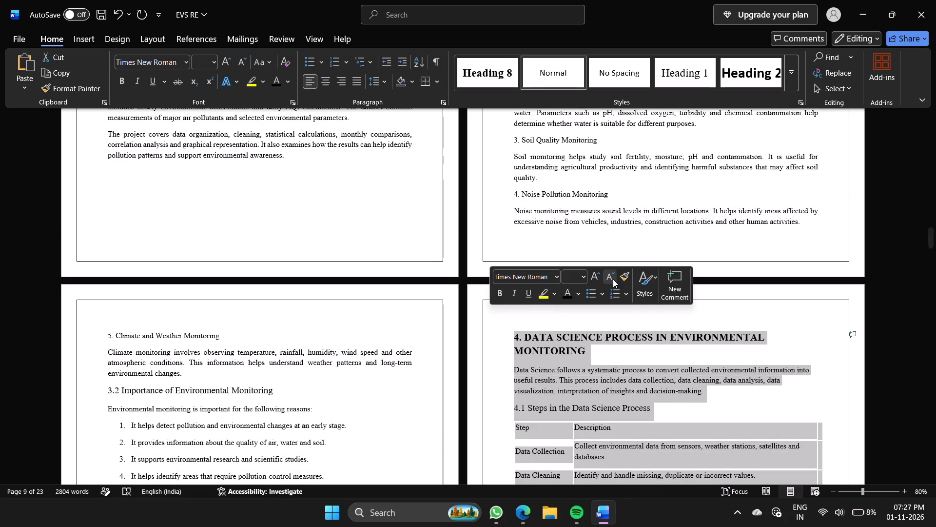
left_click(355, 78)
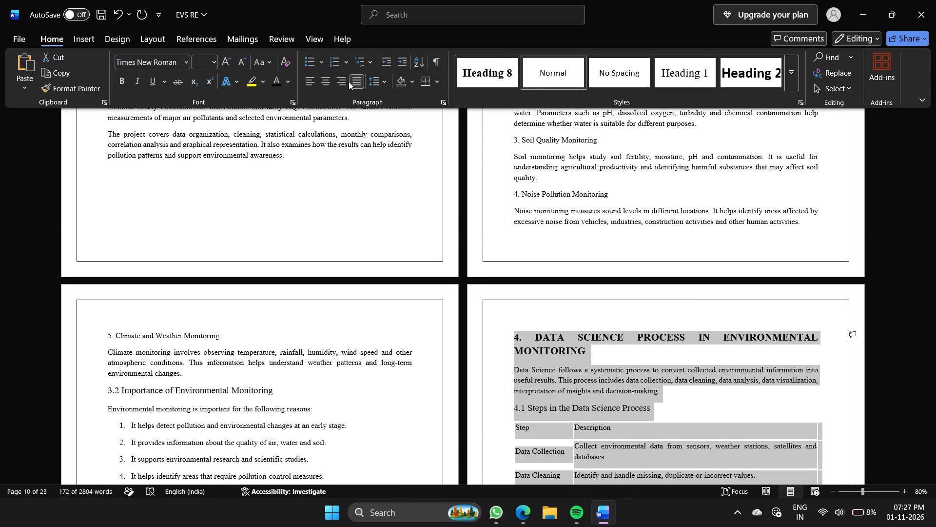
Left-align the "4. DATA SCIENCE PROCESS IN ENVIRONMENTAL MONITORING" heading.
left_click(634, 349)
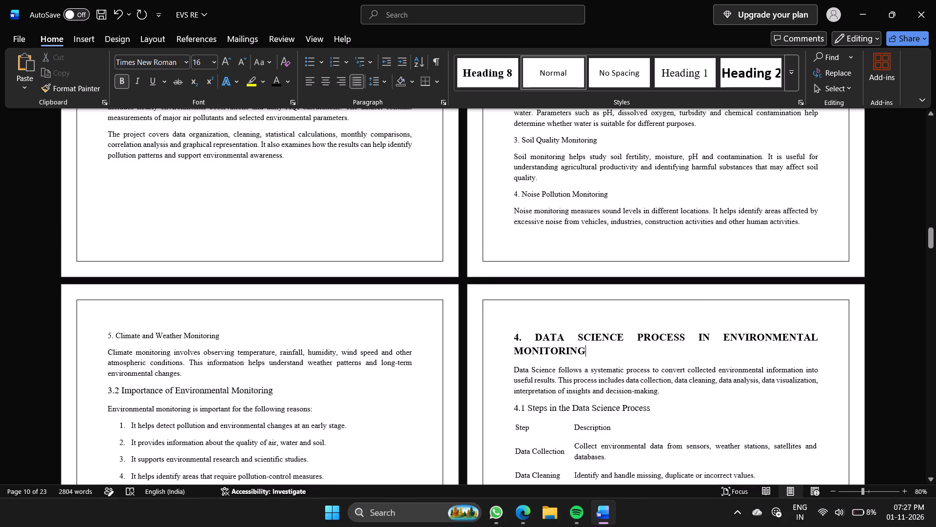
left_click_drag(587, 354, 494, 333)
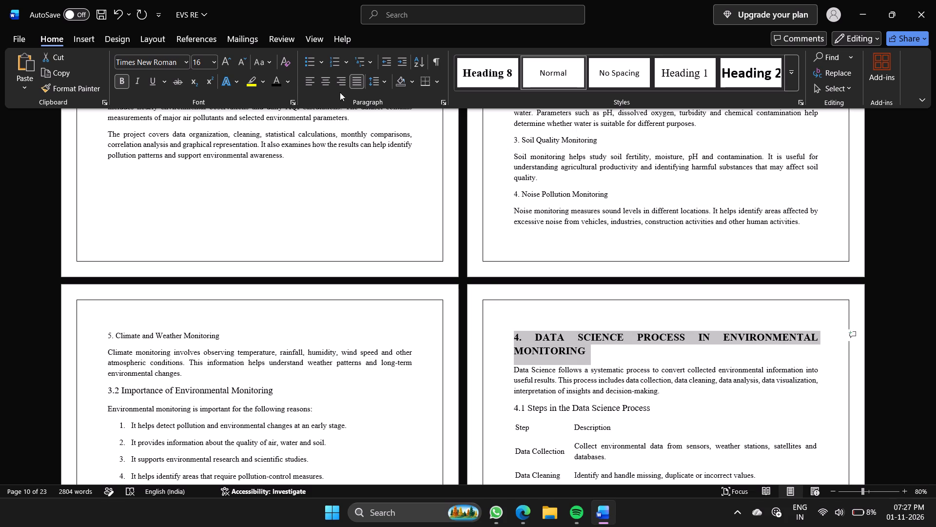
left_click(307, 82)
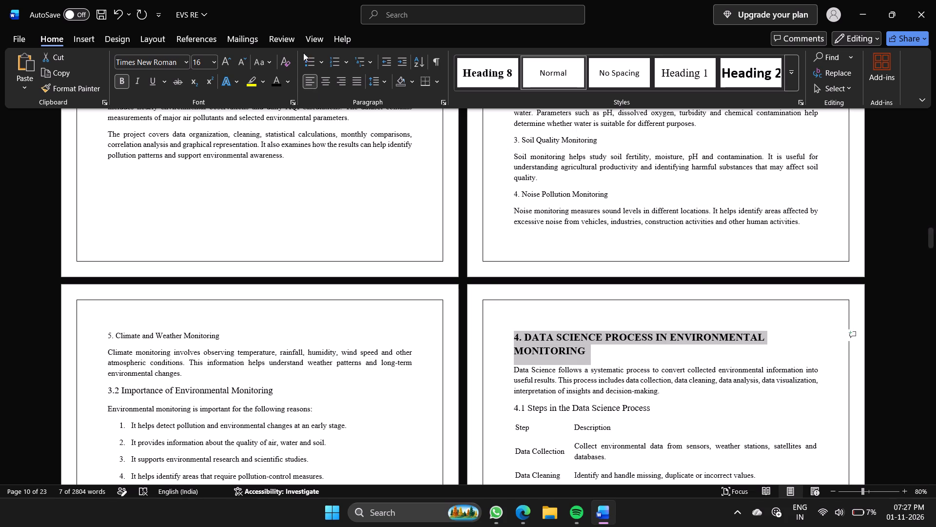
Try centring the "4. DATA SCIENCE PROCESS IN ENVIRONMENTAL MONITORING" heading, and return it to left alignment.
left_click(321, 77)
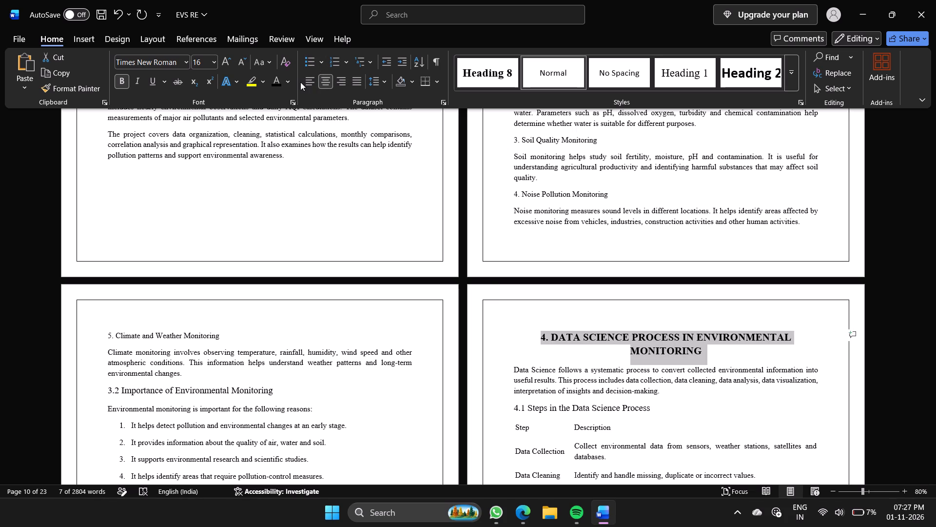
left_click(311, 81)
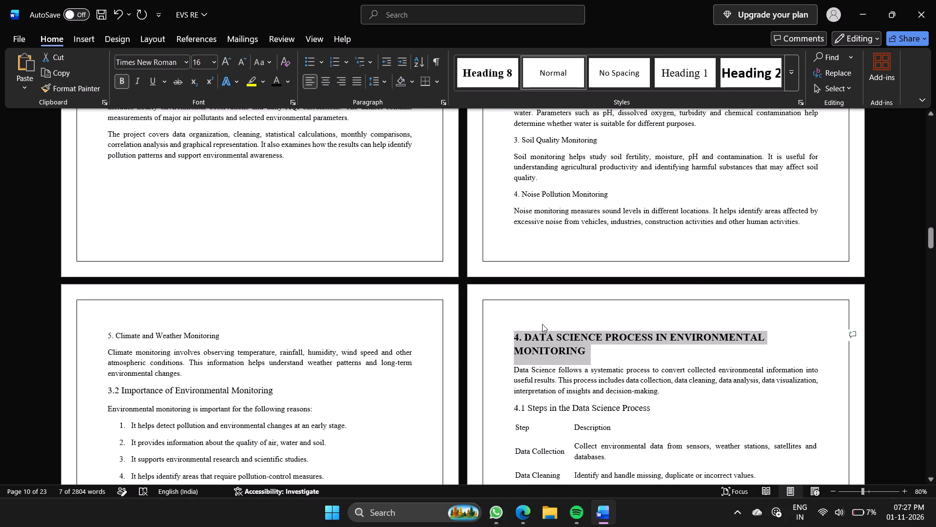
Add the number "6." in front of the "DATA COLLECTION AND DATASET DESCRIPTION" heading.
scroll(542, 324, "down", 4)
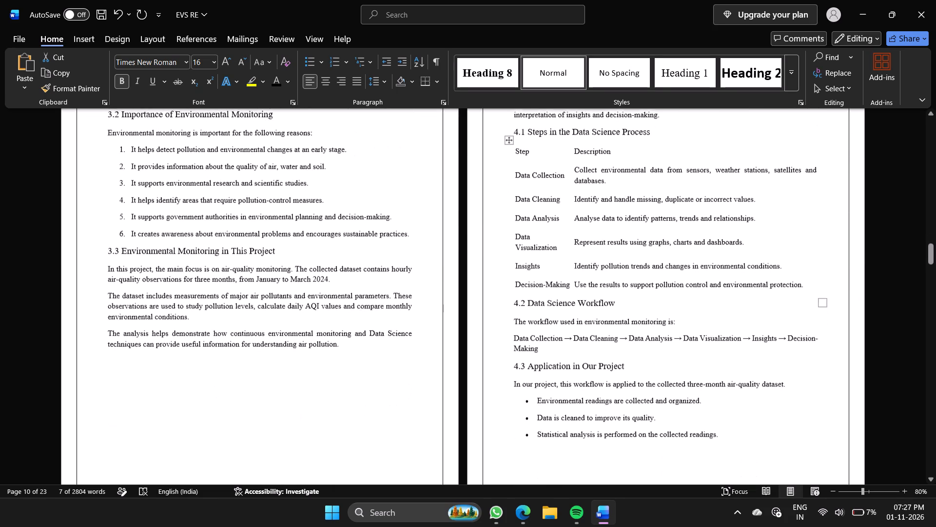
scroll(542, 324, "down", 3)
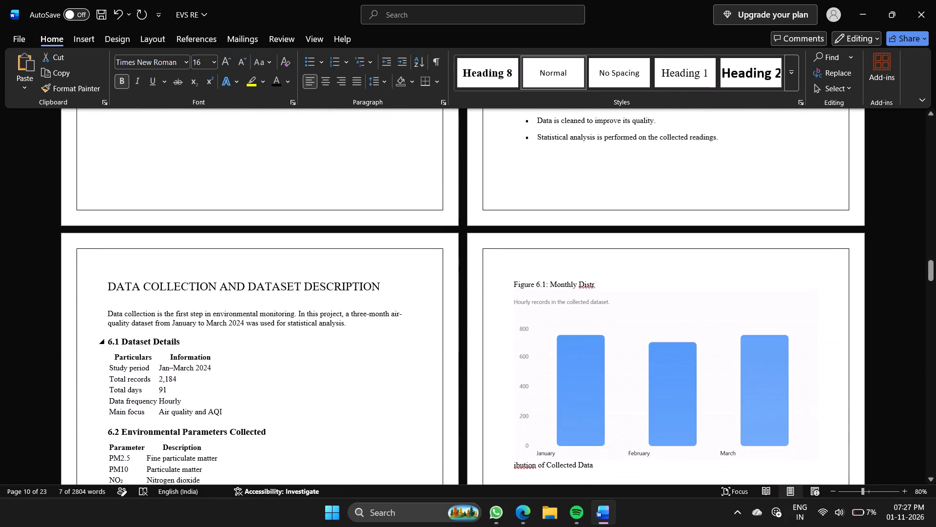
left_click(347, 337)
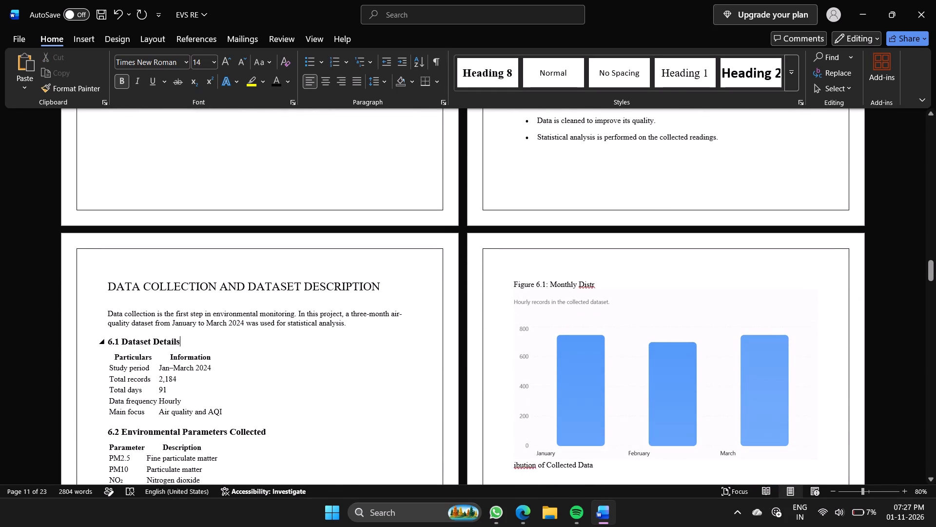
scroll(347, 337, "down", 1)
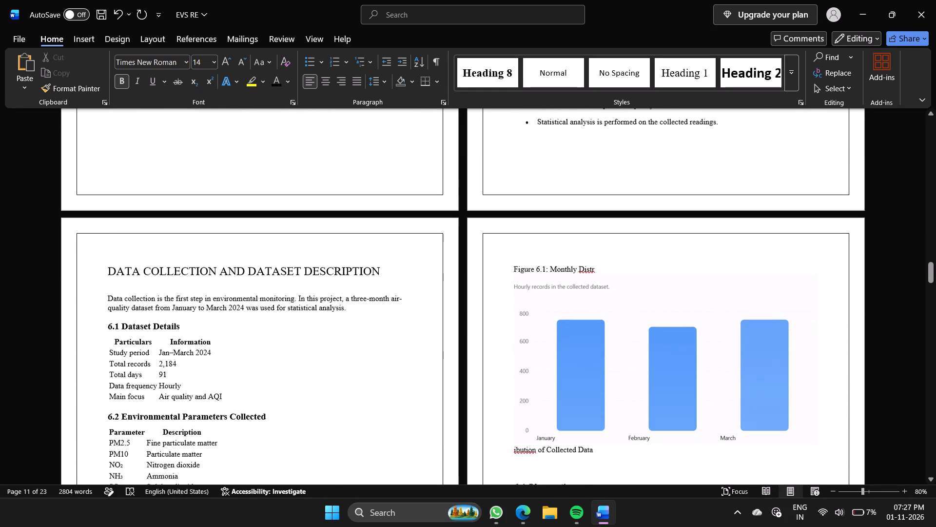
scroll(347, 337, "down", 1)
scroll(299, 271, "up", 1)
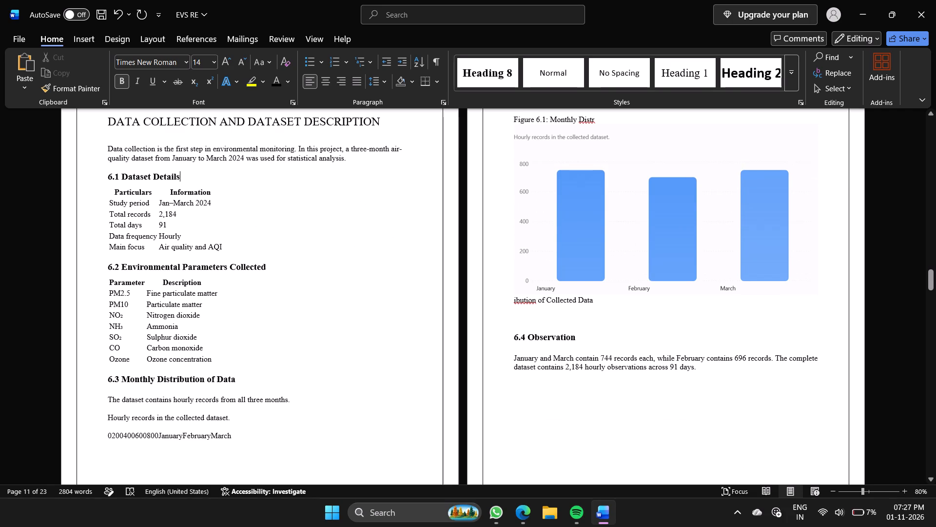
scroll(299, 271, "up", 2)
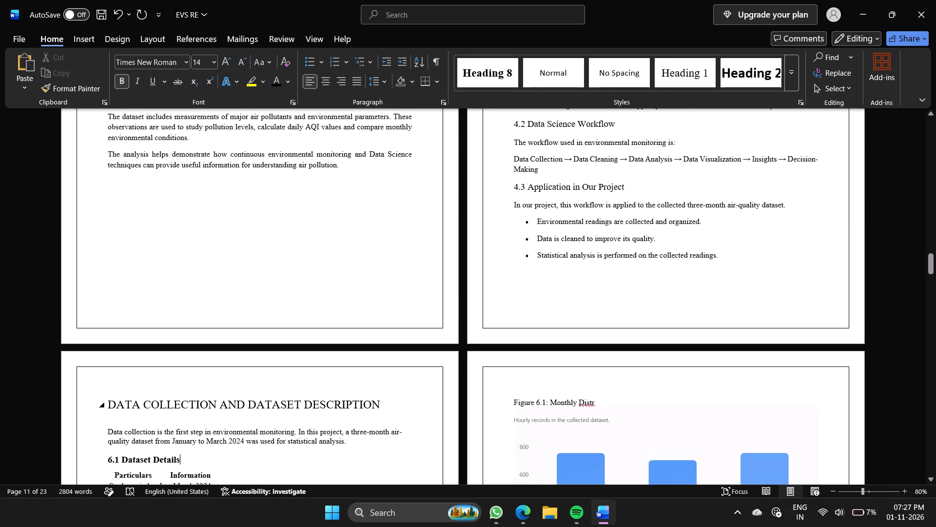
left_click(107, 407)
key("6")
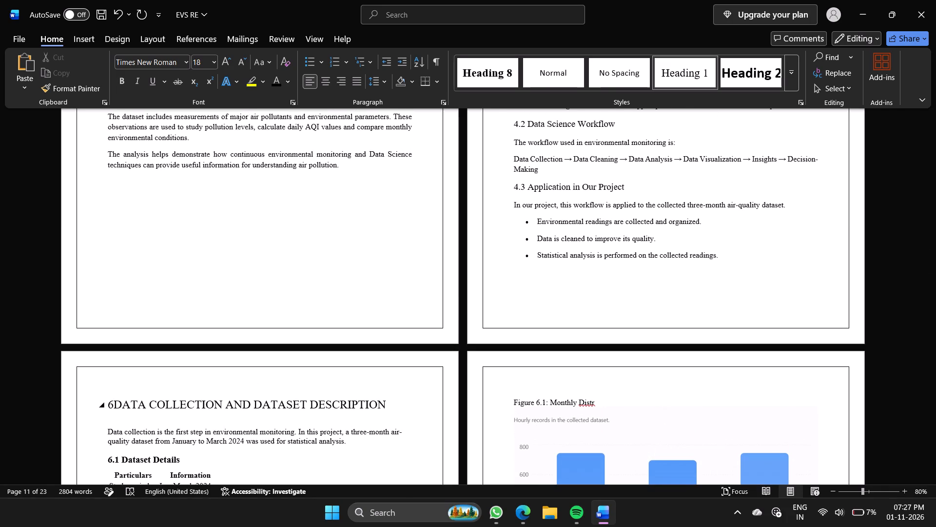
key("period")
Make the "6.DATA COLLECTION AND DATASET DESCRIPTION" heading bold at font size 16.
left_click_drag(394, 405, 329, 401)
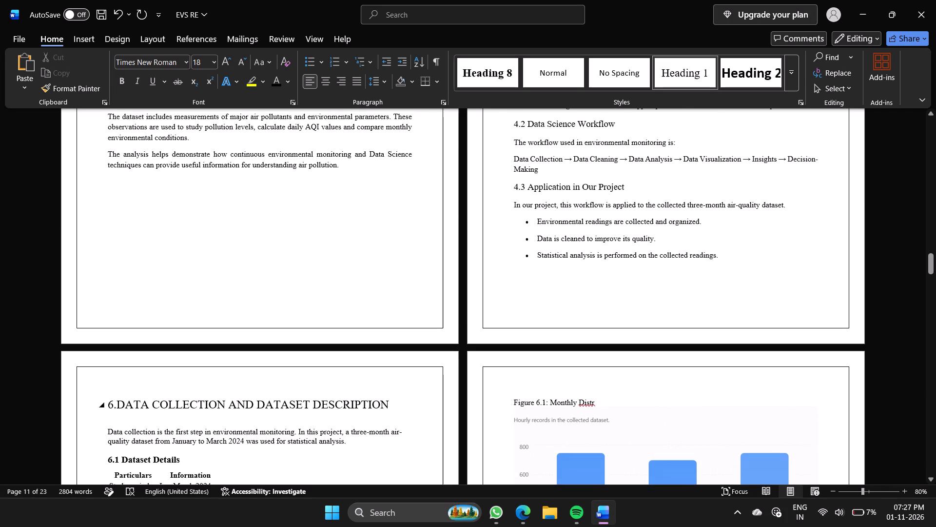
left_click_drag(329, 401, 96, 403)
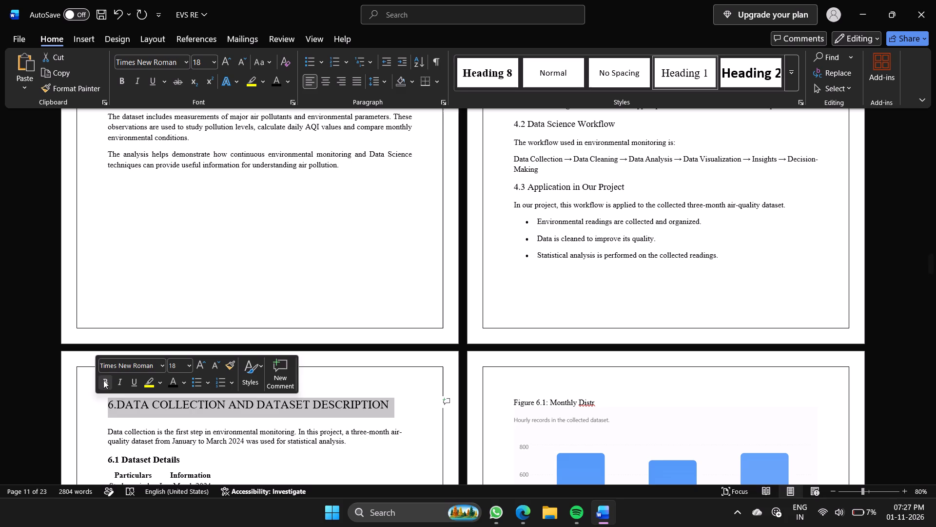
left_click(103, 380)
scroll(250, 453, "down", 1)
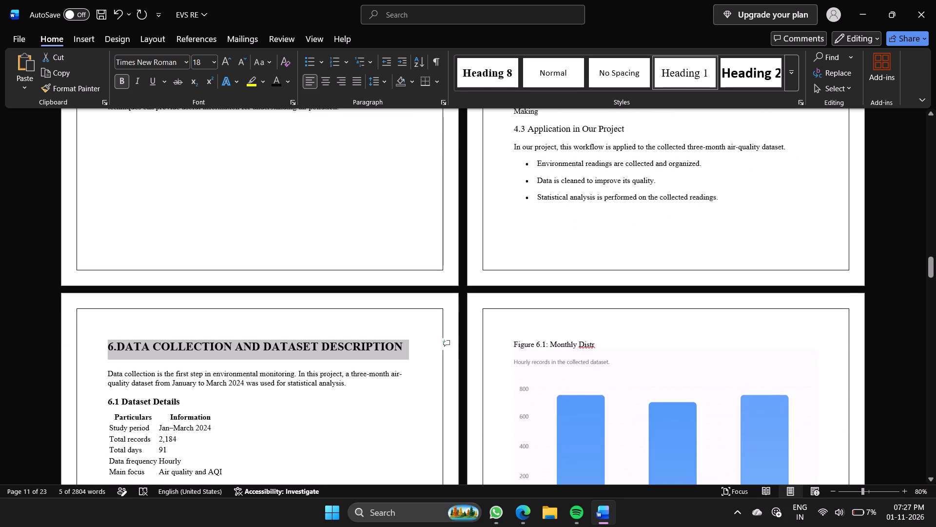
left_click(214, 66)
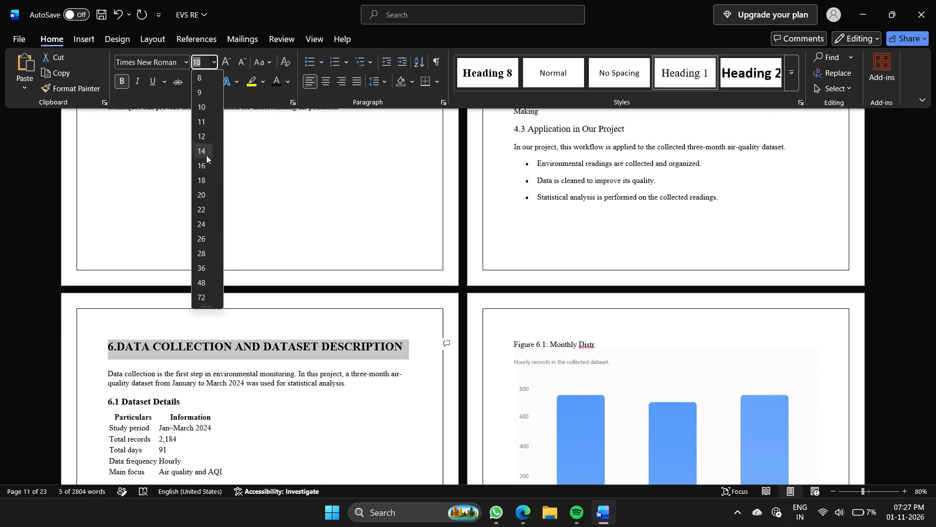
left_click(203, 166)
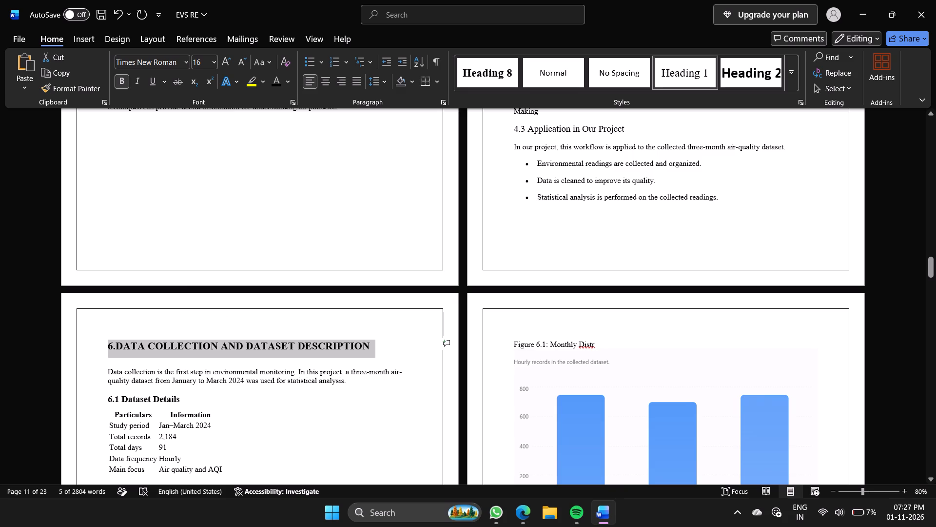
Review the report from the title page and index through the formatted sections down to section 6.
scroll(203, 166, "up", 7)
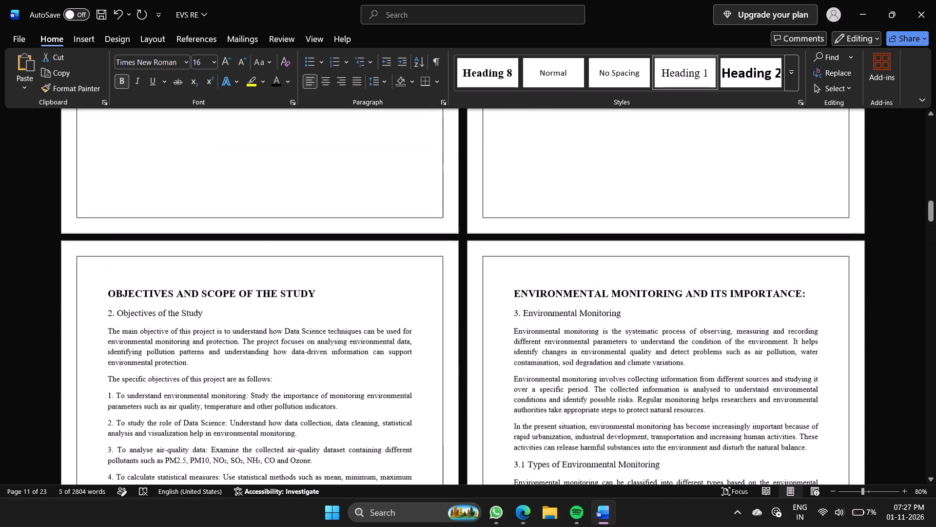
scroll(203, 166, "up", 4)
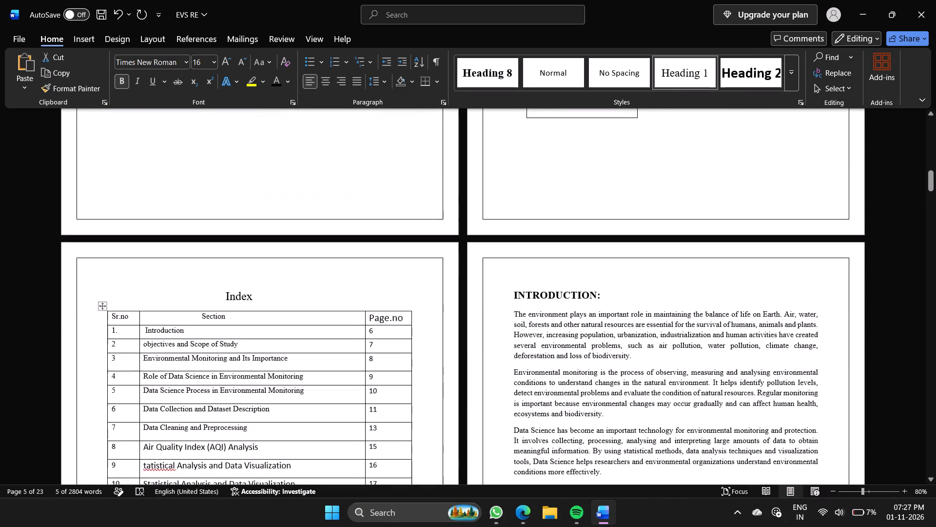
scroll(203, 166, "up", 7)
scroll(203, 166, "right", 2)
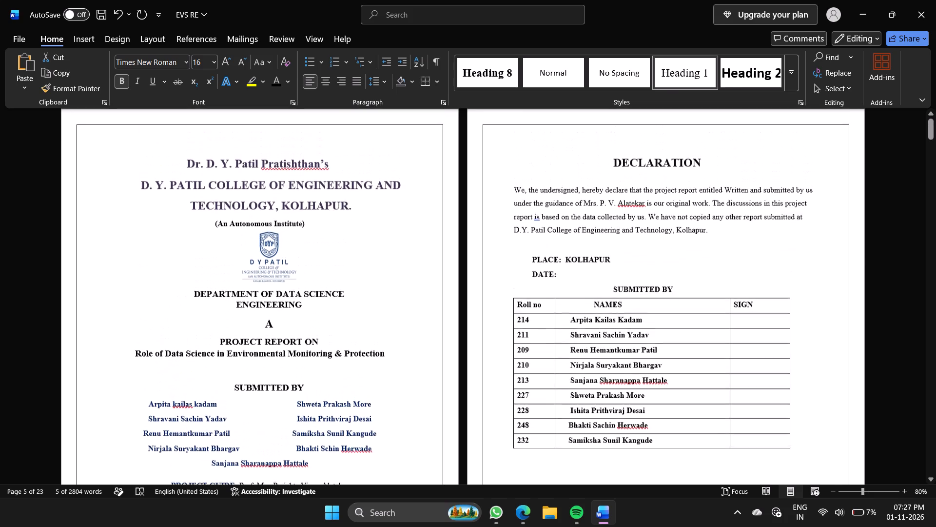
scroll(203, 166, "right", 1)
scroll(203, 166, "up", 1)
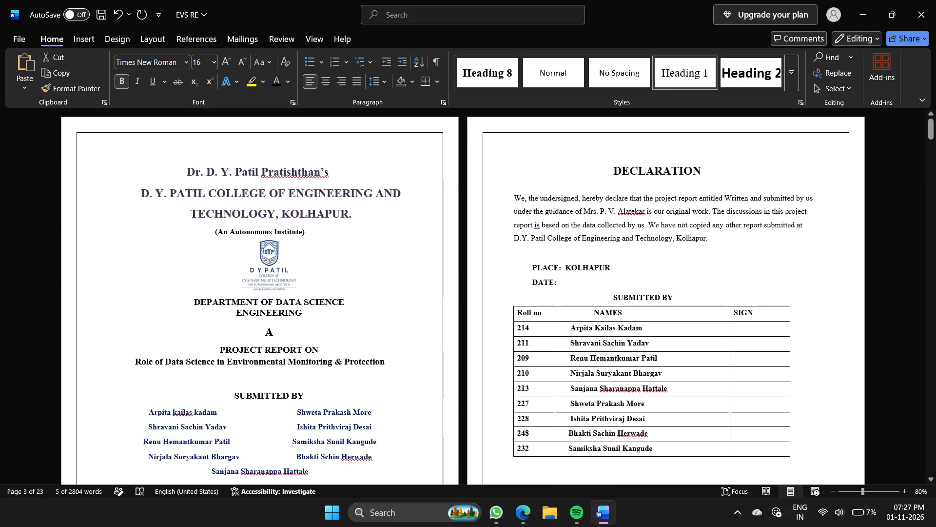
scroll(203, 166, "up", 1)
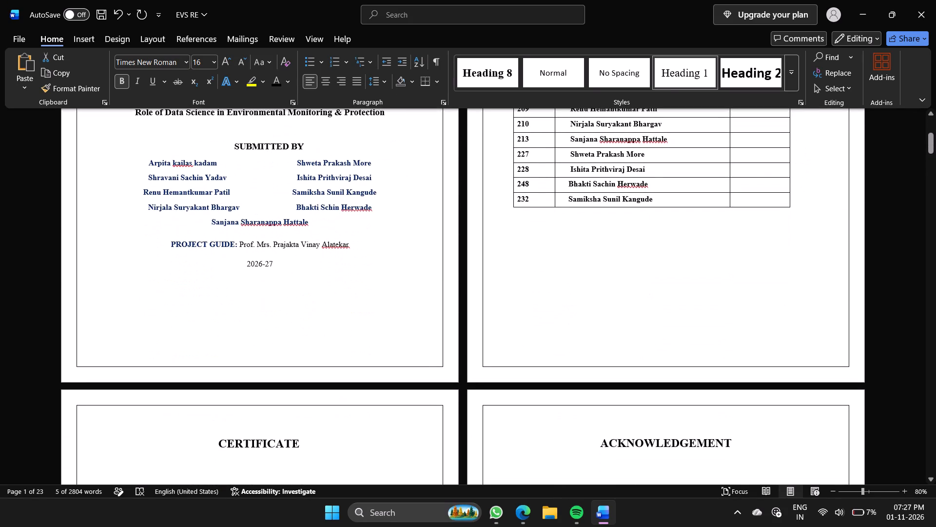
scroll(203, 166, "down", 10)
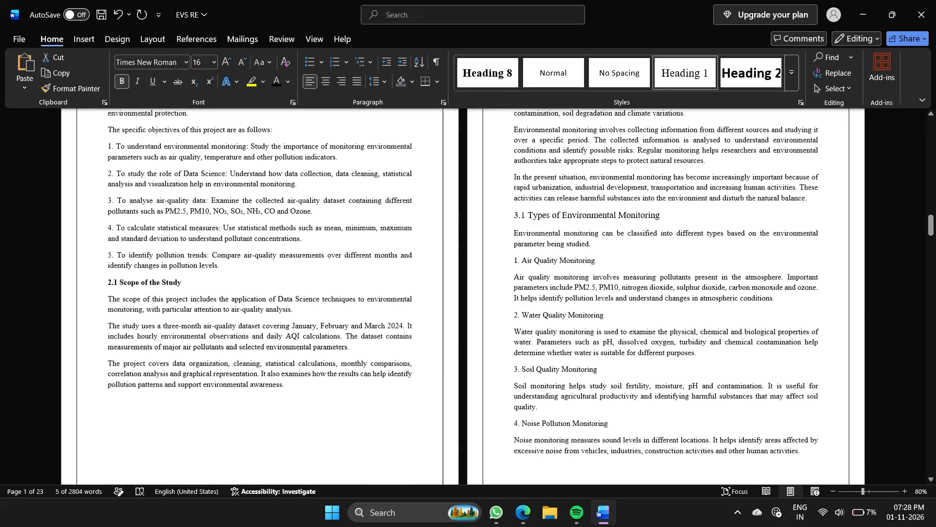
scroll(203, 166, "down", 7)
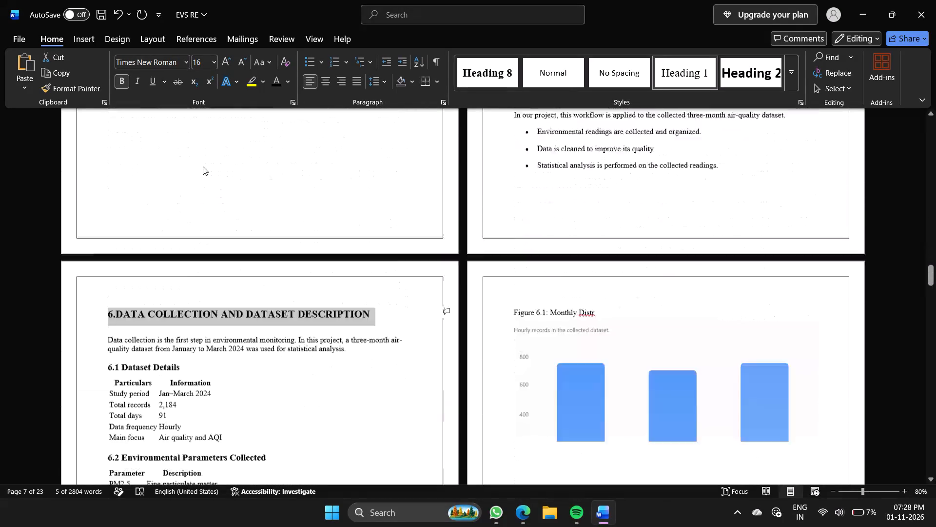
scroll(203, 166, "down", 2)
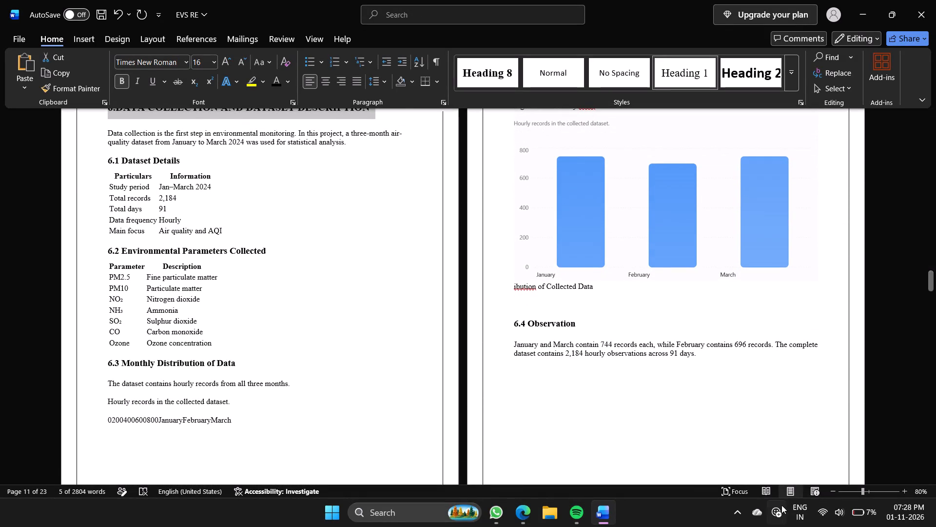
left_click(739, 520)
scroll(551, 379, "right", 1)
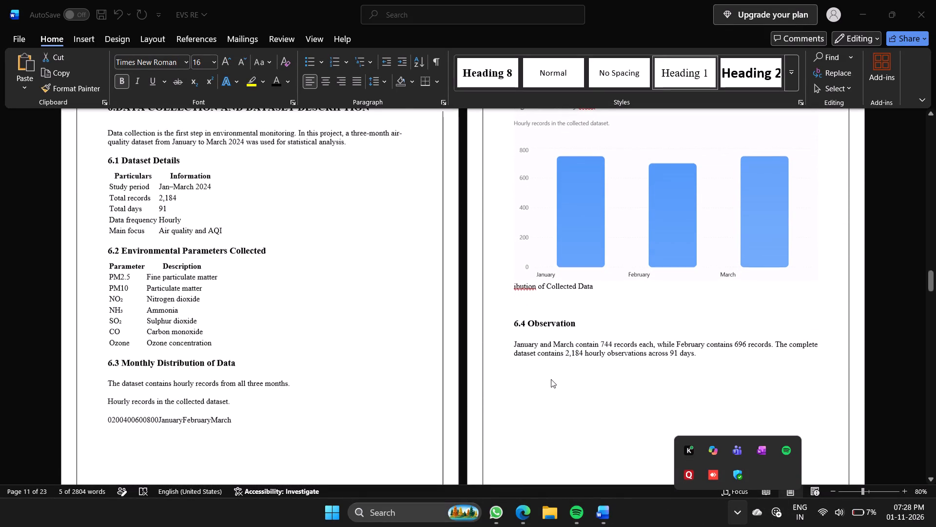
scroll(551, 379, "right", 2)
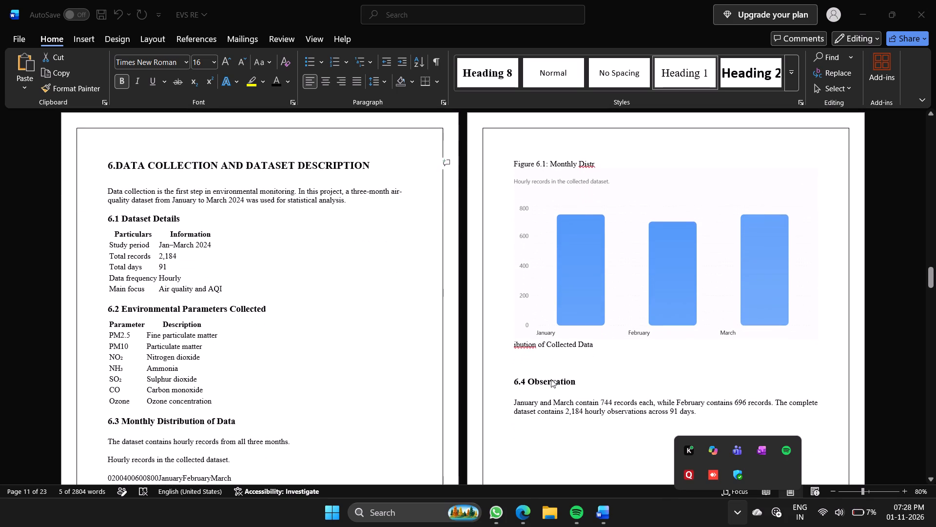
Complete the caption above the section 6 bar chart as "Figure 6.1: Monthly Distribution of Collected Data", correcting its spelling.
left_click(597, 164)
left_click(592, 164)
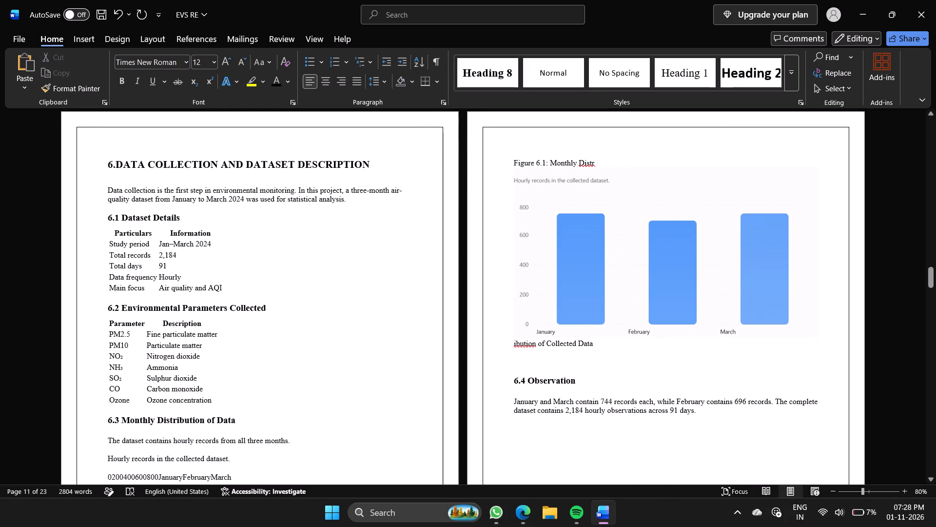
key("Right")
type("itbution")
left_click(624, 163)
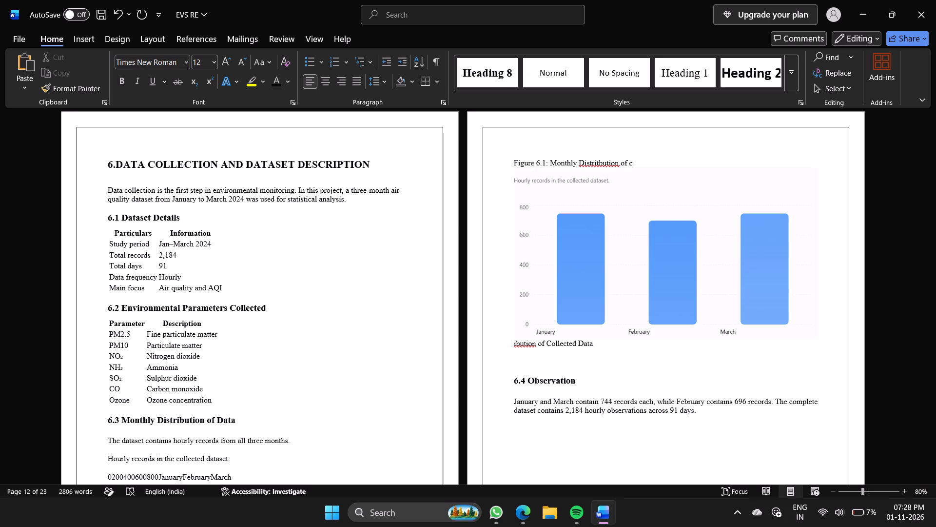
key("Right")
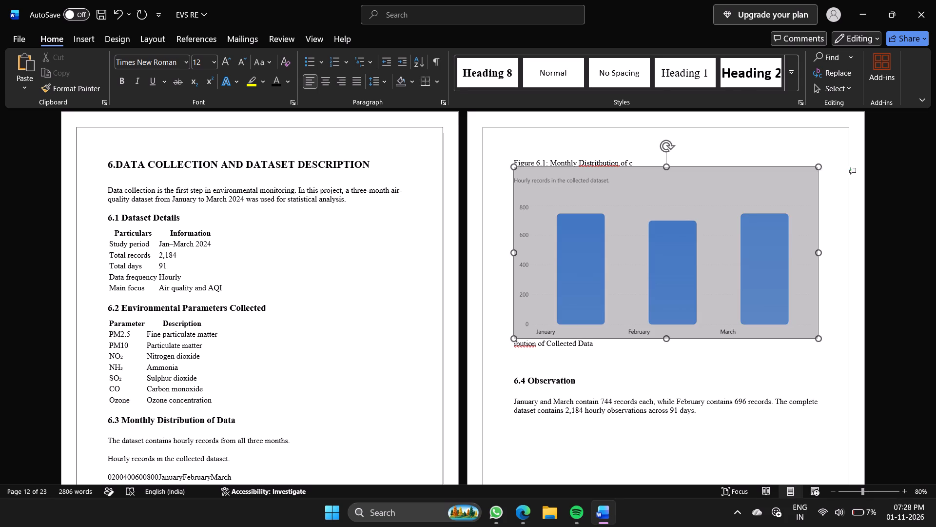
left_click(638, 162)
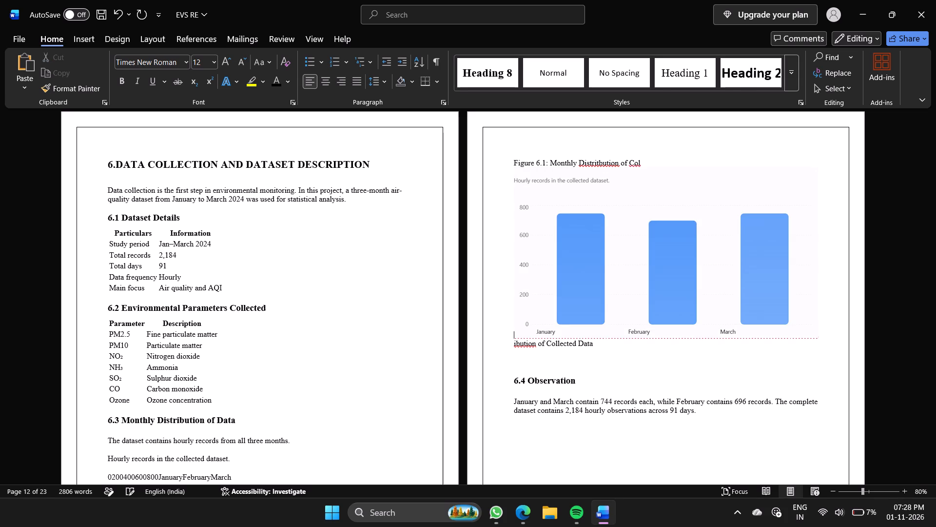
type("lected")
key("space")
key("space")
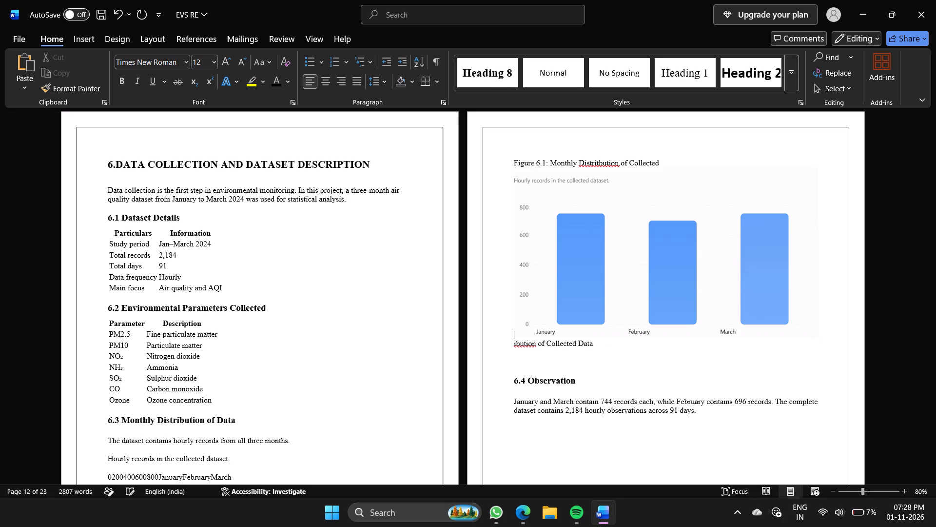
type("ata")
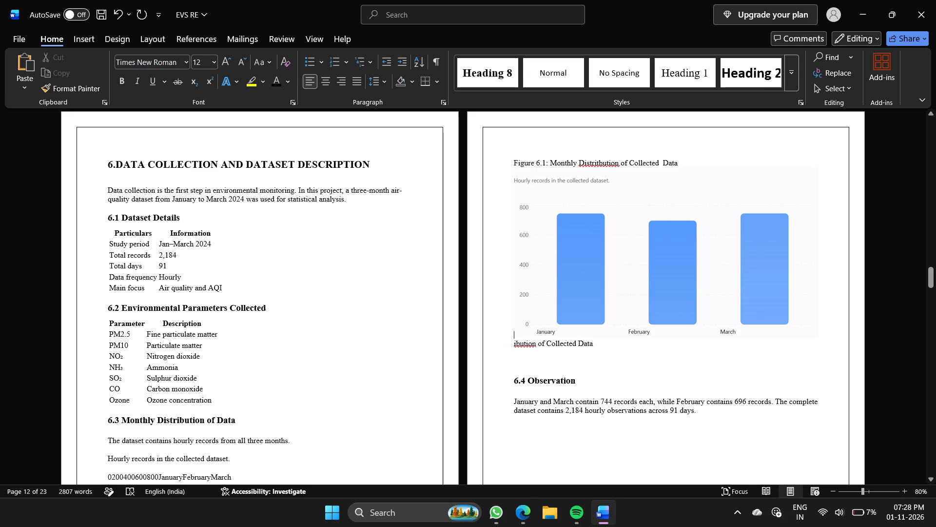
left_click(661, 162)
key("BackSpace")
right_click(604, 163)
left_click(586, 177)
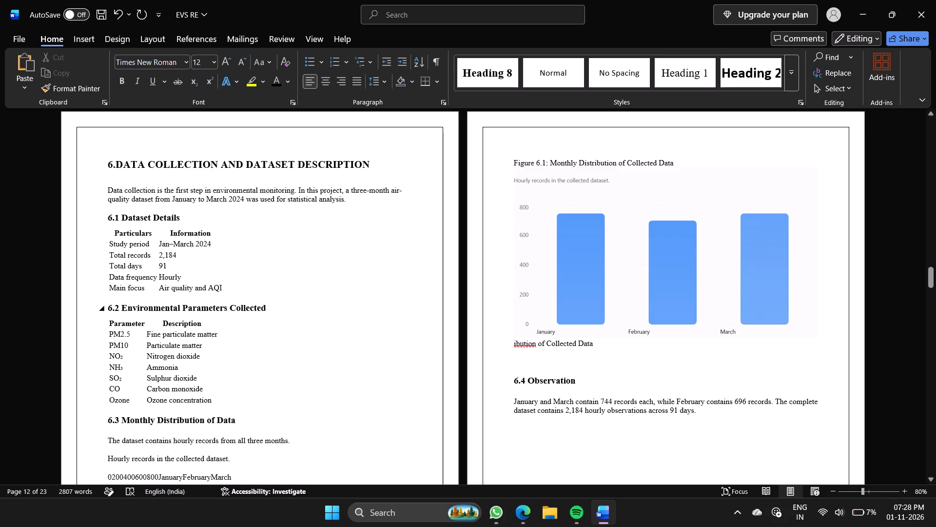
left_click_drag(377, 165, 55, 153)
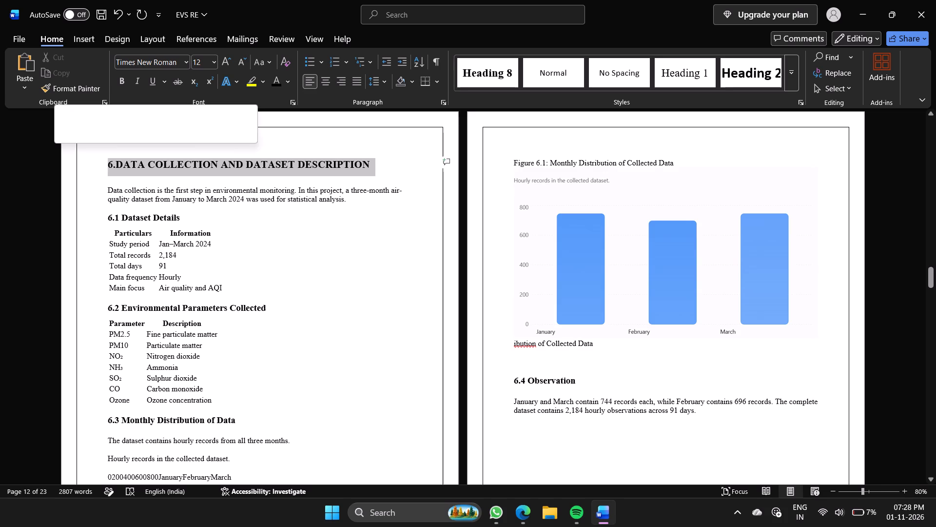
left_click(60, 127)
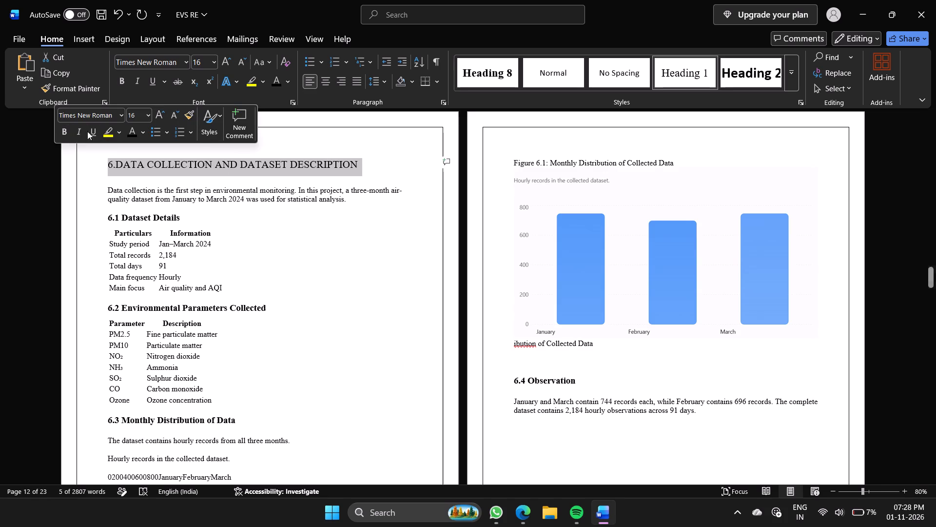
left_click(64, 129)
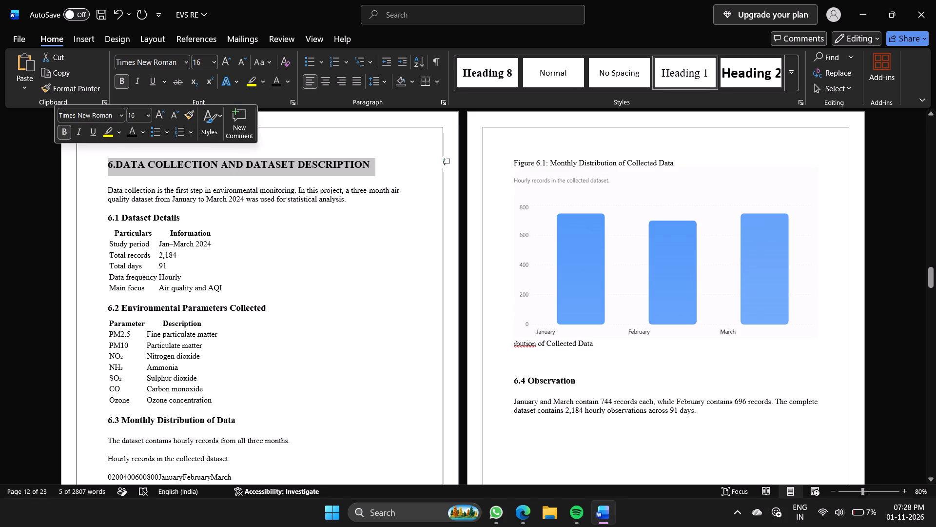
Justify the introductory paragraph under the "6.DATA COLLECTION AND DATASET DESCRIPTION" heading.
left_click_drag(351, 203, 105, 190)
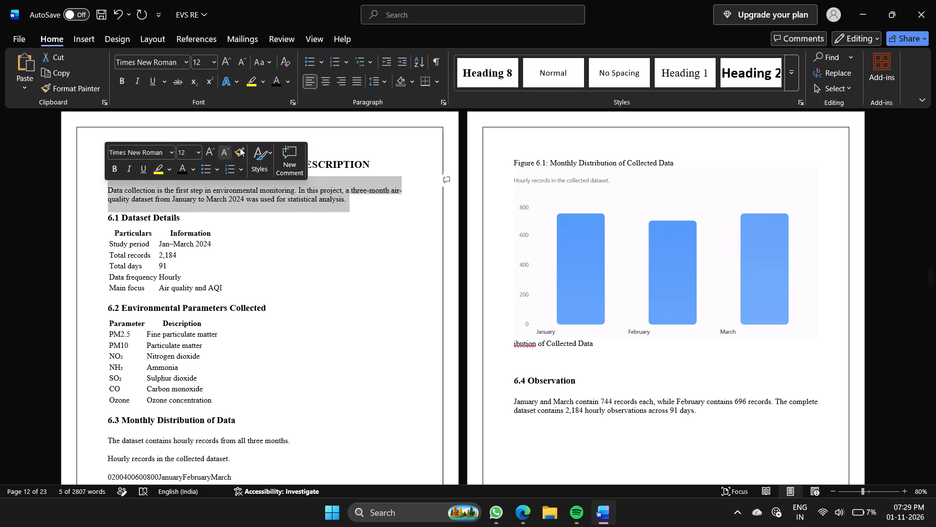
left_click(354, 85)
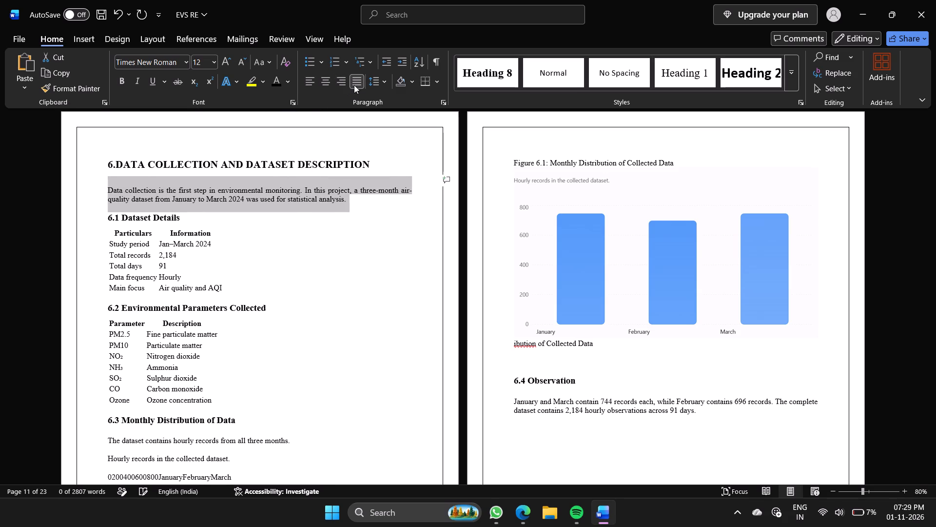
left_click(269, 297)
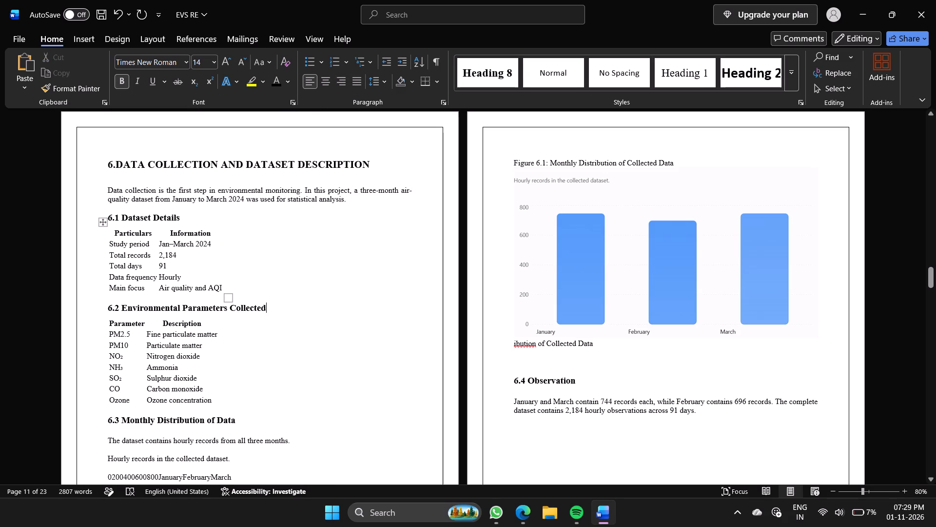
Remove the bold formatting from the "6.1 Dataset Details" subheading.
scroll(182, 220, "down", 1, "ctrl")
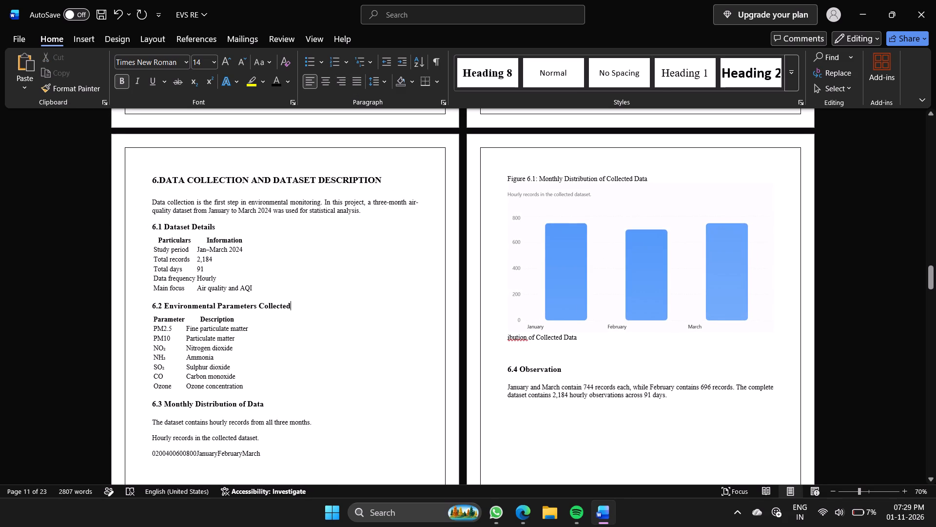
left_click_drag(218, 227, 155, 224)
left_click(232, 231)
left_click_drag(215, 228, 147, 229)
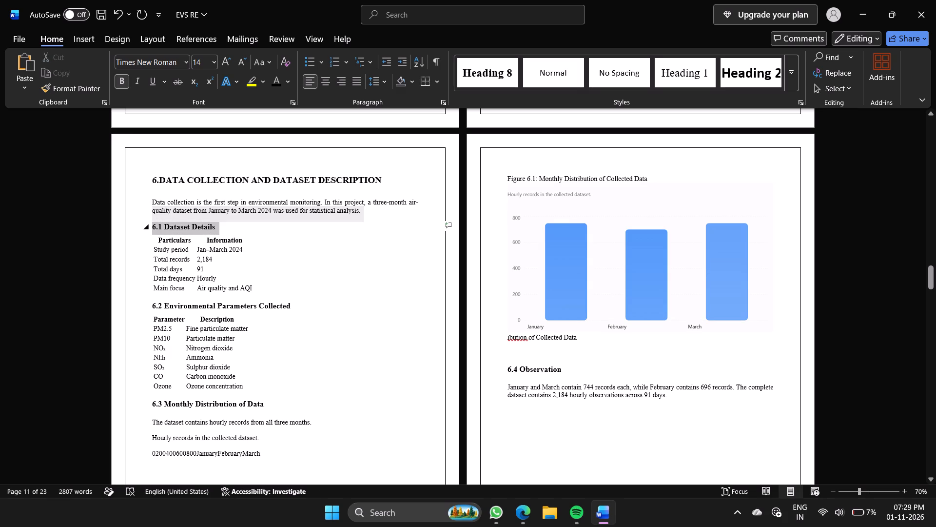
left_click_drag(147, 229, 146, 228)
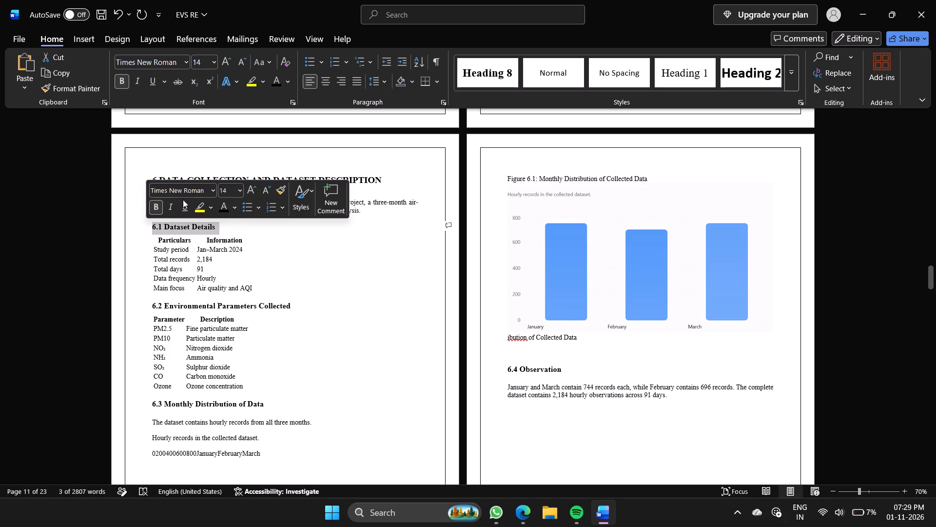
left_click(156, 209)
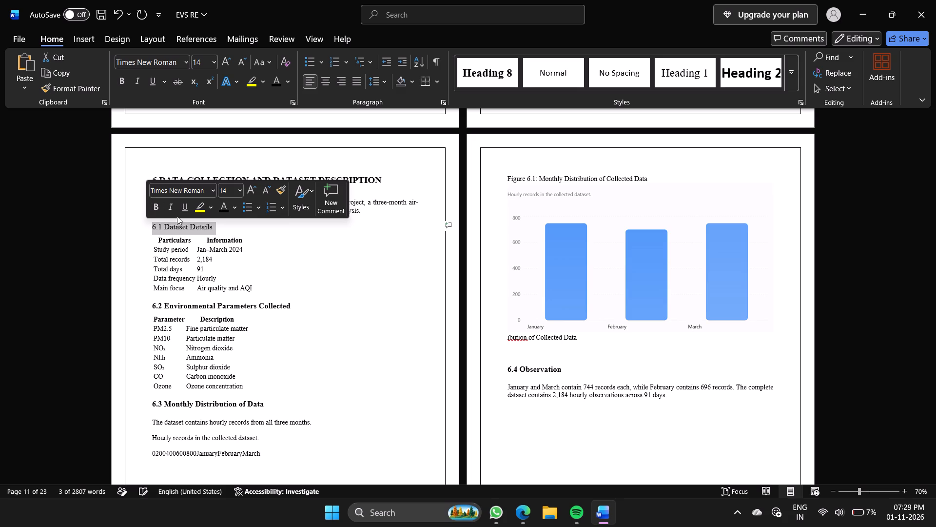
Remove the bold formatting from the "Particulars" and "Information" header row of the 6.1 table.
left_click_drag(248, 242, 163, 243)
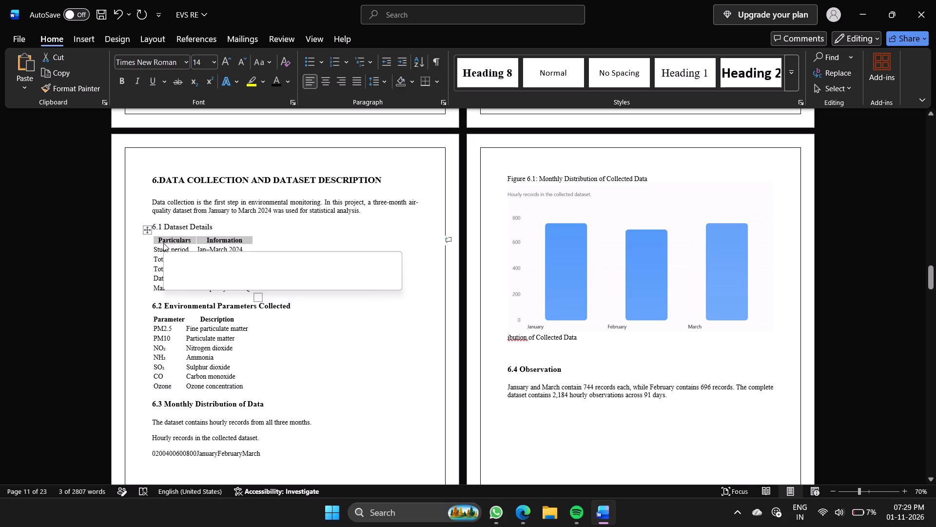
left_click(173, 274)
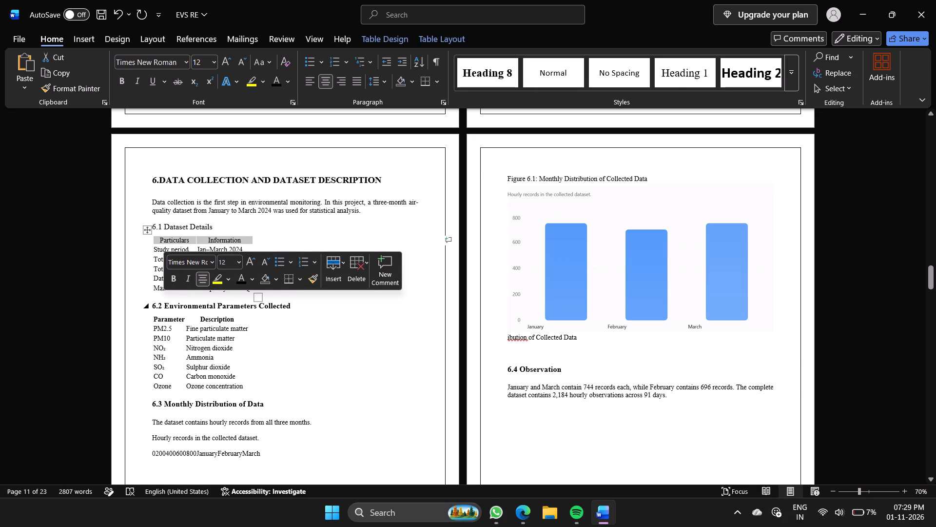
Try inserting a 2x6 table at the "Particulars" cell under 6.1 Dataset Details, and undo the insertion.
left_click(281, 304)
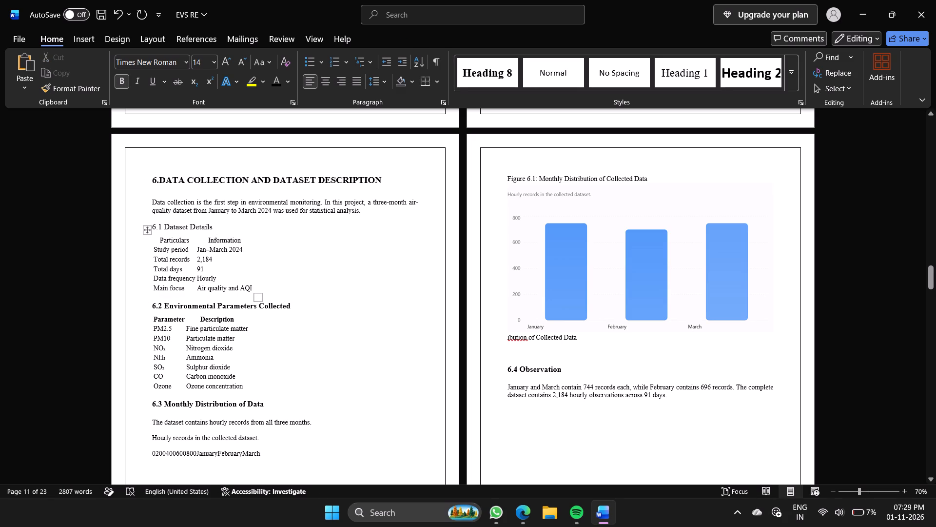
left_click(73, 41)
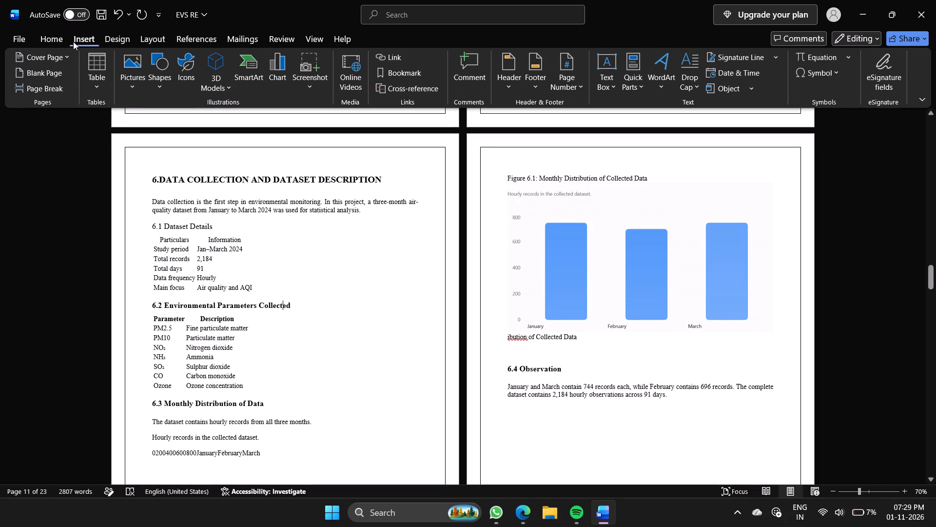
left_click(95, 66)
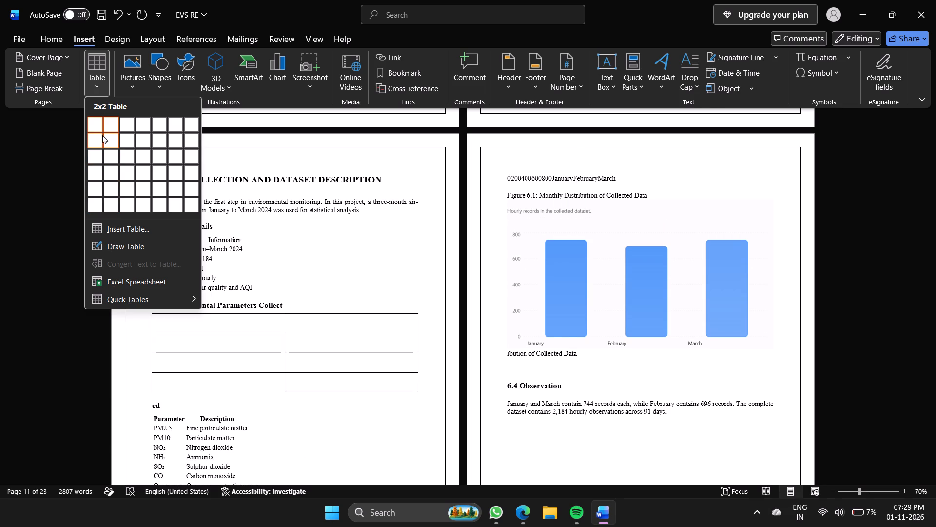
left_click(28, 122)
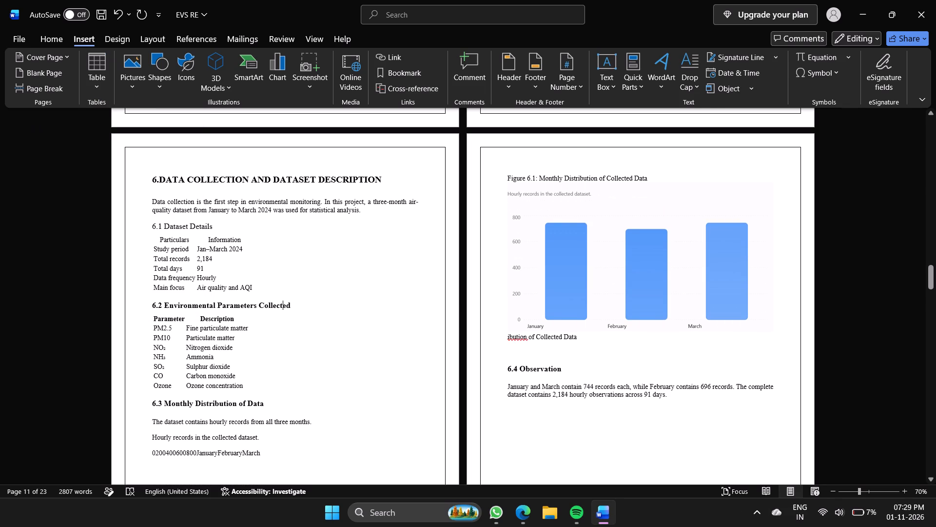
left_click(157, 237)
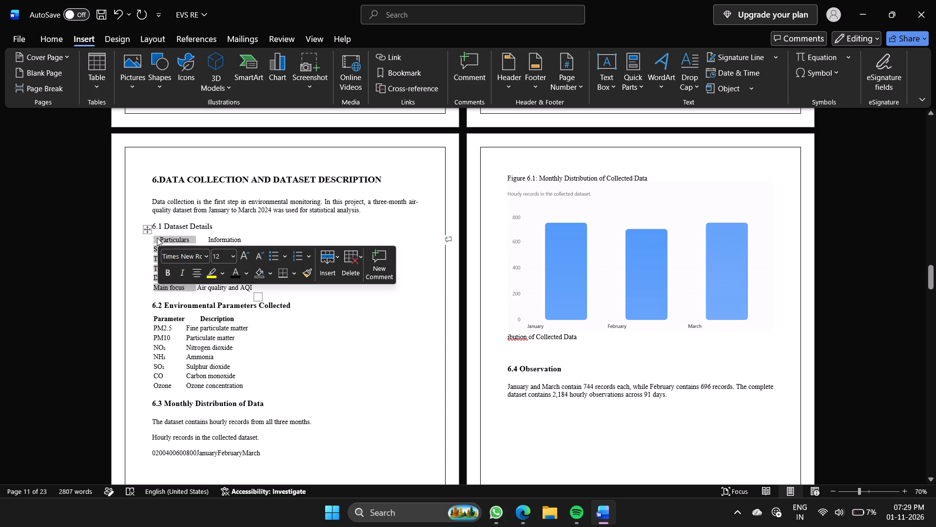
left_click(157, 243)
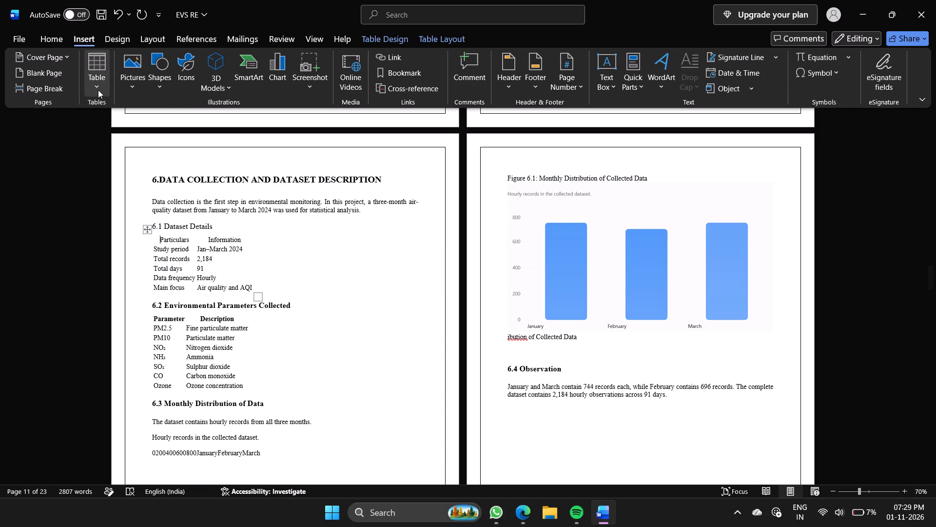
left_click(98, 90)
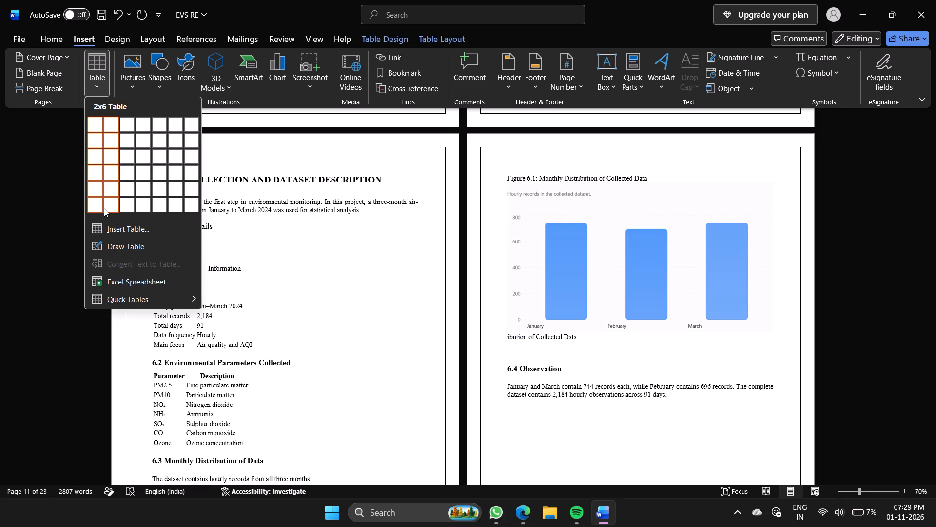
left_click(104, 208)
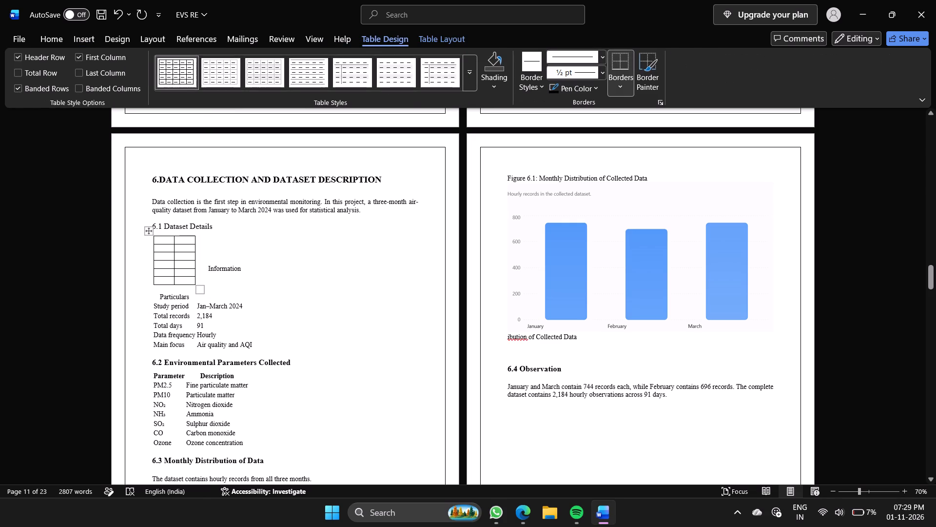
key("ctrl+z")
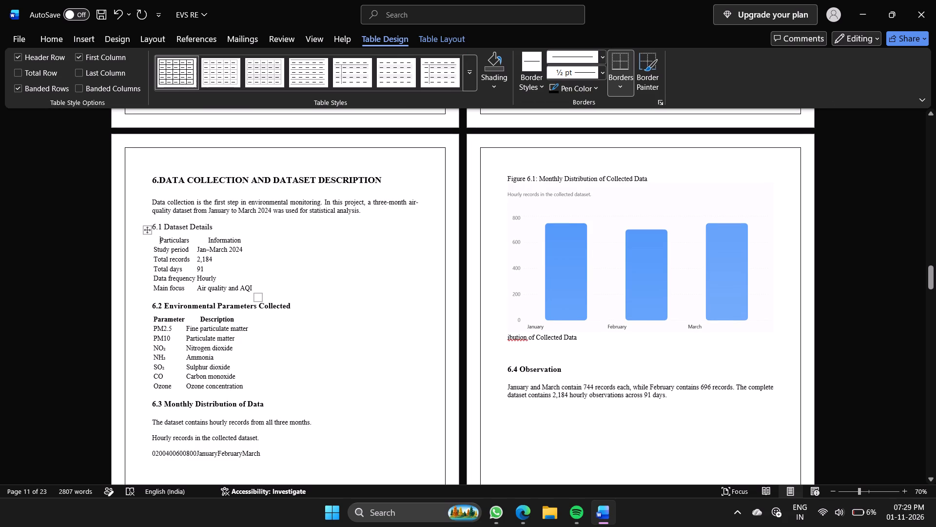
Add a hyphen after "Study period" in the 6.1 table and correct its spacing to "period -".
left_click(192, 250)
key("space")
key("space")
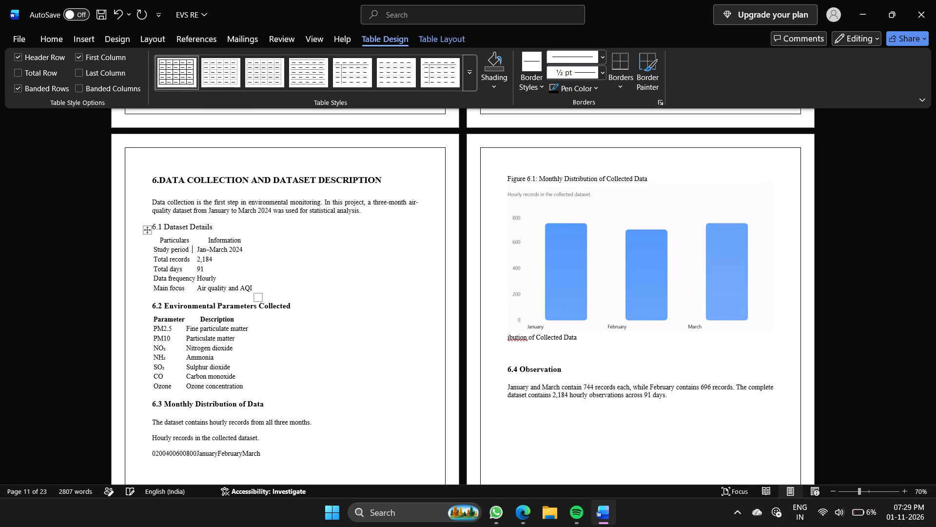
key("minus")
left_click(196, 263)
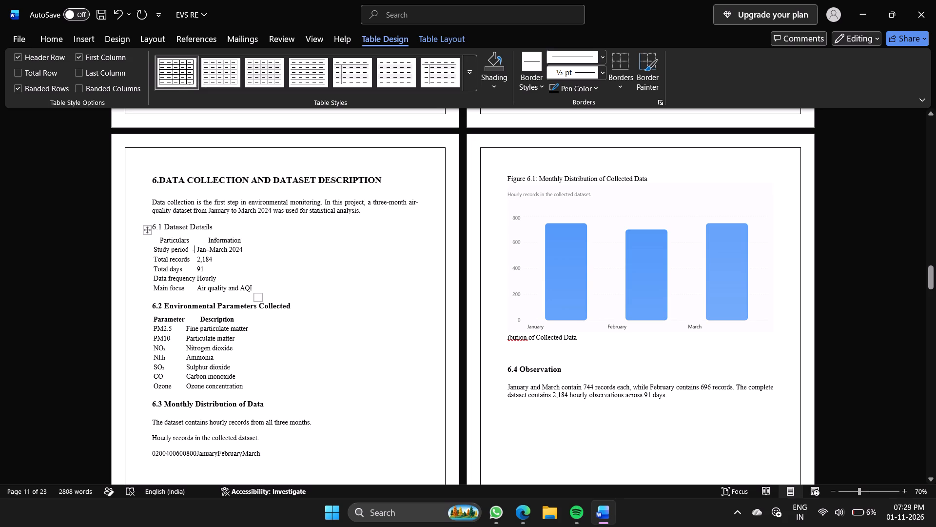
left_click(192, 251)
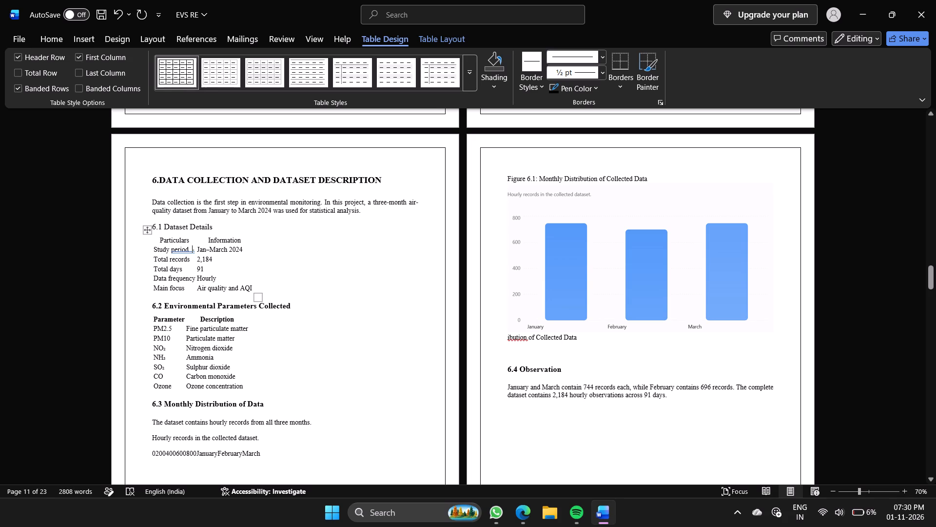
right_click(192, 251)
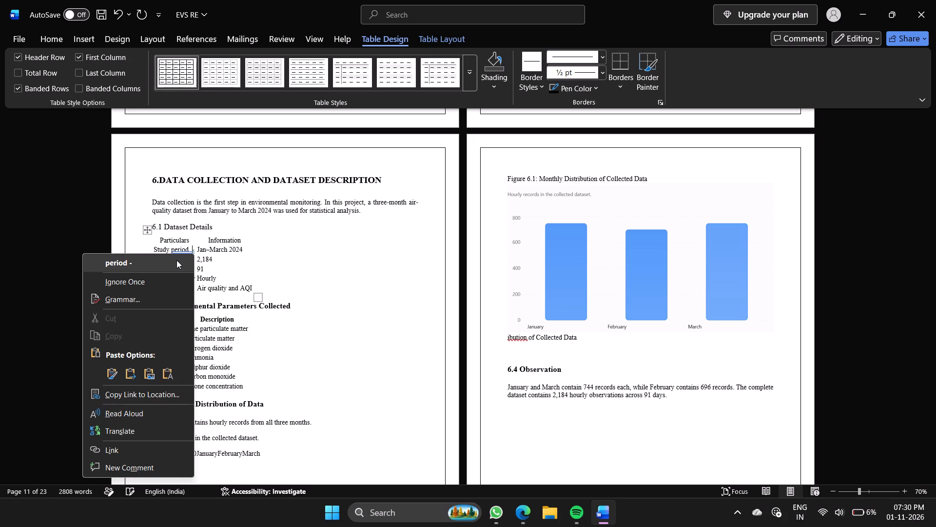
left_click(176, 260)
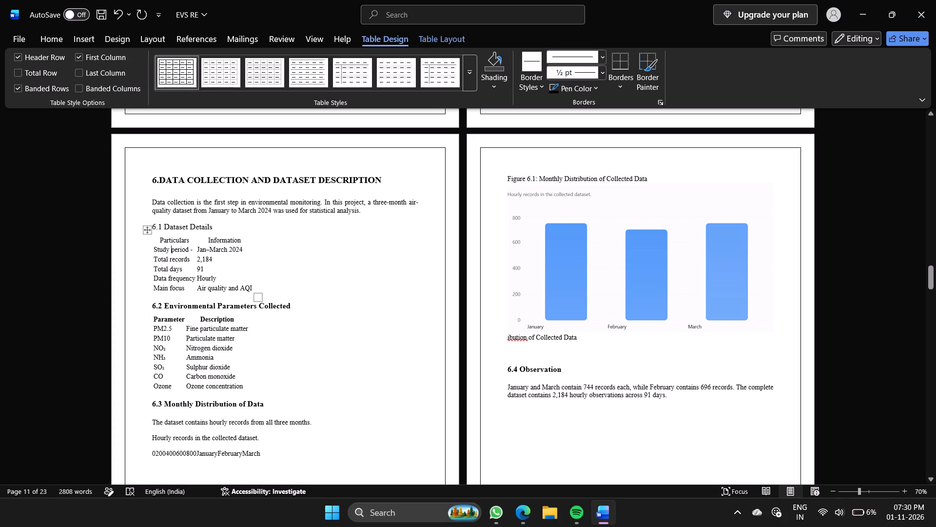
Add hyphens after "Total records", "Total days" and "Main focus", and before "Hourly" in the "Data frequency" row of the 6.1 table.
left_click(193, 260)
key("minus")
key("Left")
key("space")
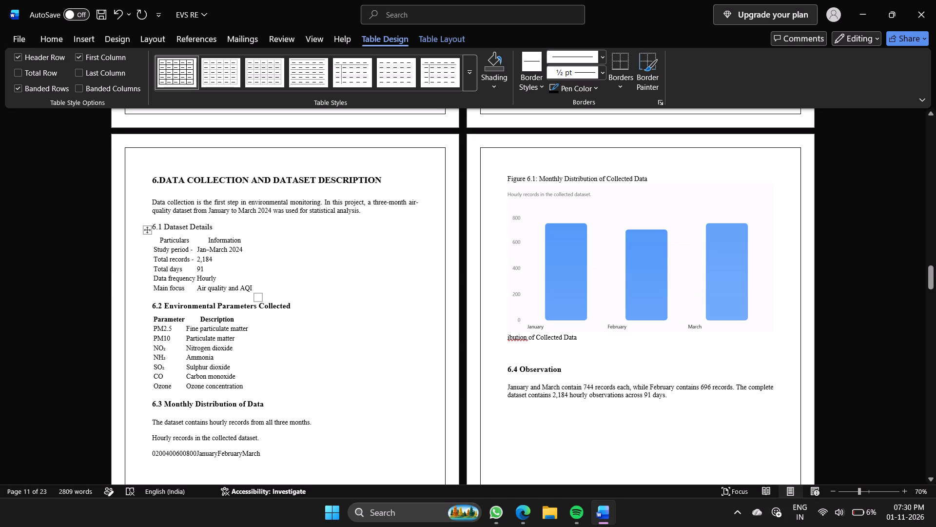
left_click(185, 270)
key("space")
type("-")
left_click(198, 279)
key("minus")
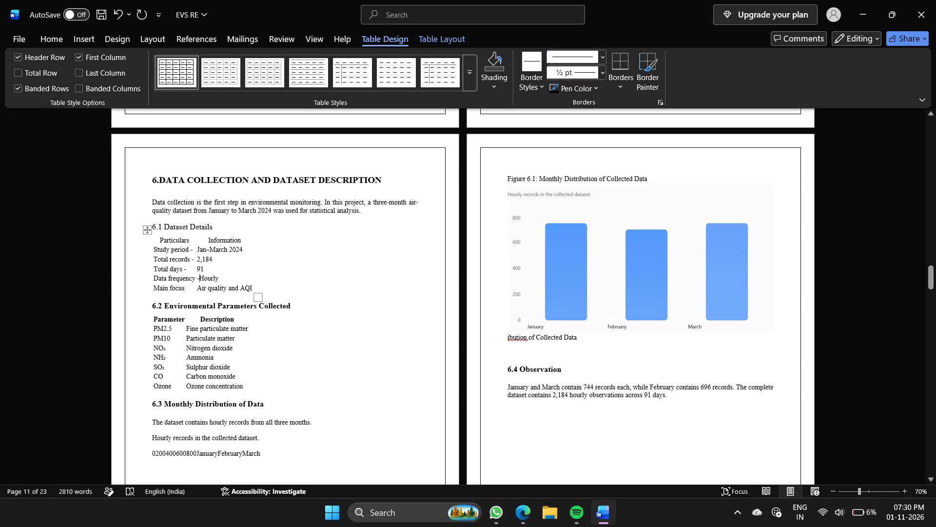
left_click(185, 290)
key("space")
type("-")
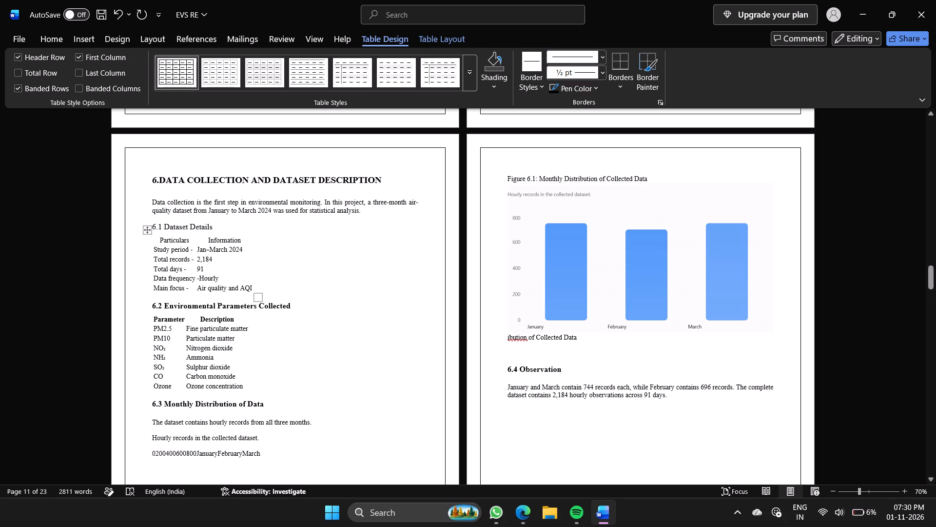
scroll(230, 322, "down", 1)
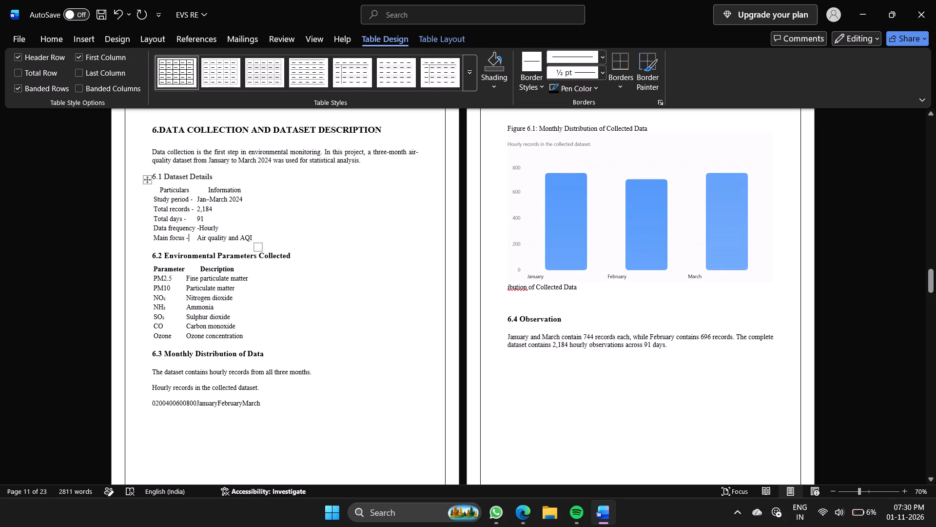
Remove the bold formatting from the 6.2 heading, its table's "Parameter" and "Description" header row, and the 6.3 heading.
left_click_drag(292, 258, 132, 261)
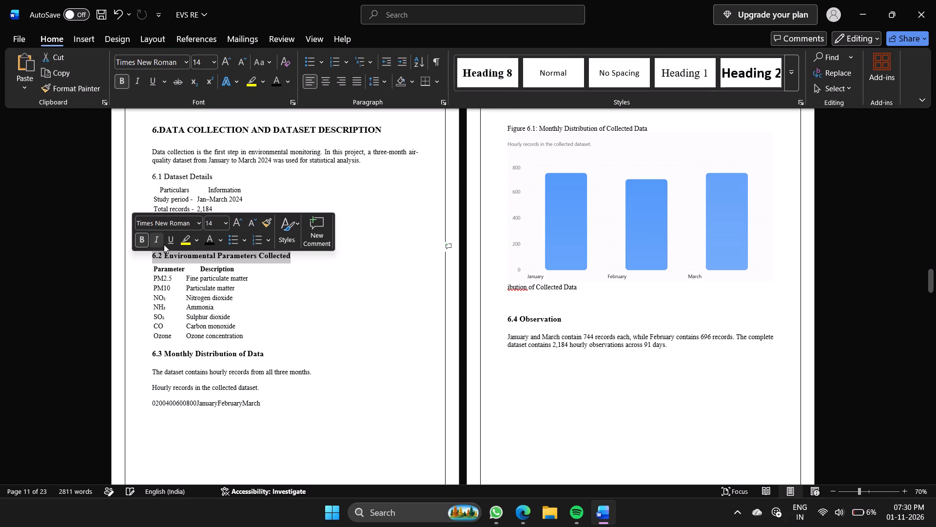
left_click(143, 237)
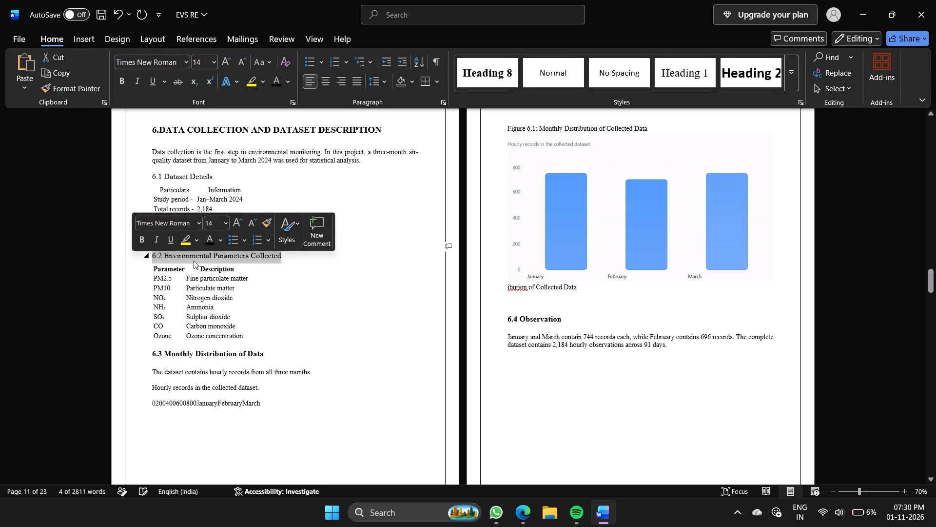
left_click_drag(235, 271, 145, 266)
left_click(156, 248)
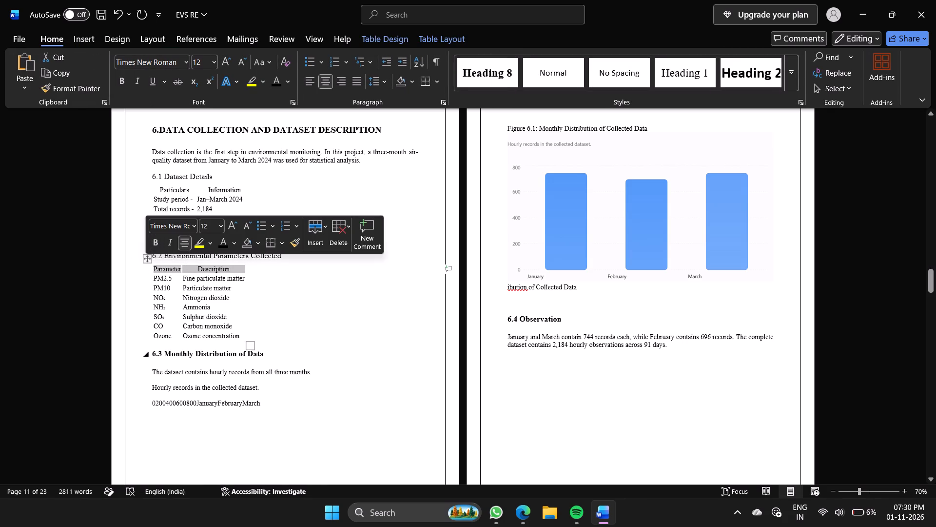
left_click_drag(268, 355, 148, 345)
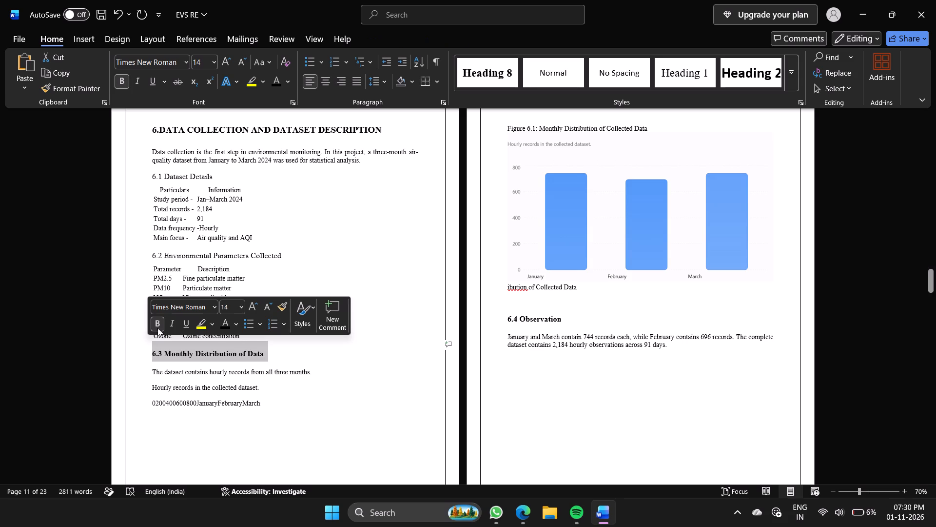
left_click(158, 324)
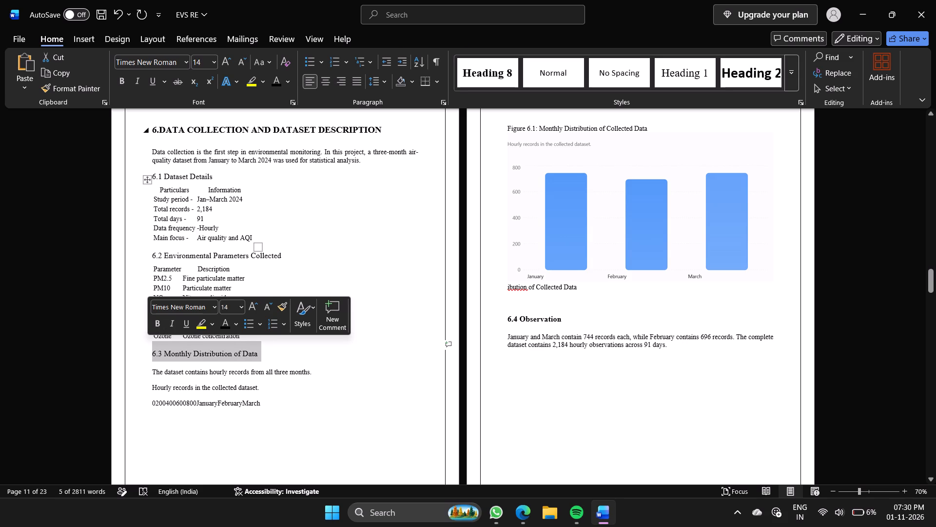
Renumber the Data Collection and Dataset Description heading to 5 and its first three subheadings to 5.1, 5.2 and 5.3.
left_click(155, 130)
key("BackSpace")
key("5")
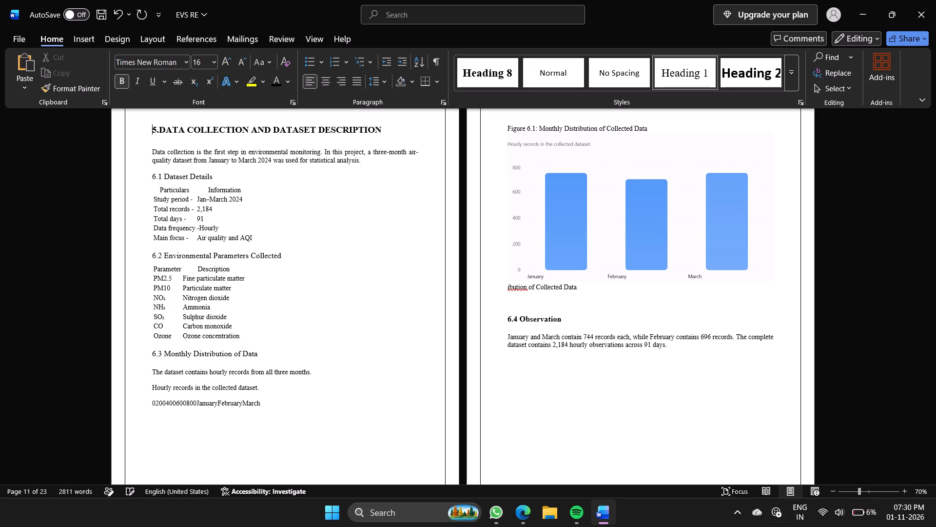
left_click(156, 176)
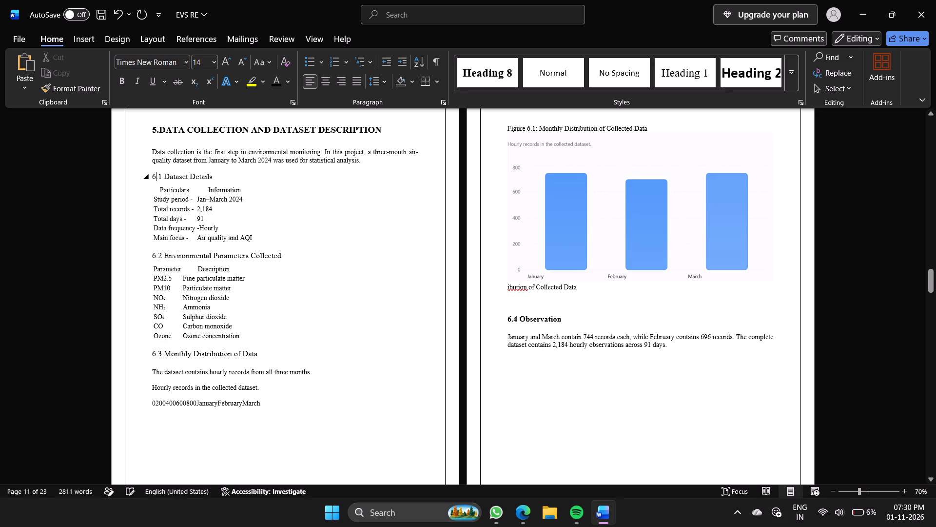
key("BackSpace")
key("5")
left_click(156, 259)
key("BackSpace")
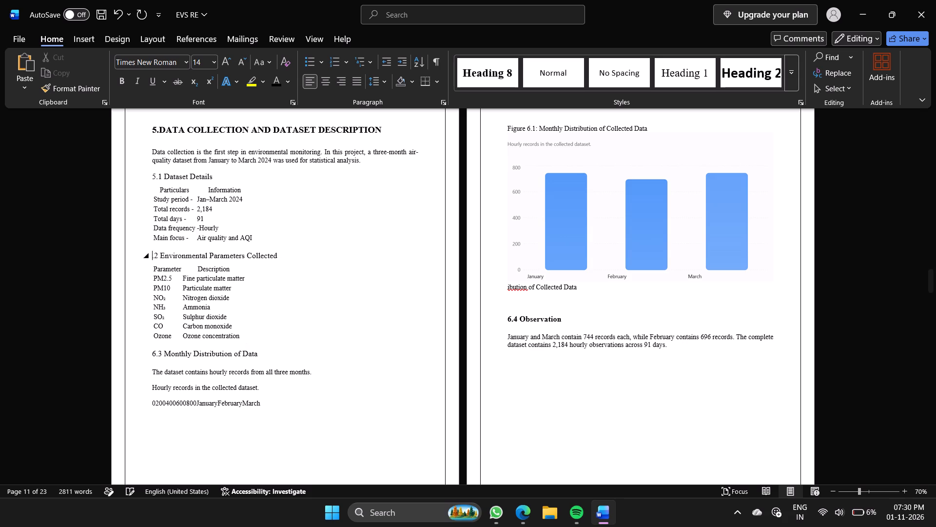
key("5")
left_click(154, 356)
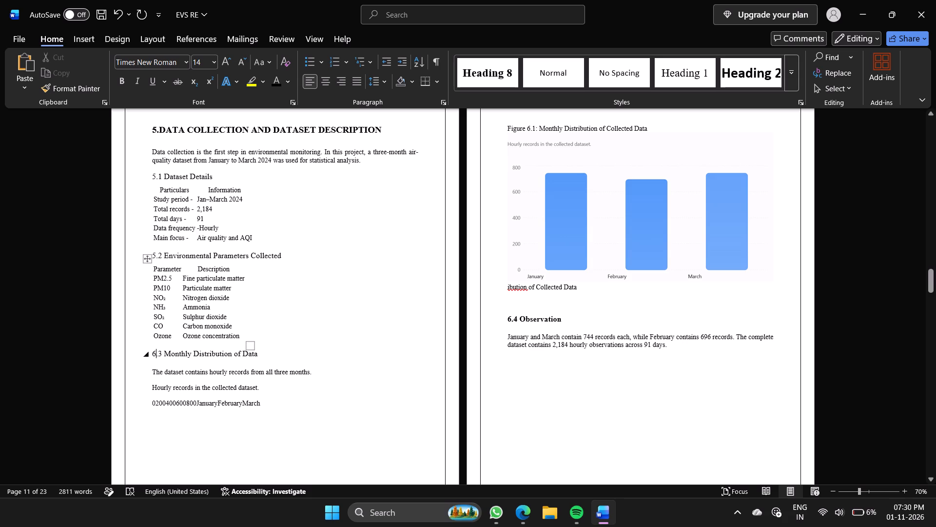
key("BackSpace")
key("5")
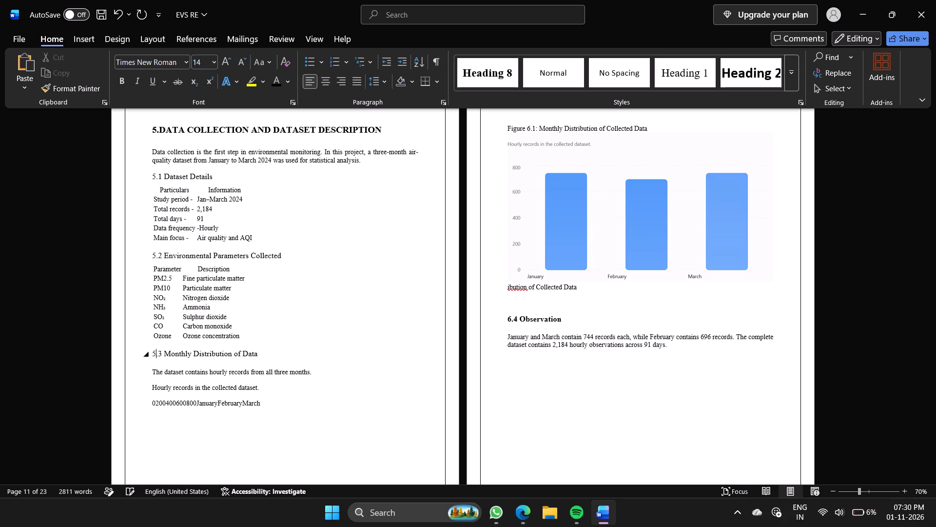
Delete the stray caption fragment "ibution of Collected Data" below the monthly distribution chart.
scroll(339, 341, "up", 5)
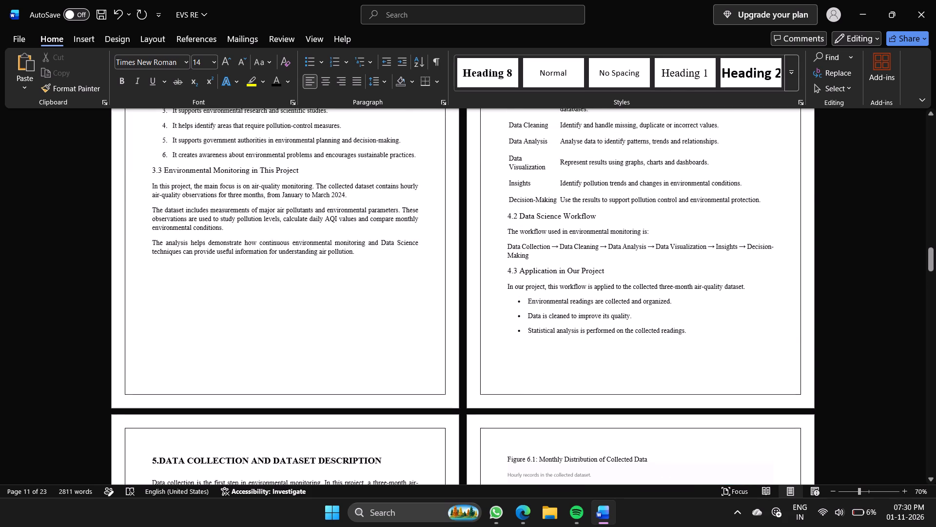
scroll(339, 341, "down", 2)
scroll(339, 341, "up", 1)
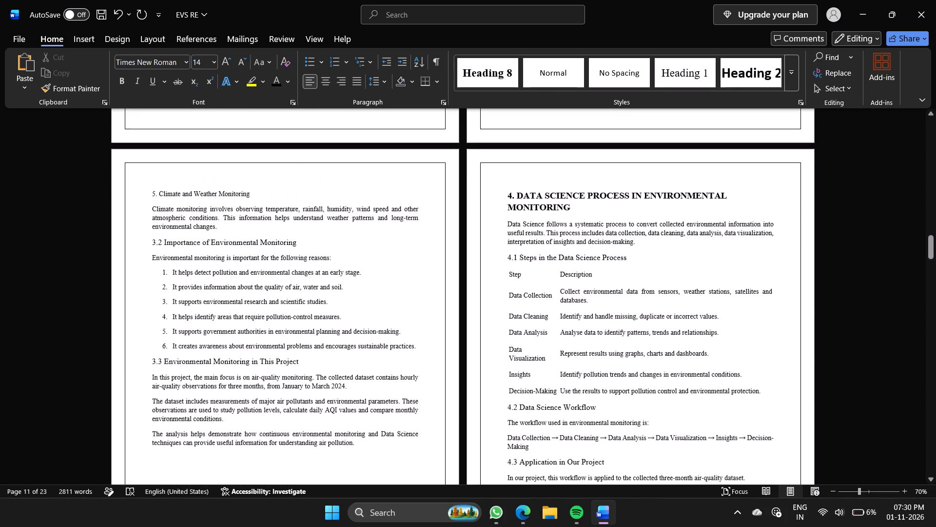
scroll(339, 341, "up", 1)
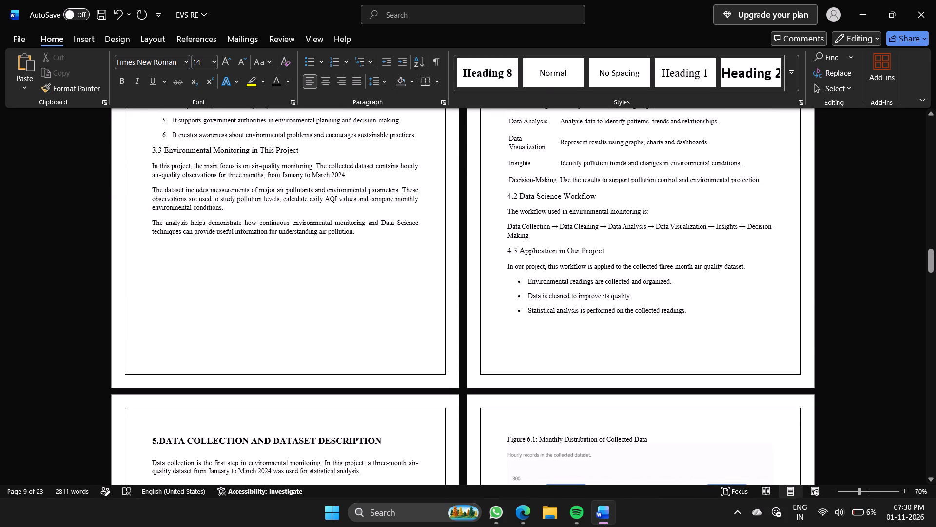
scroll(654, 339, "down", 3)
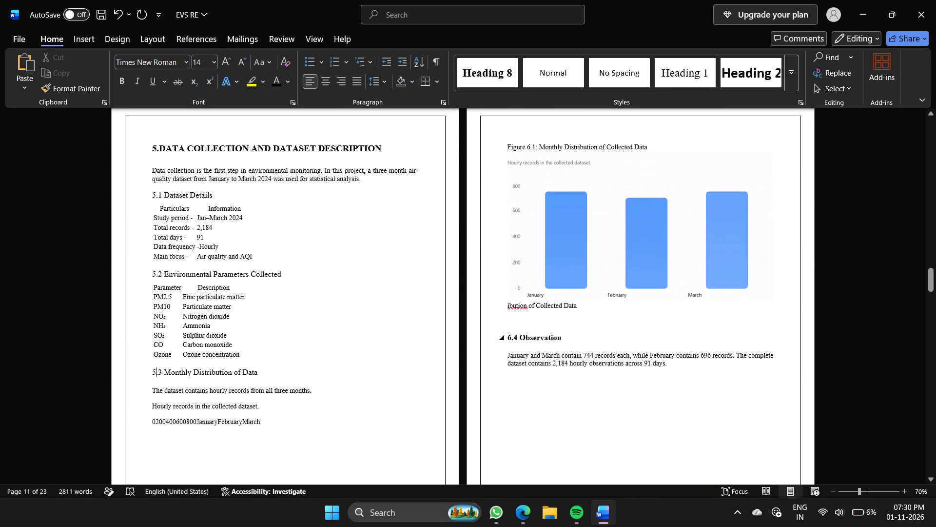
left_click(578, 313)
left_click_drag(577, 312, 501, 313)
key("Delete")
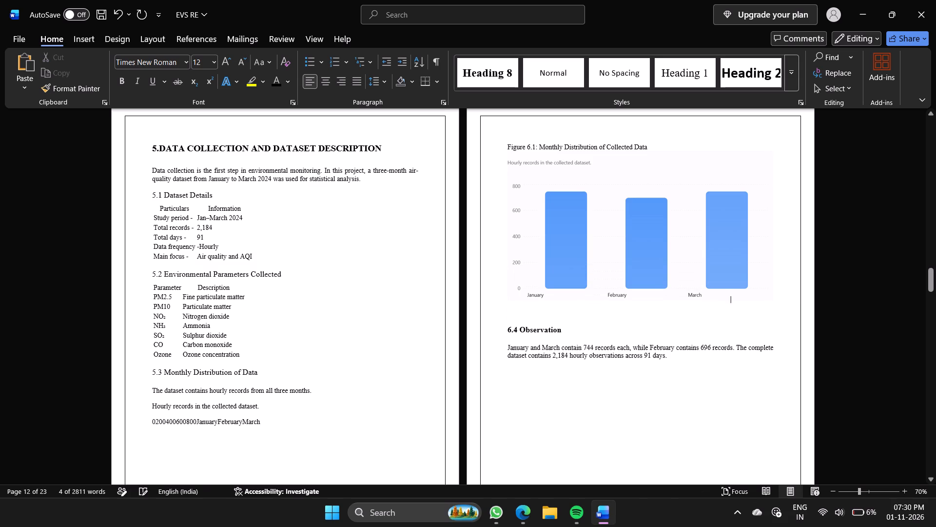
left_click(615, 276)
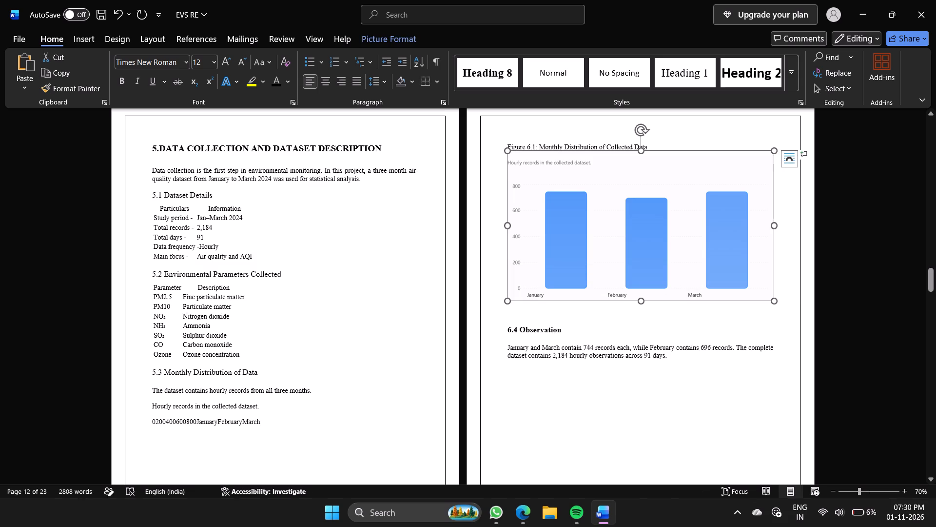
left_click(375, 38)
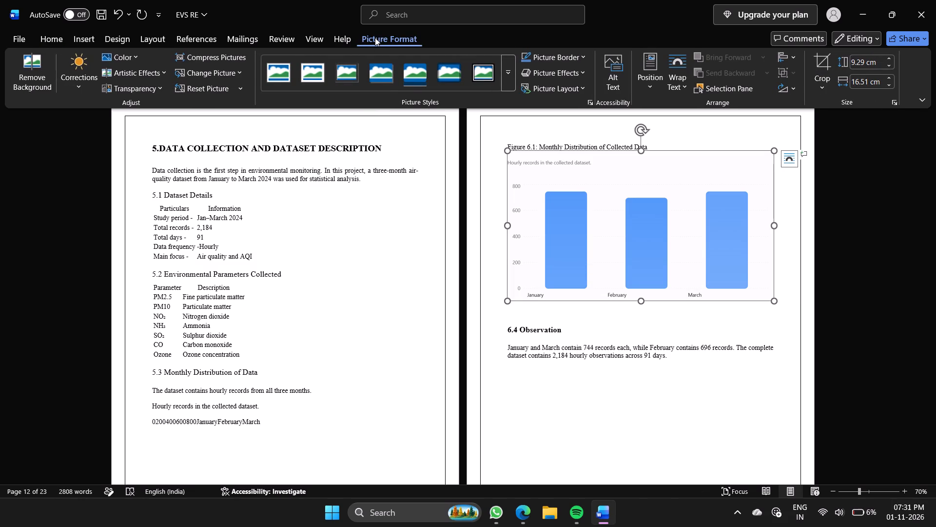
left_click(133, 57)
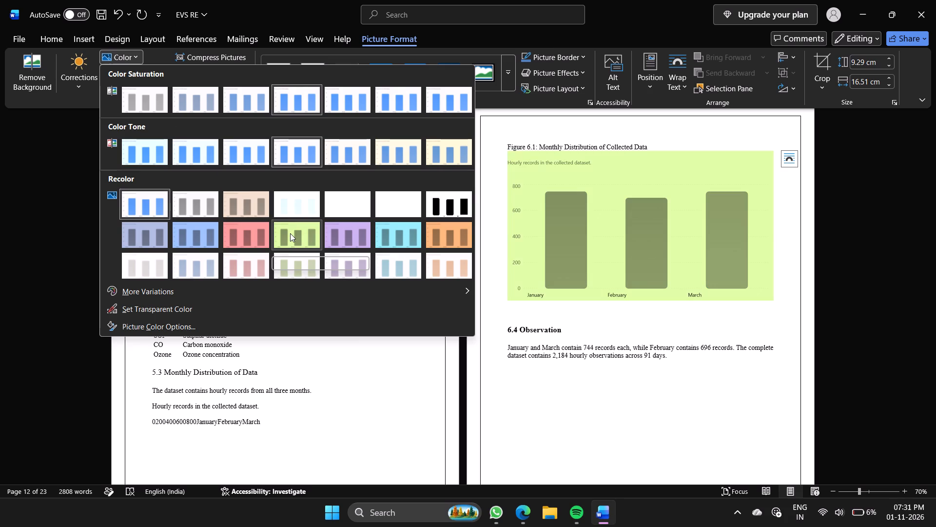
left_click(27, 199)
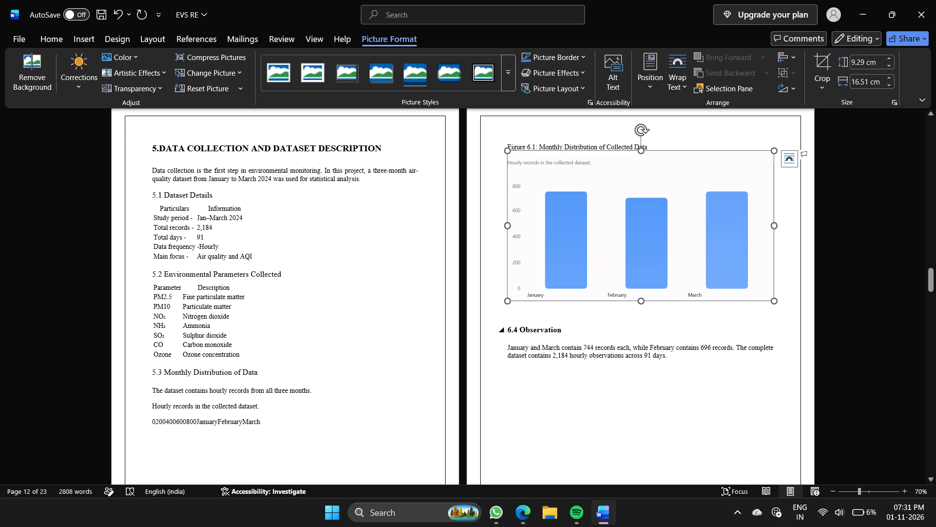
Remove the bold formatting from the "6.4 Observation" heading.
left_click_drag(568, 326, 487, 325)
left_click(496, 305)
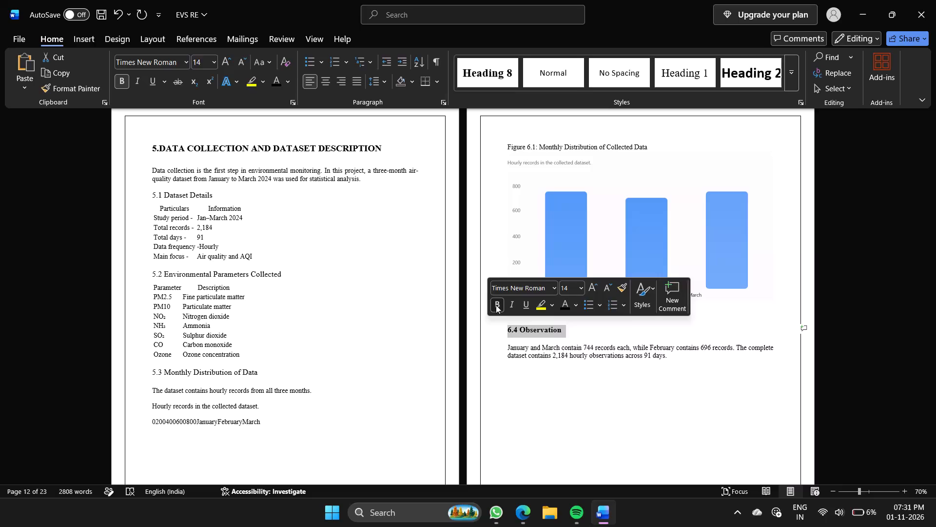
Justify the paragraph under "6.4 Observation".
left_click_drag(672, 364, 586, 377)
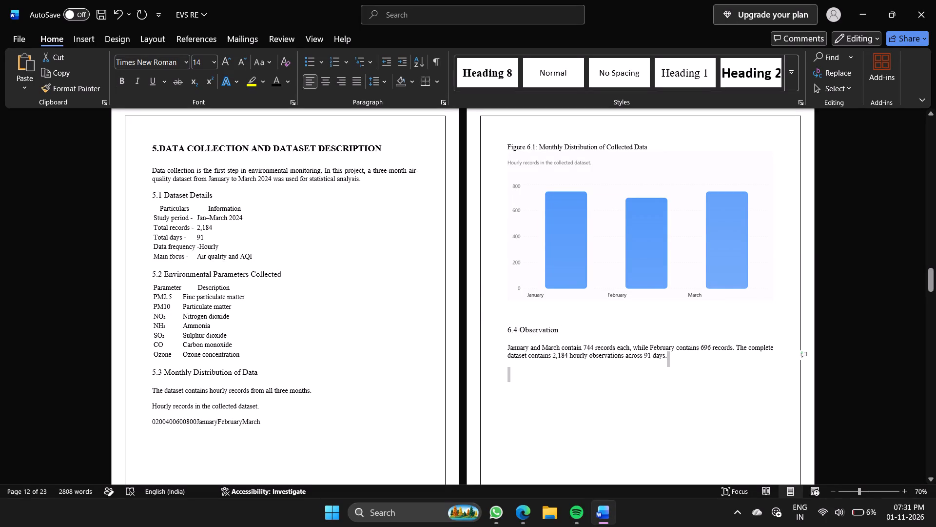
left_click_drag(586, 377, 504, 342)
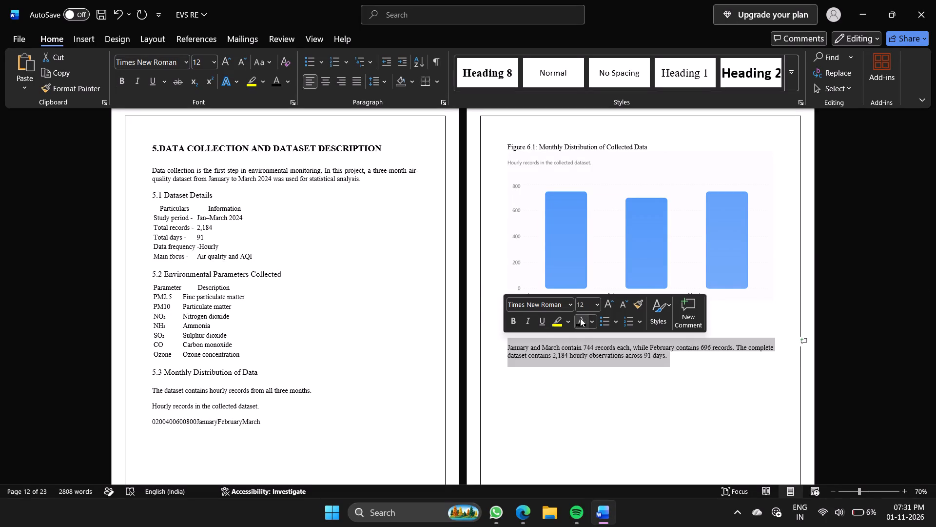
left_click(353, 76)
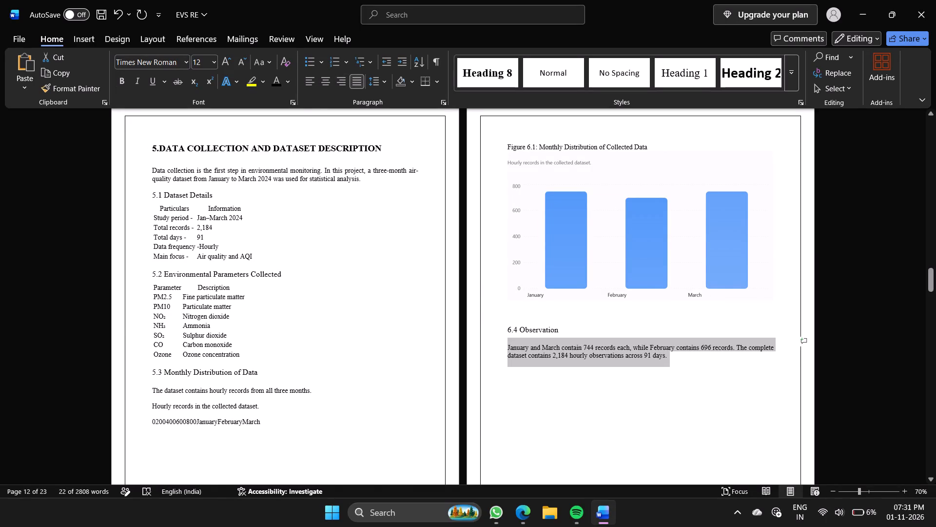
Look through the report's pages, from the certificate and contents table to the field visit and data analysis sections.
scroll(514, 391, "down", 4)
scroll(514, 391, "up", 4)
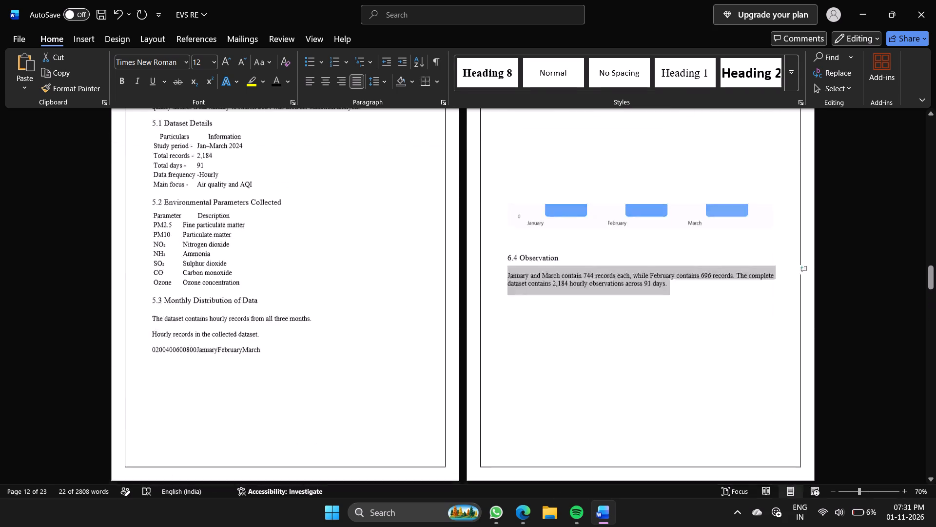
scroll(514, 391, "up", 10)
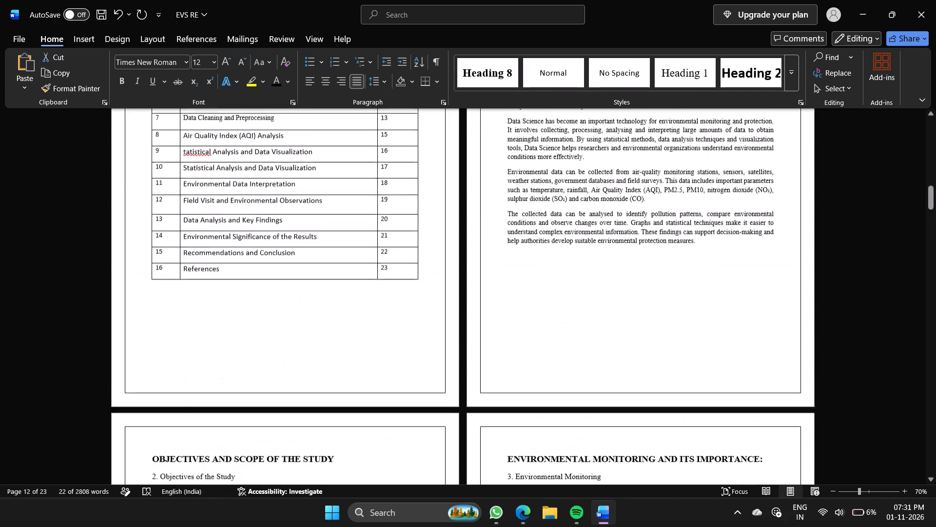
scroll(514, 391, "up", 9)
scroll(514, 391, "right", 1)
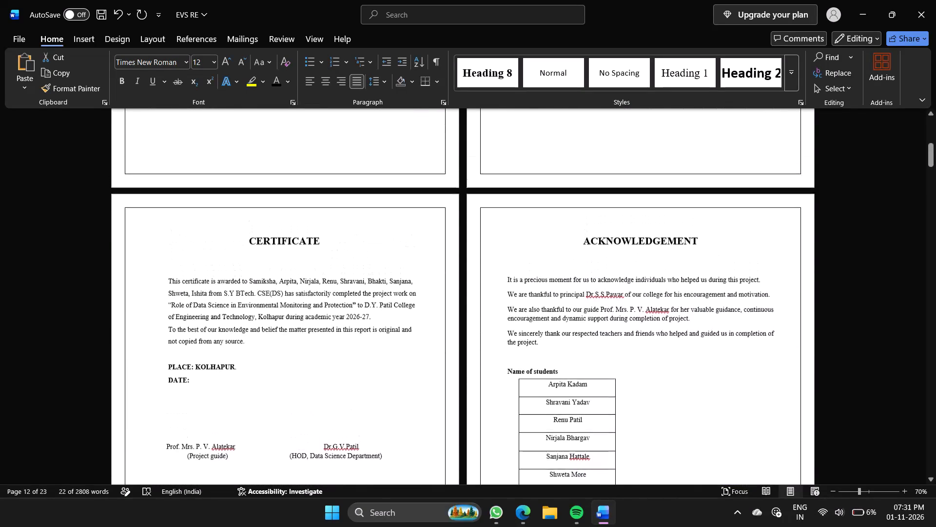
scroll(514, 391, "right", 2)
scroll(514, 391, "down", 20)
scroll(514, 391, "down", 2)
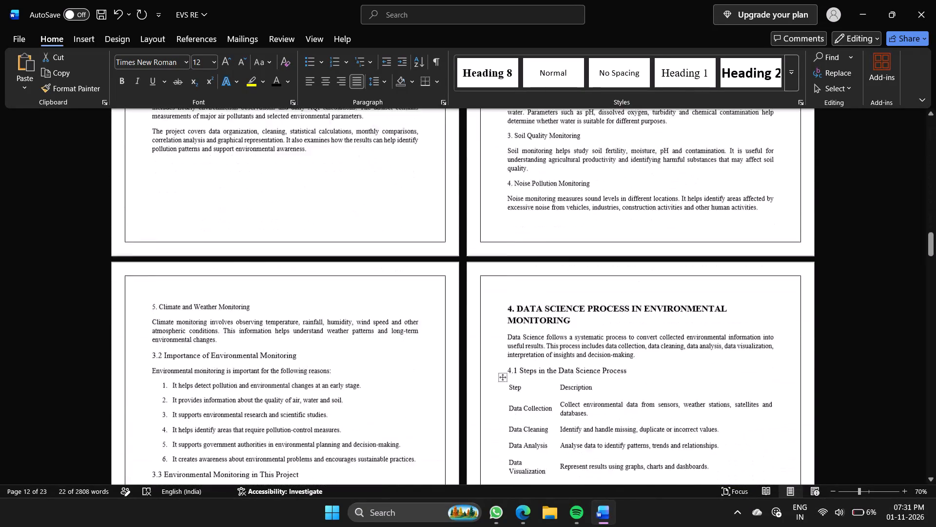
scroll(514, 391, "down", 12)
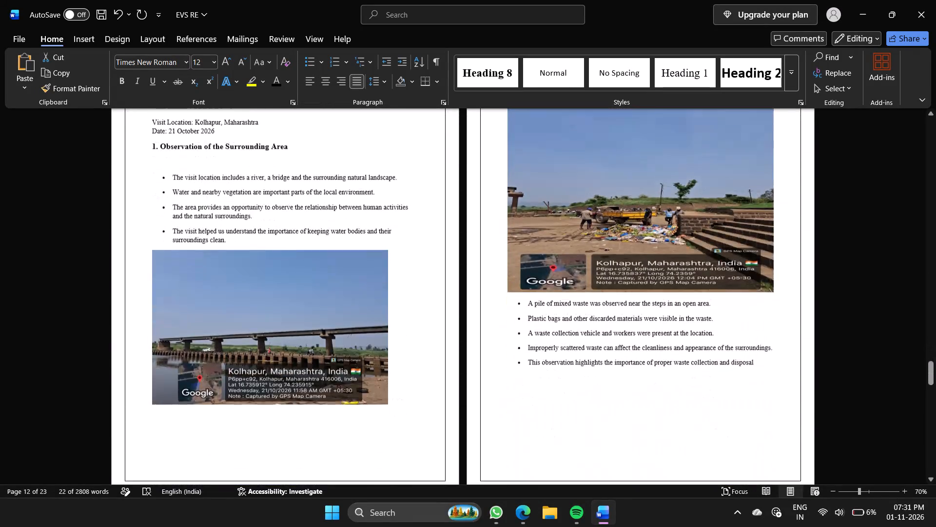
scroll(514, 391, "down", 4)
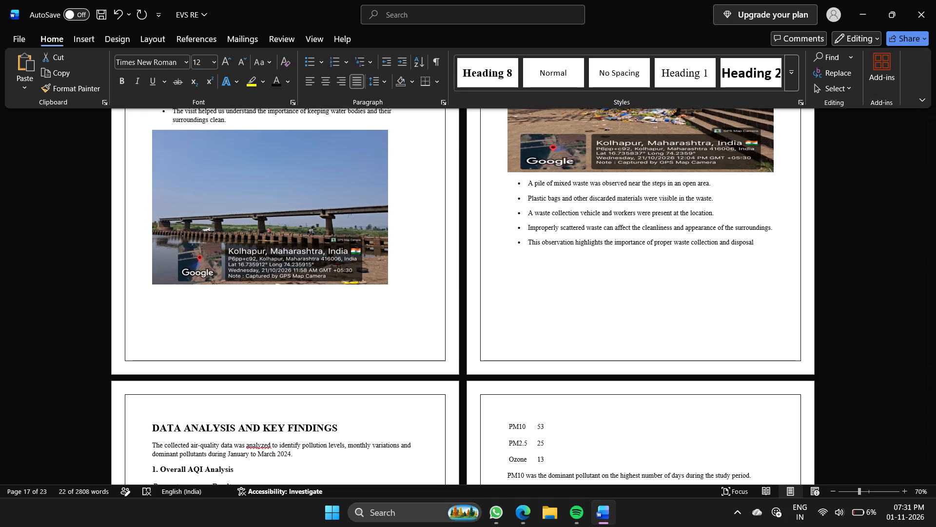
scroll(608, 365, "up", 2)
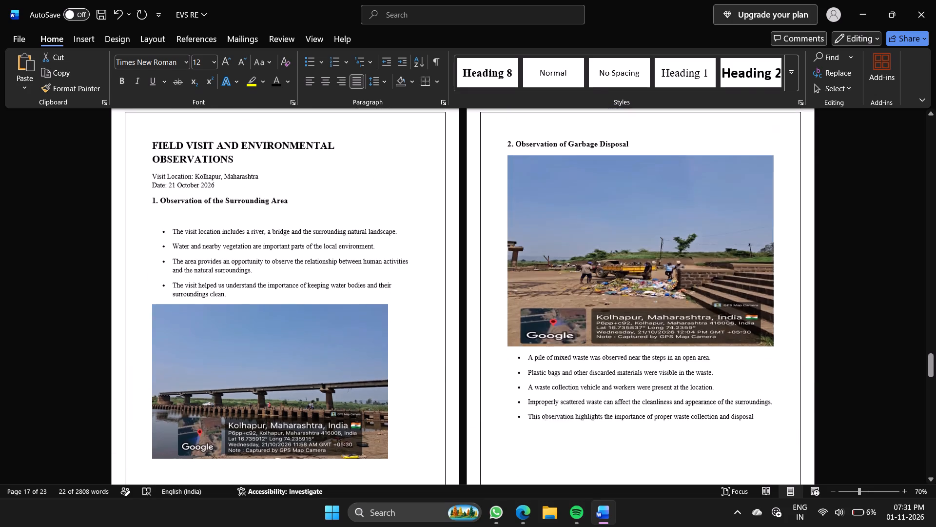
scroll(608, 365, "up", 1)
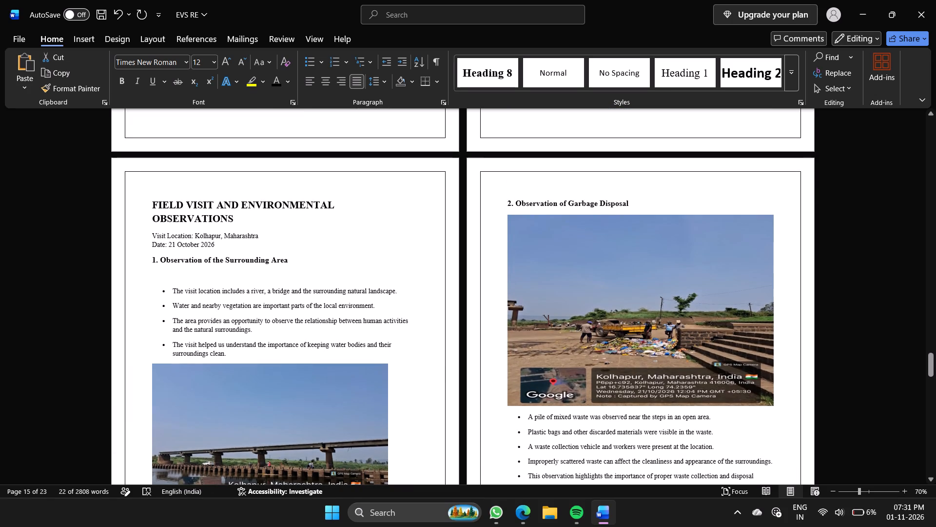
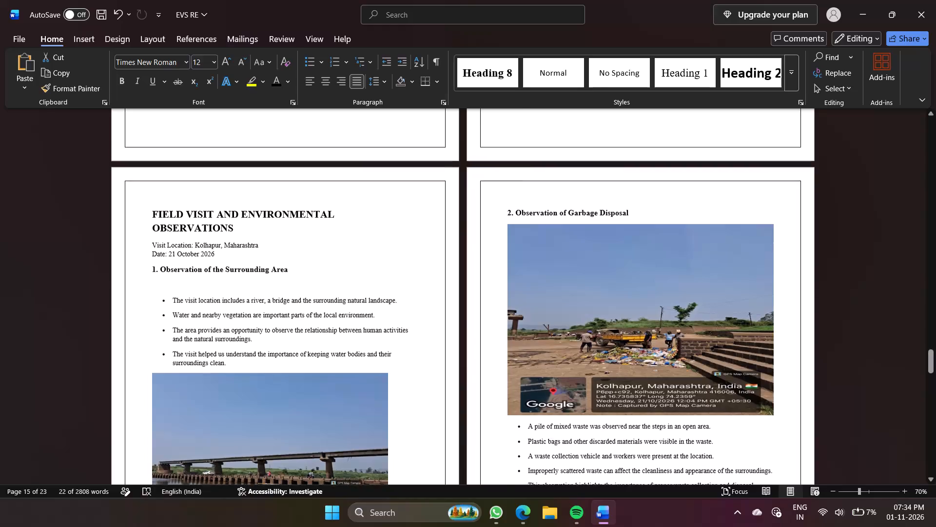
Review the pages from the Air Quality Index section back to the collected data section, ending at the Data Cleaning and Preprocessing section.
scroll(700, 331, "up", 1)
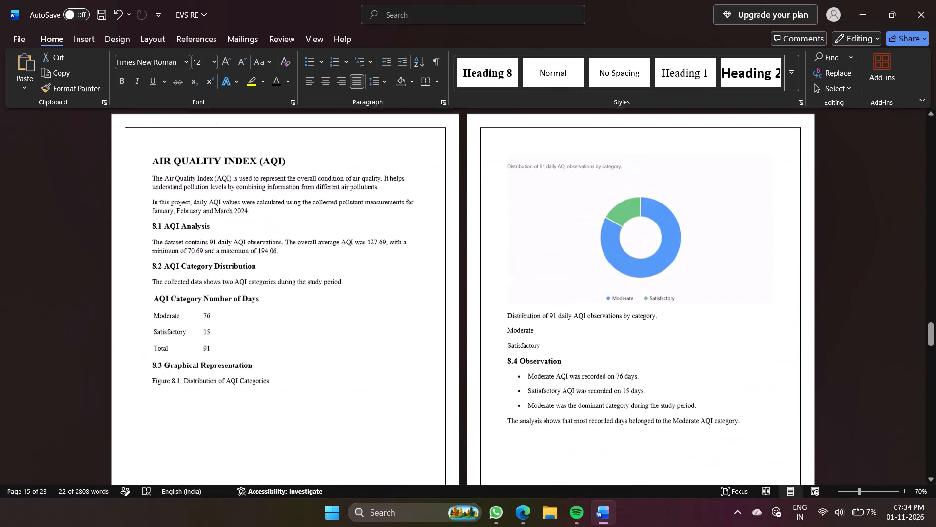
scroll(700, 331, "up", 8)
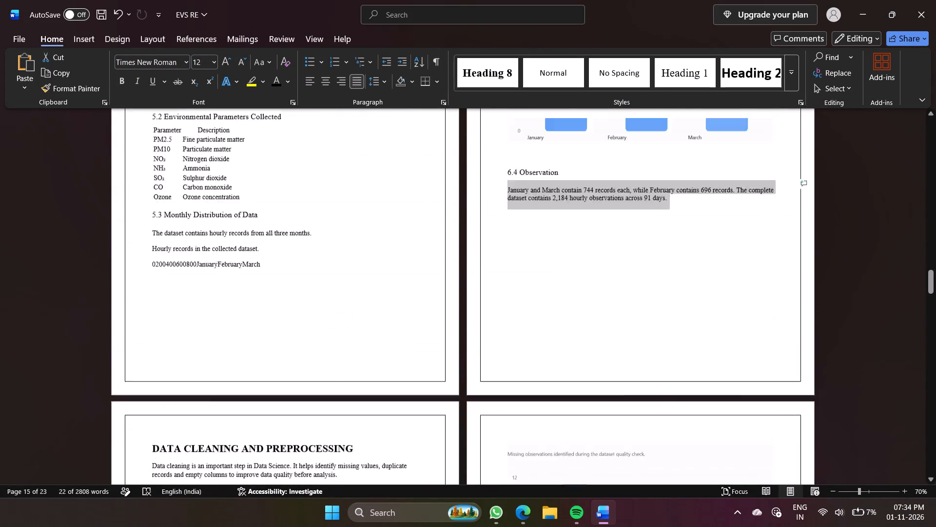
scroll(700, 331, "up", 2)
scroll(748, 441, "down", 2)
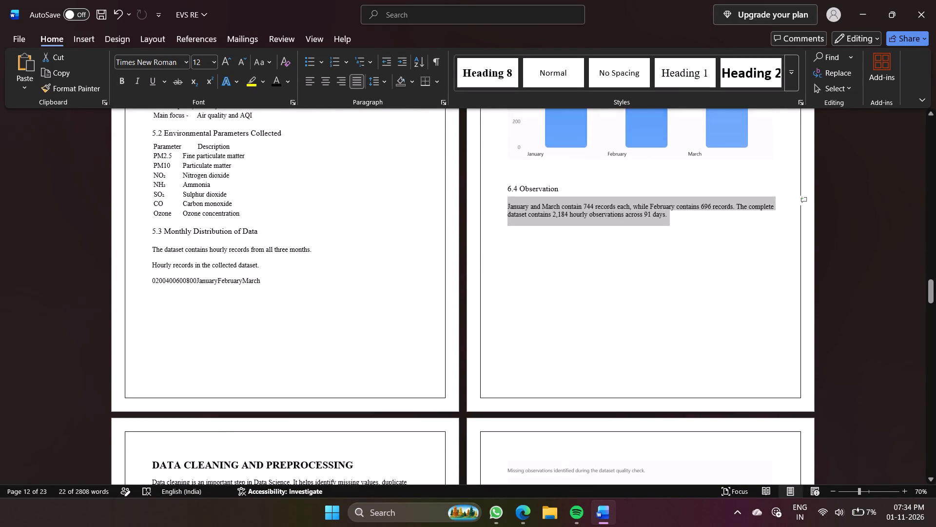
scroll(748, 441, "down", 5)
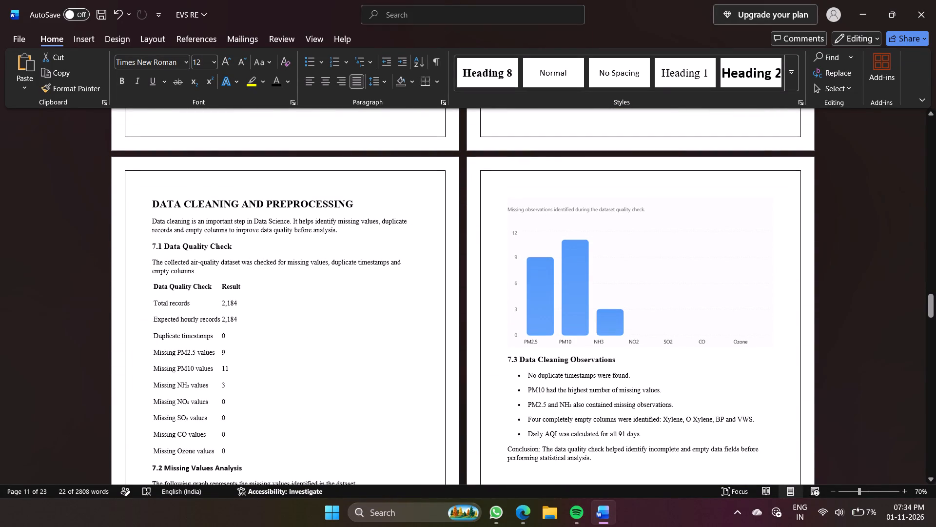
left_click(394, 394)
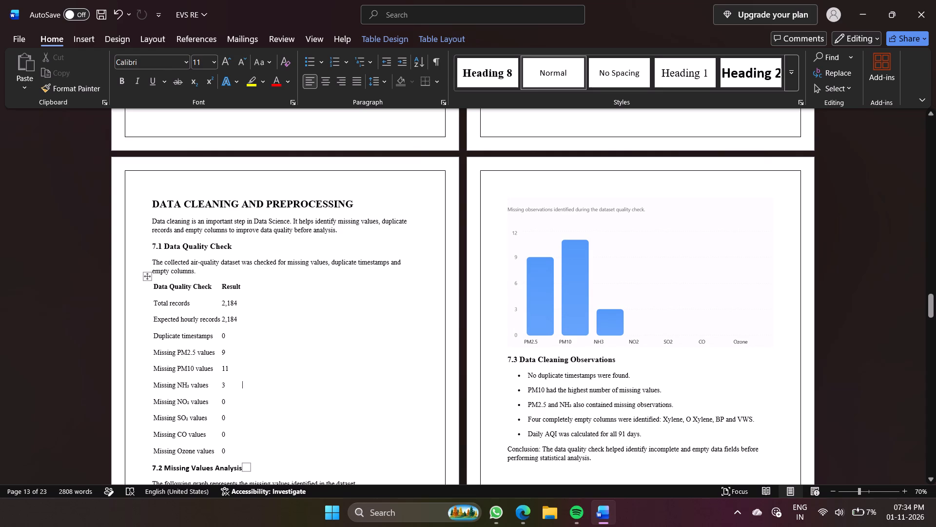
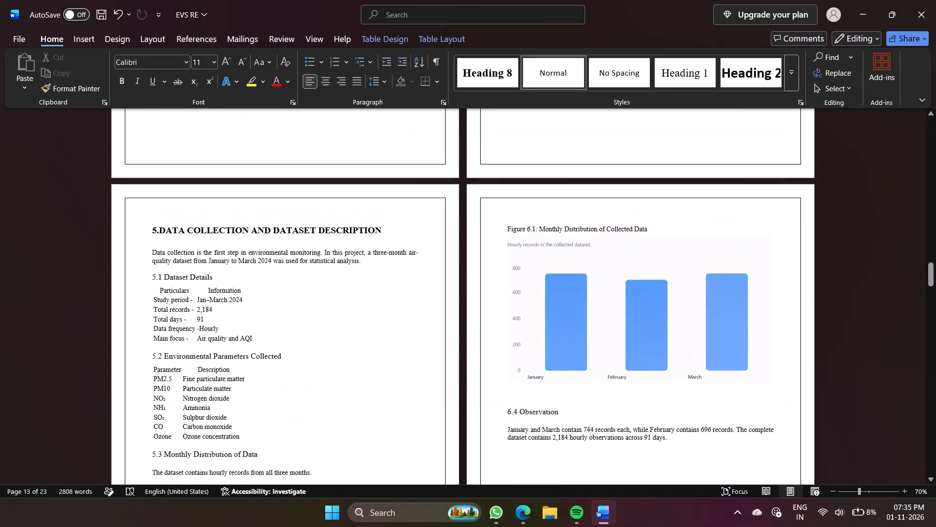
Remove bold from the DATA CLEANING AND PREPROCESSING heading and set its font size to 16.
scroll(394, 394, "down", 4)
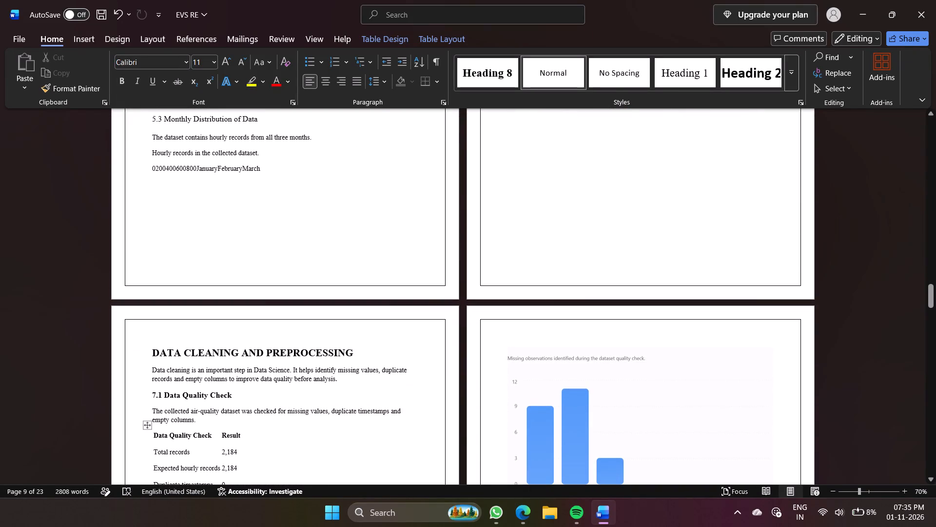
left_click(355, 348)
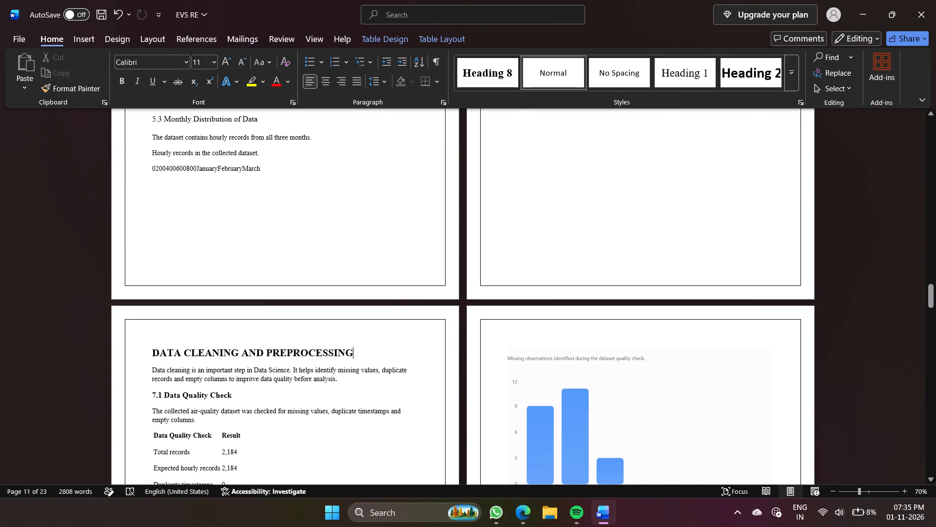
left_click_drag(355, 348, 209, 340)
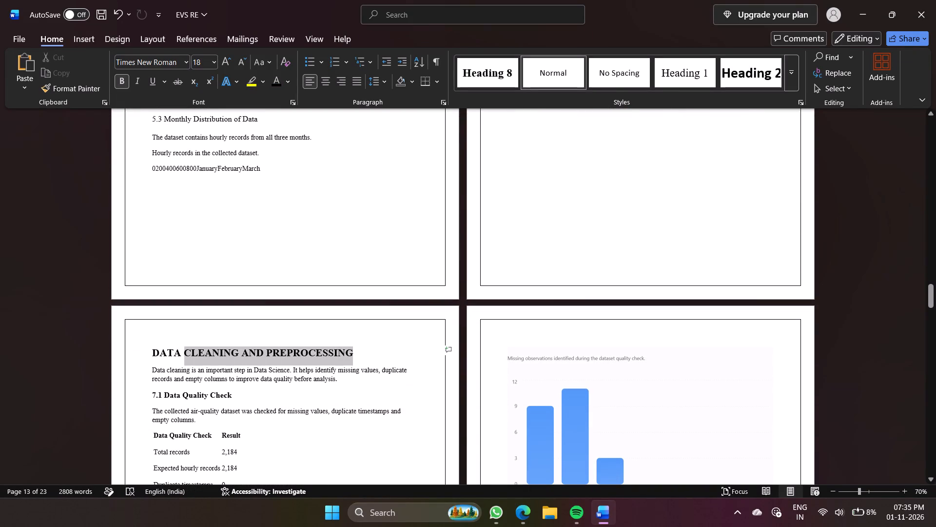
left_click_drag(209, 340, 153, 346)
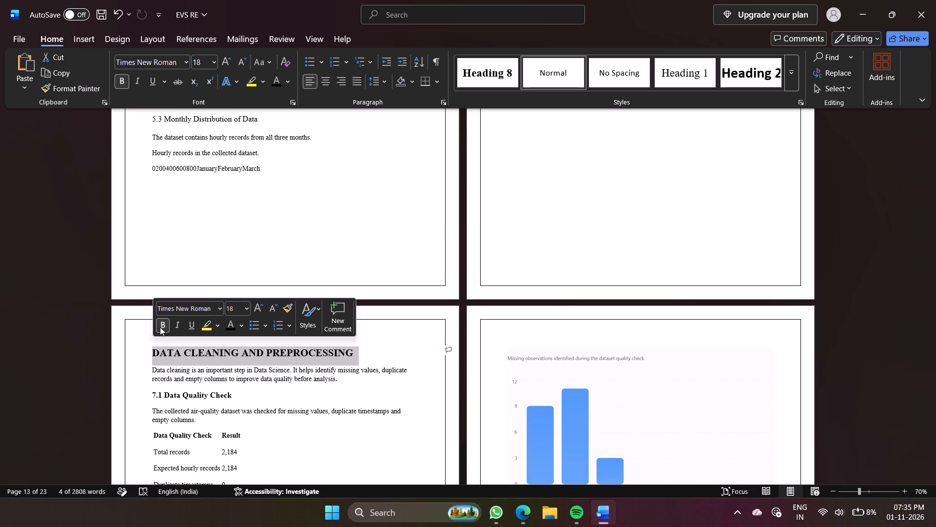
left_click(160, 327)
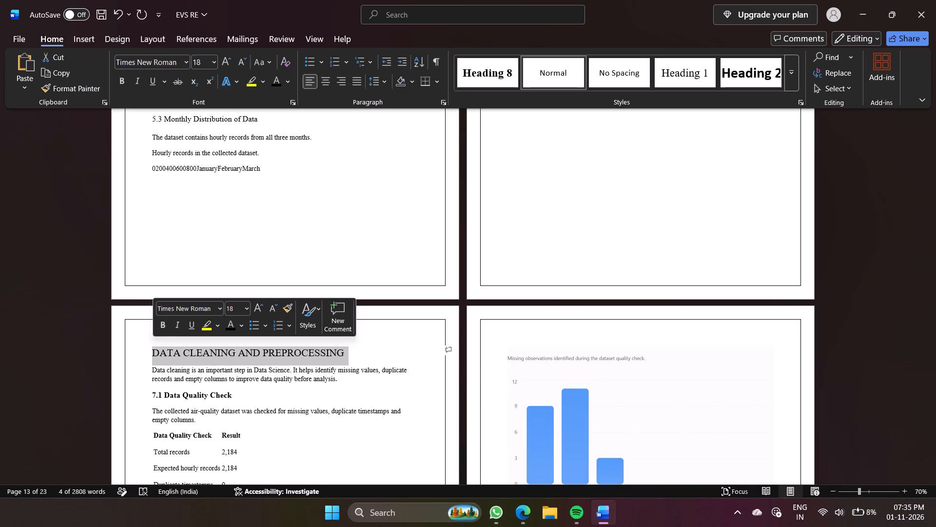
left_click(246, 312)
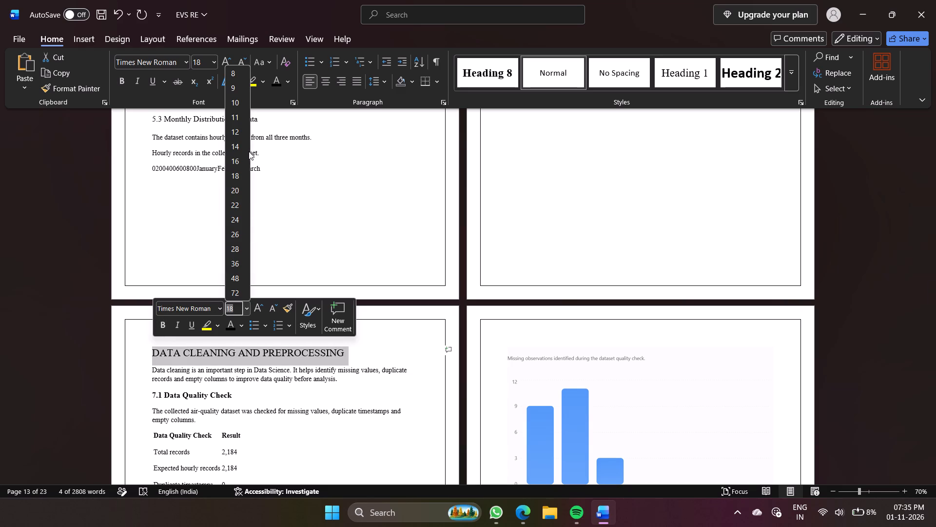
left_click(237, 162)
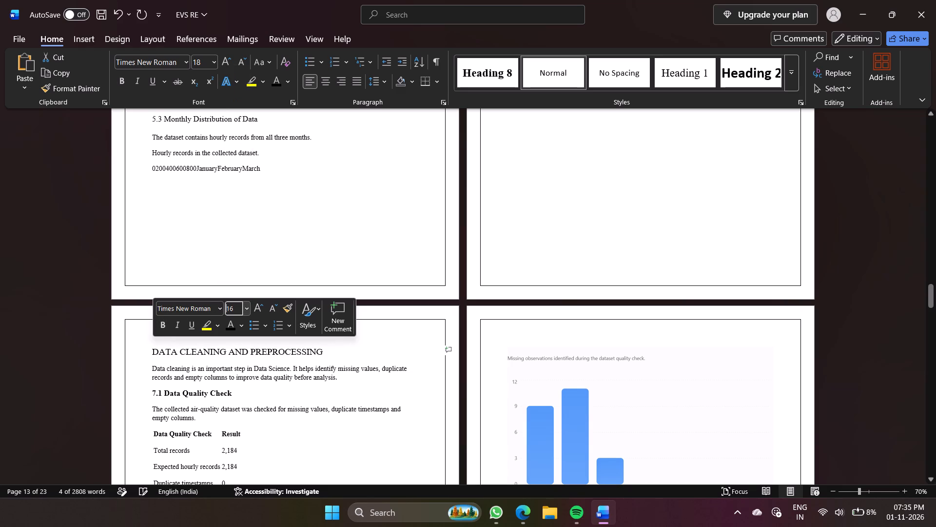
Number the DATA CLEANING AND PREPROCESSING heading by adding "6." before it.
left_click(156, 349)
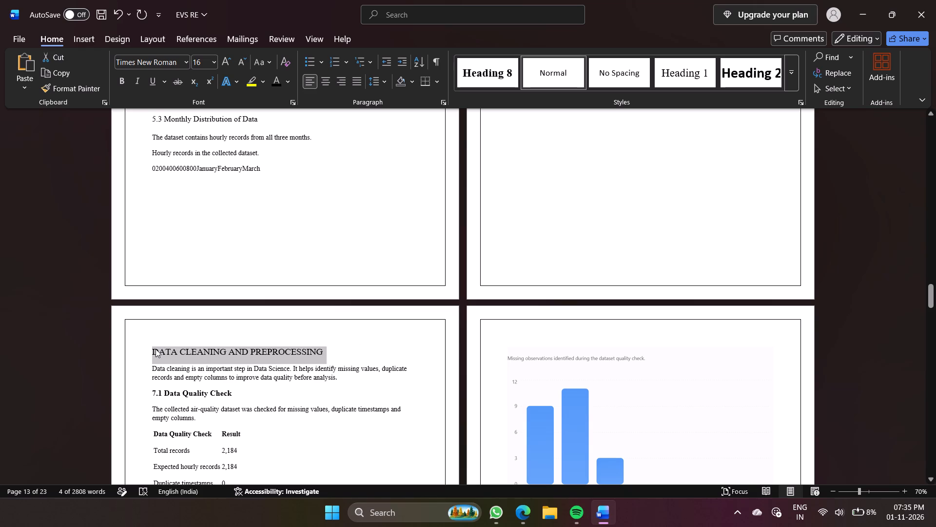
key("Left")
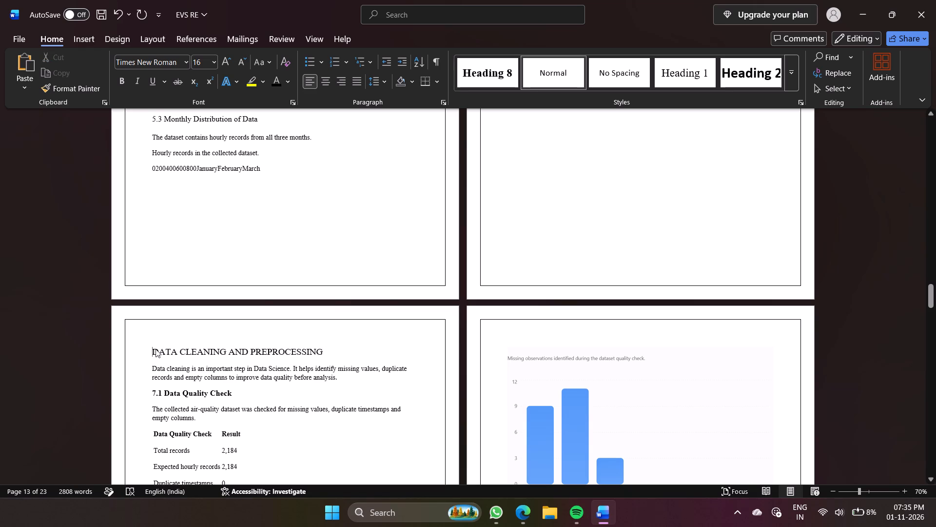
key("6")
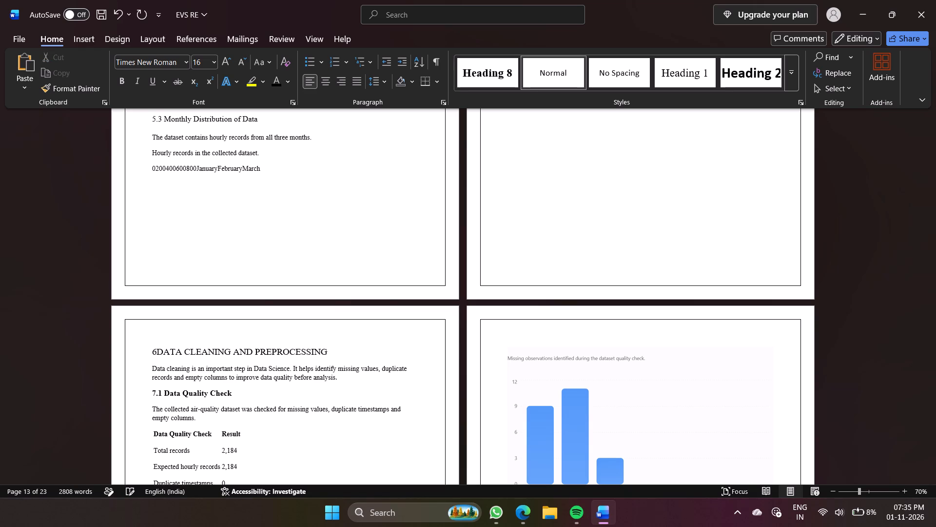
key("period")
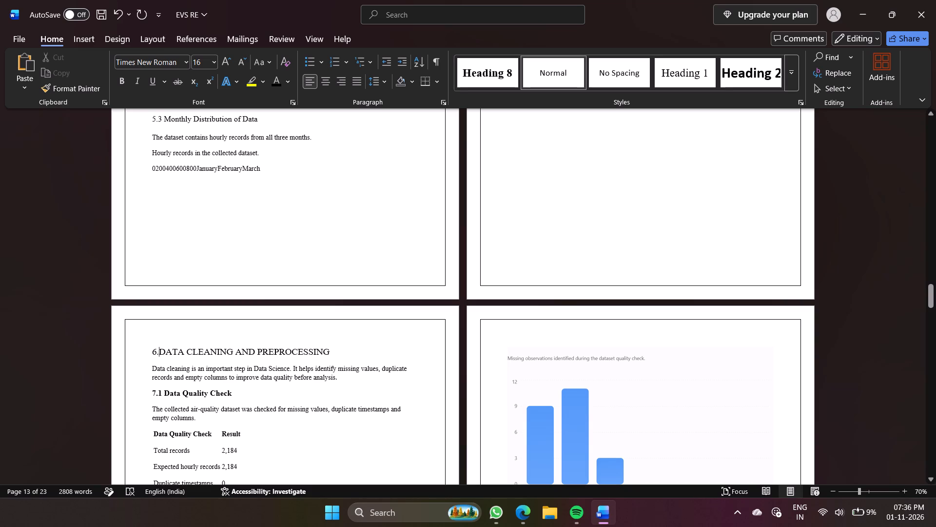
Justify the introductory paragraph under the DATA CLEANING AND PREPROCESSING heading.
left_click(339, 379)
left_click_drag(339, 379, 158, 370)
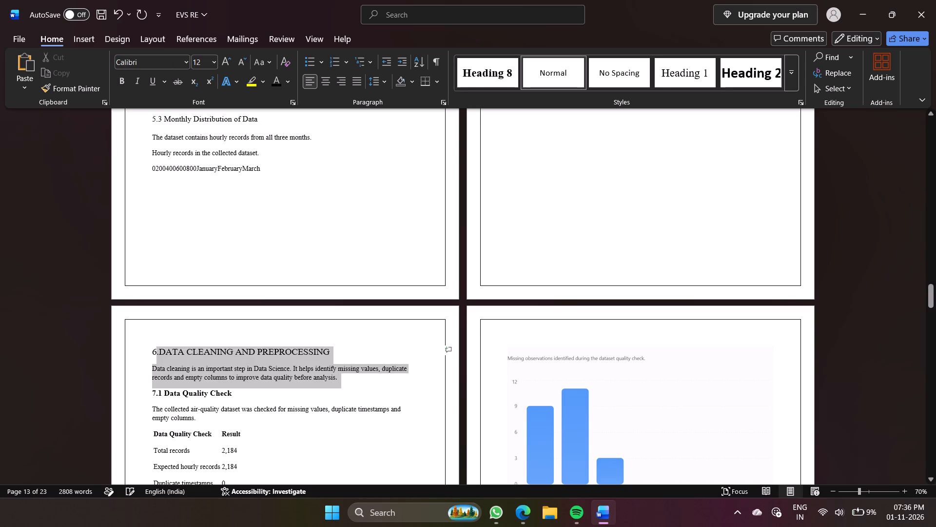
left_click_drag(158, 370, 148, 372)
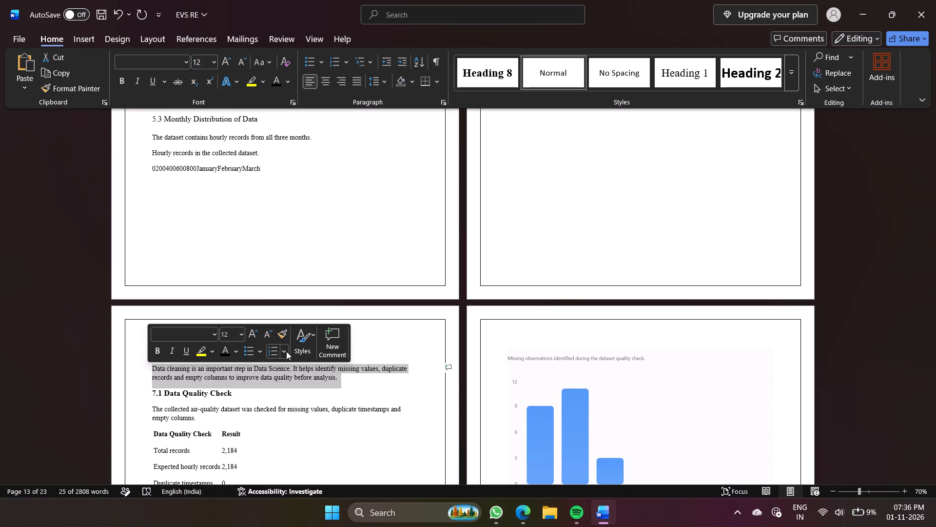
left_click(361, 81)
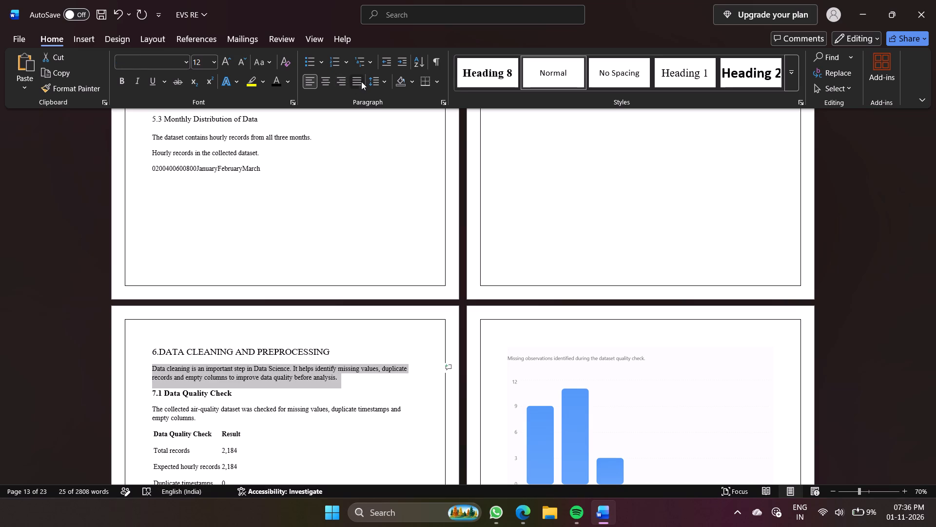
left_click(363, 405)
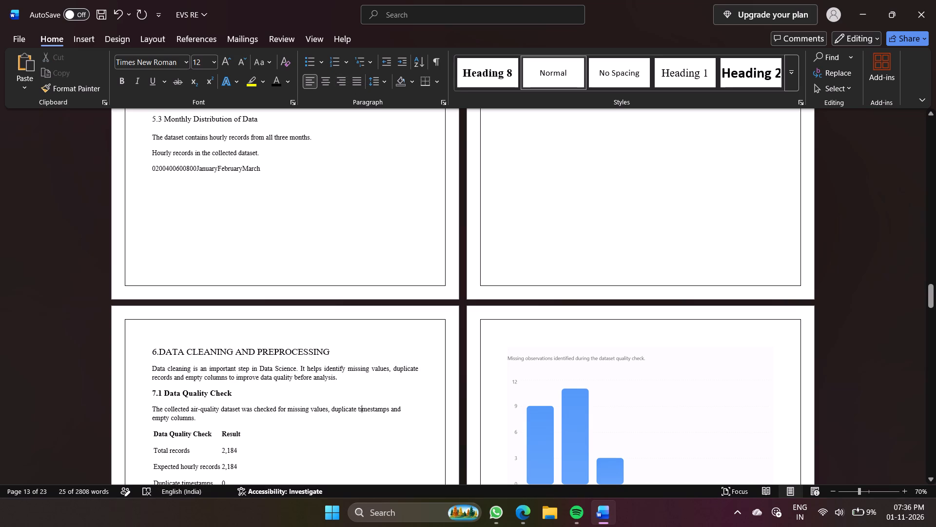
Renumber the Data Quality Check subheading to 6.1 and remove its bold formatting.
scroll(342, 309, "up", 2)
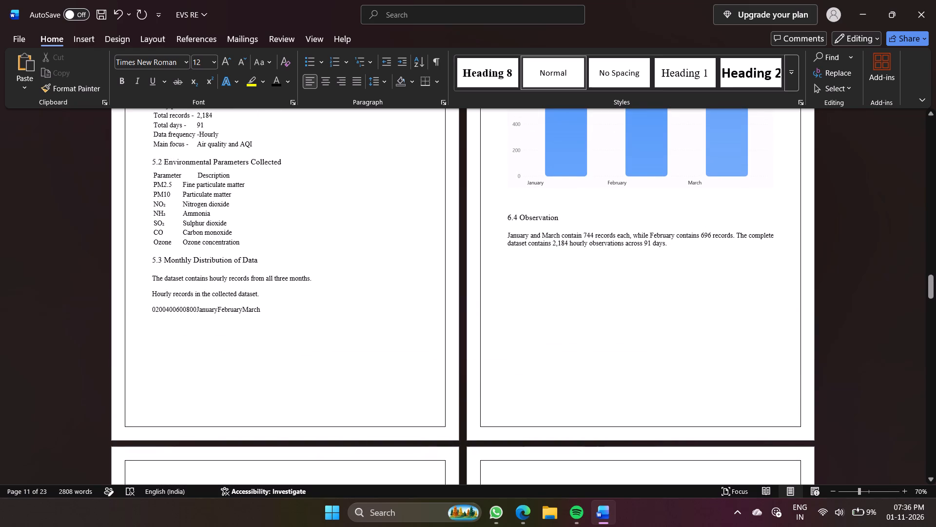
scroll(196, 317, "down", 2)
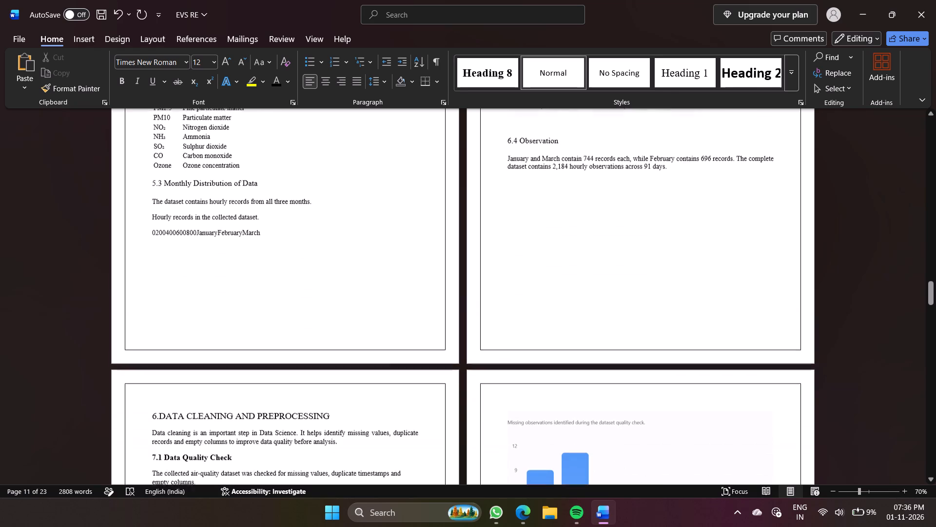
scroll(196, 317, "down", 2)
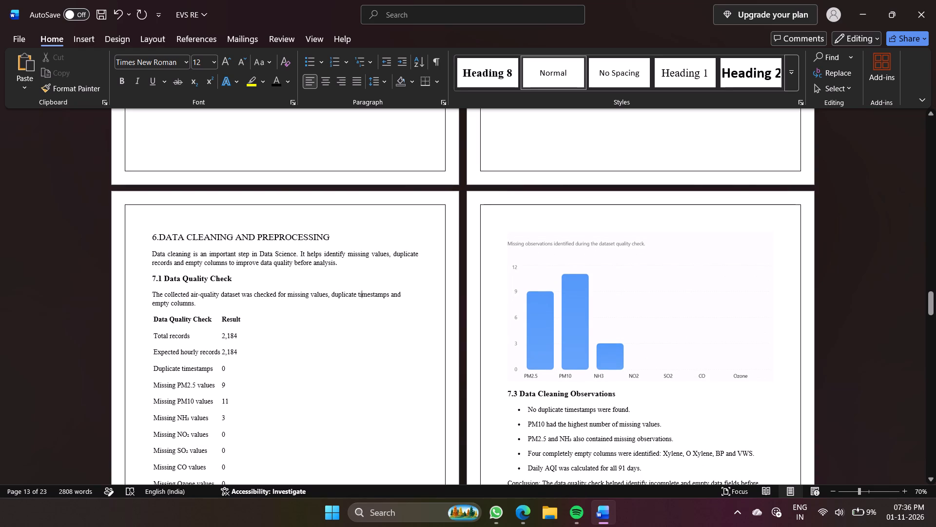
left_click(156, 278)
key("BackSpace")
key("6")
left_click(235, 279)
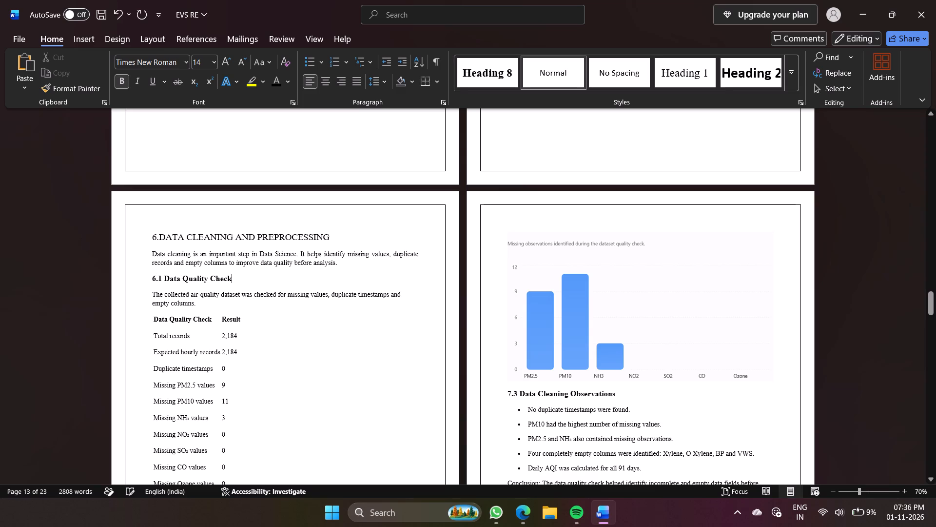
left_click_drag(235, 279, 81, 287)
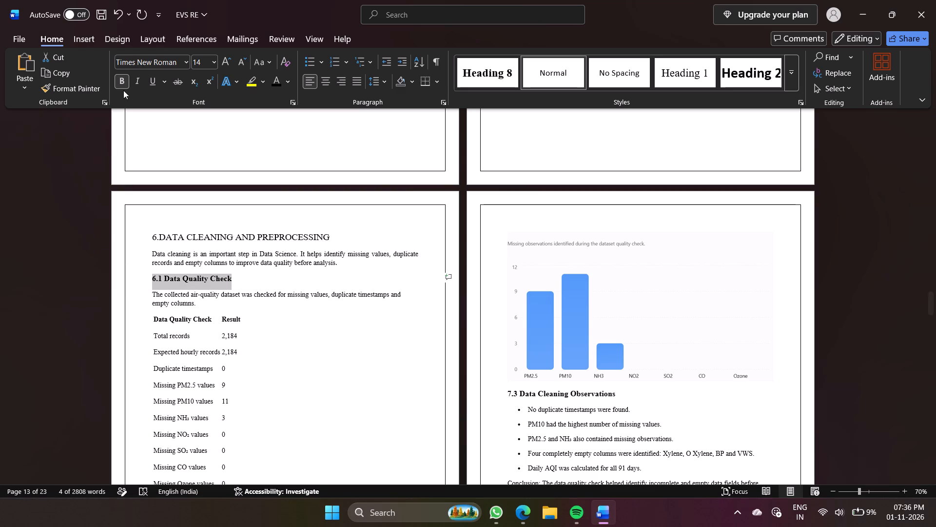
left_click(125, 81)
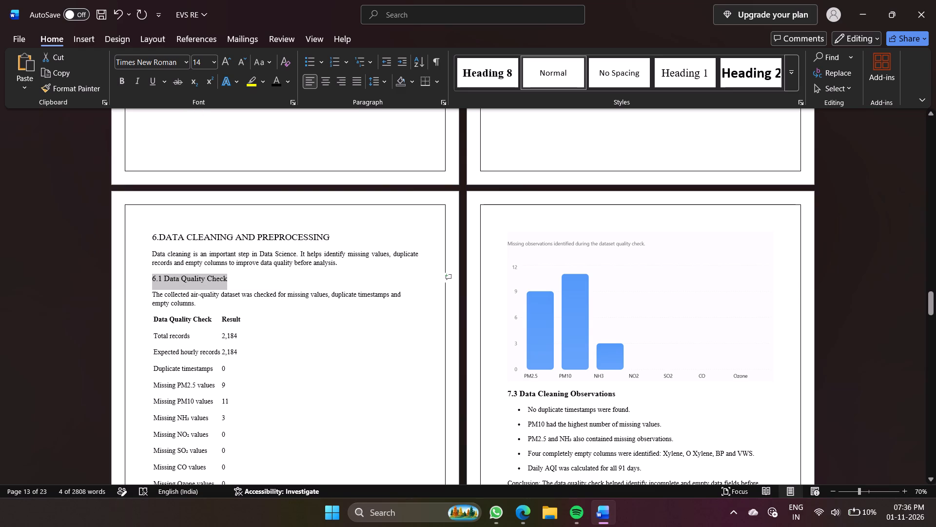
left_click(276, 268)
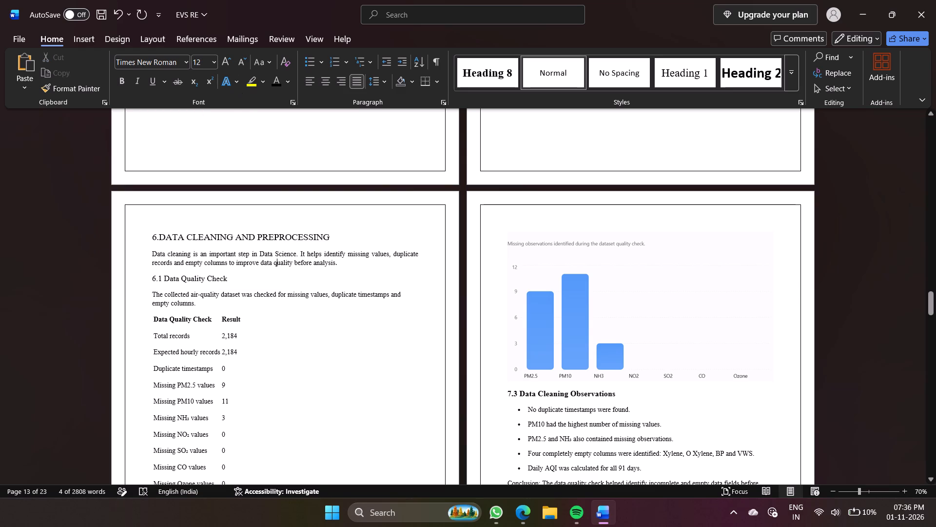
Justify the paragraph under the Data Quality Check subheading.
left_click(198, 305)
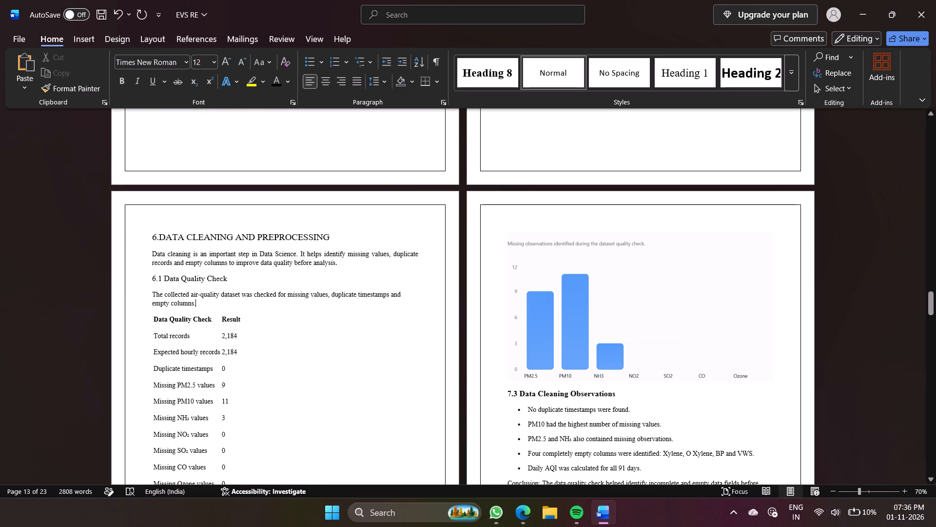
left_click_drag(198, 305, 147, 296)
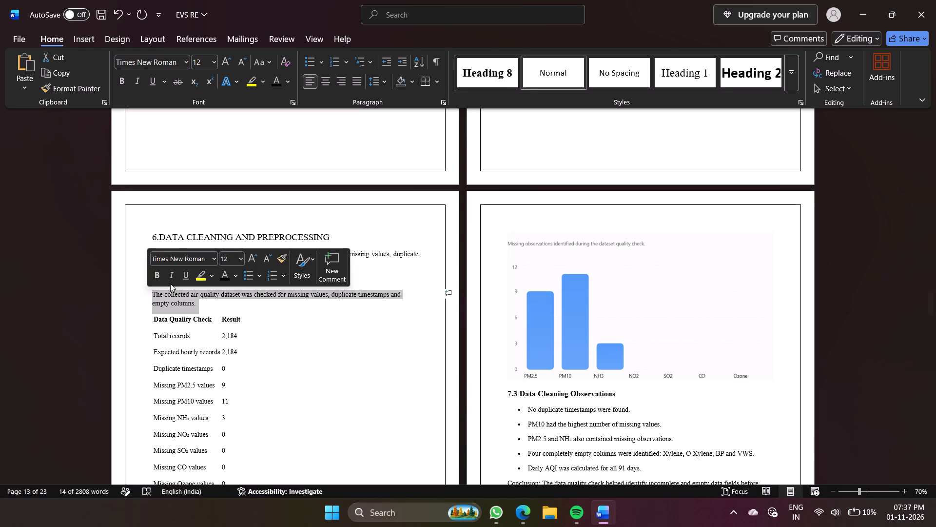
left_click(351, 81)
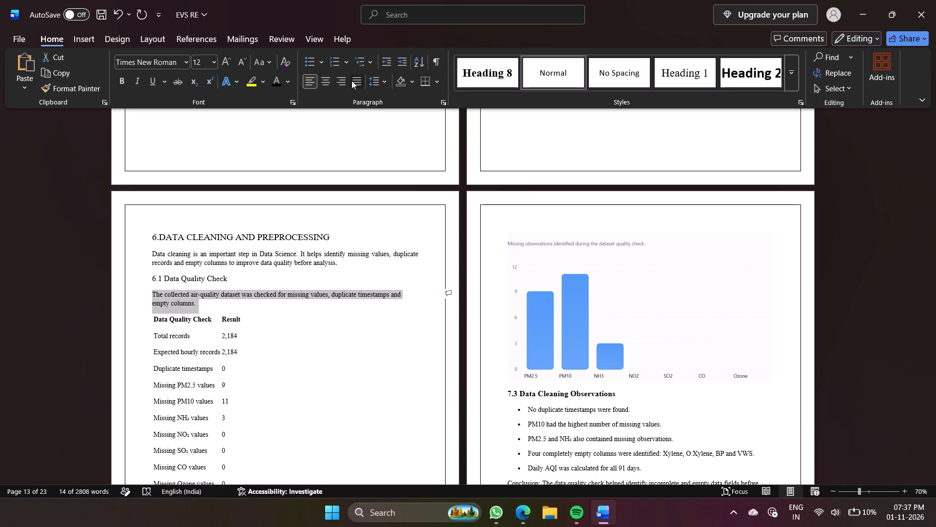
left_click(265, 416)
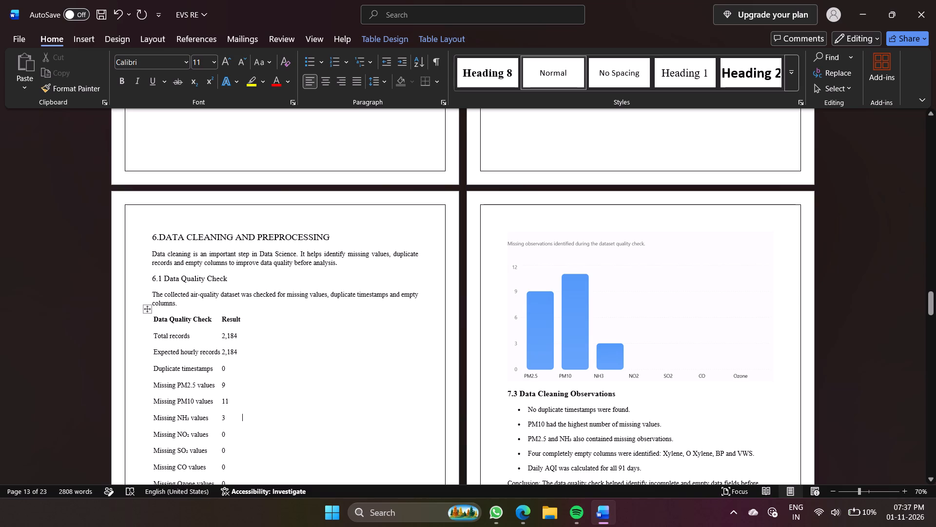
Remove bold from the header row of the data quality table, covering Data Quality Check and Result.
left_click(244, 321)
left_click_drag(244, 321, 135, 317)
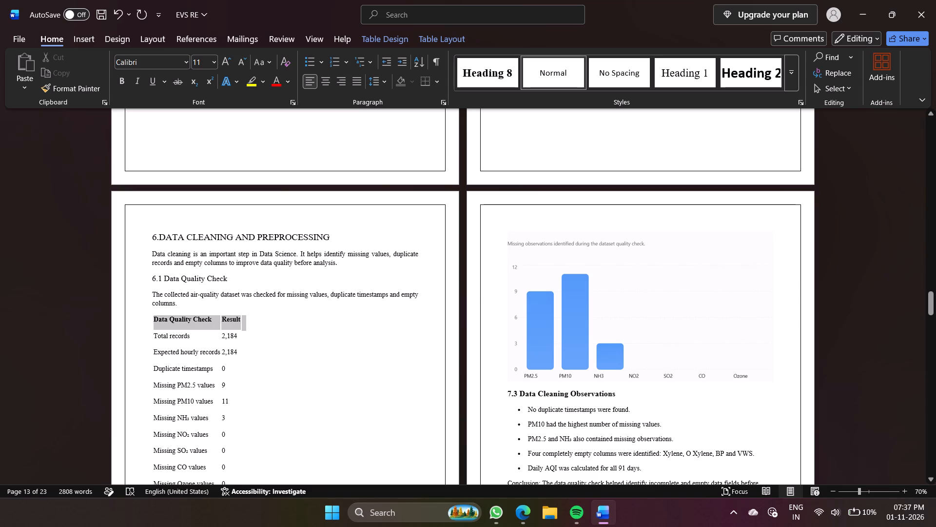
left_click_drag(135, 317, 132, 312)
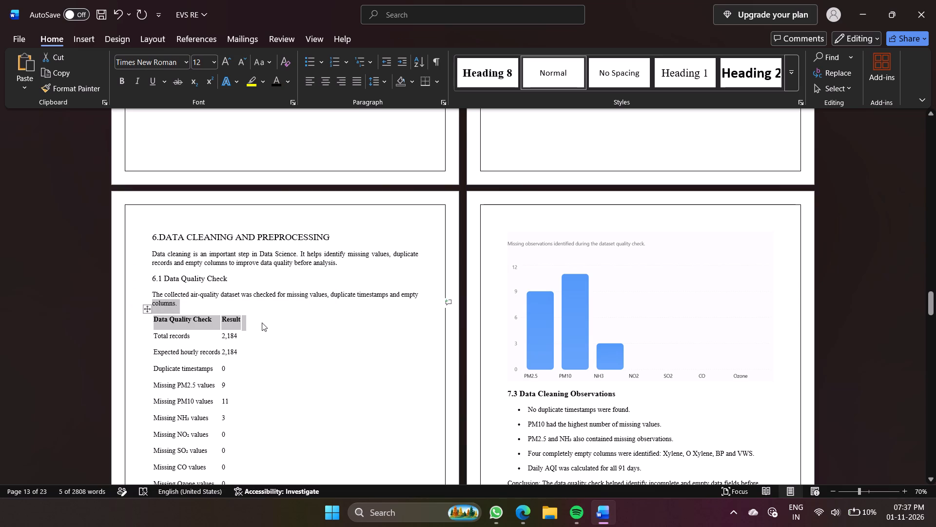
left_click(262, 323)
left_click_drag(247, 318, 169, 324)
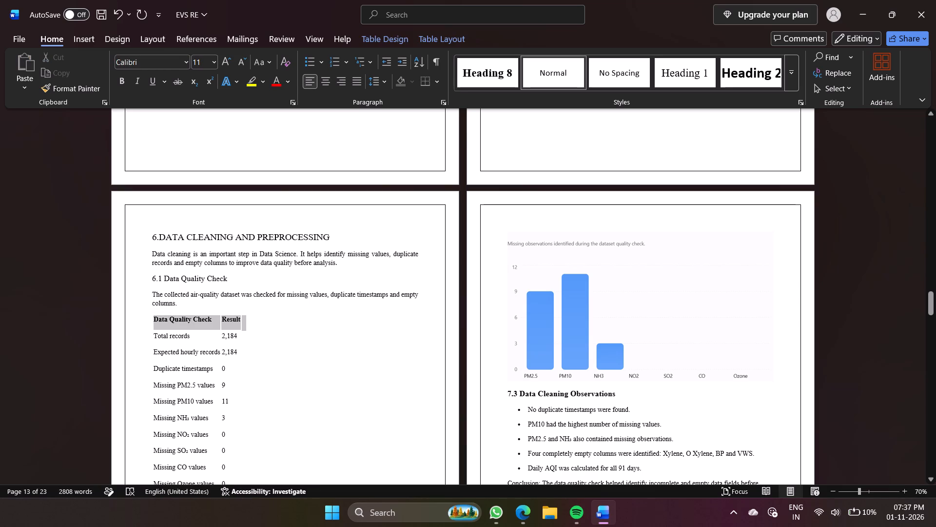
left_click_drag(169, 324, 156, 326)
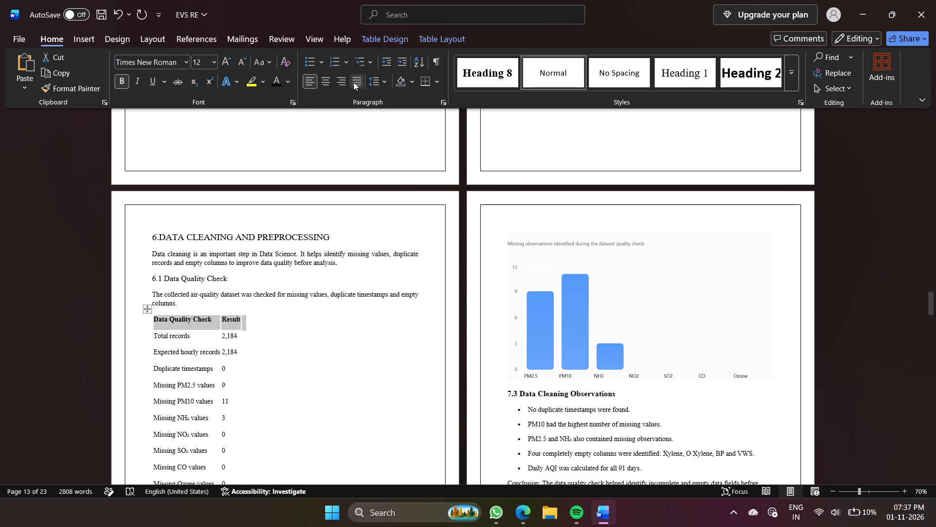
left_click(118, 82)
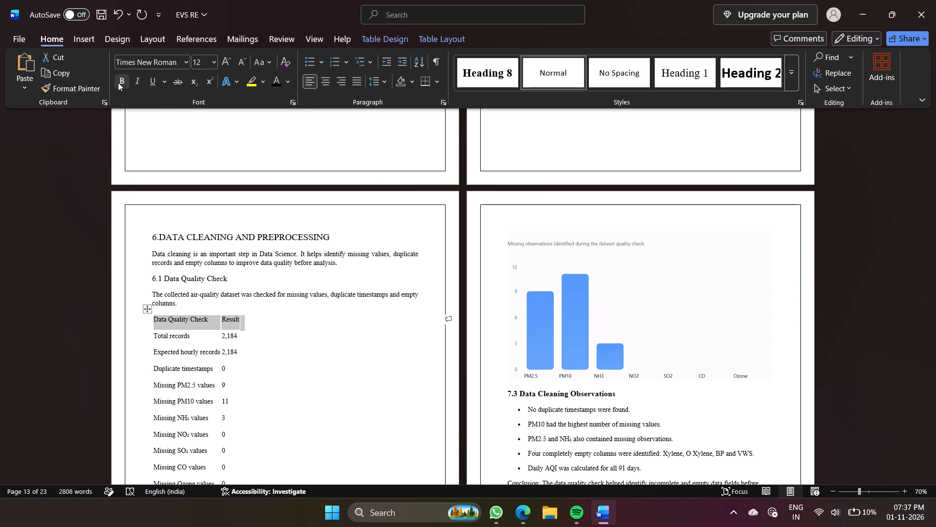
left_click(296, 323)
Remove bold from the Missing Values Analysis subheading and renumber it to 6.2.
scroll(296, 323, "down", 1)
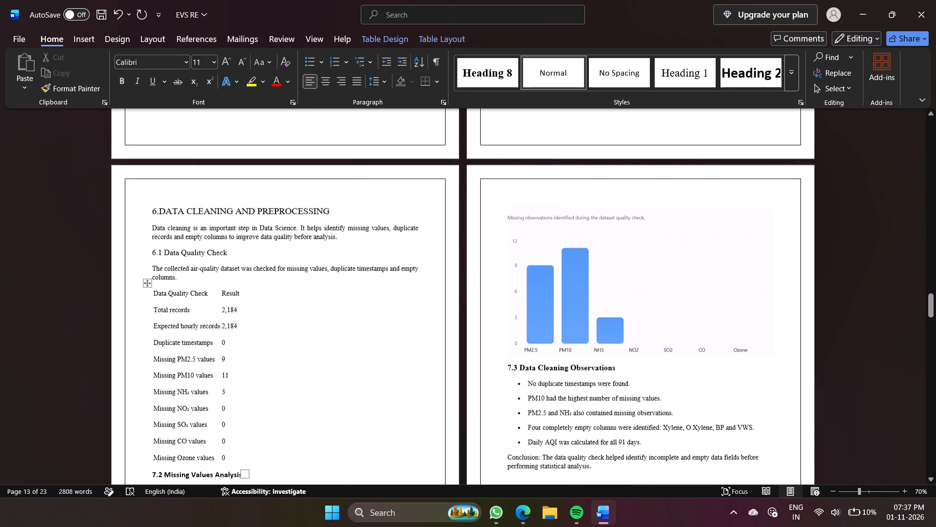
scroll(296, 323, "down", 1)
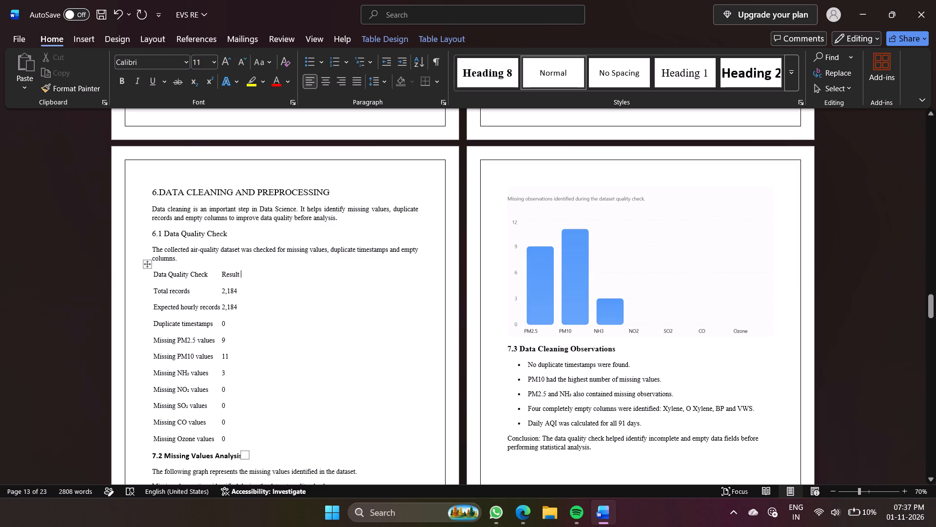
scroll(259, 342, "down", 1)
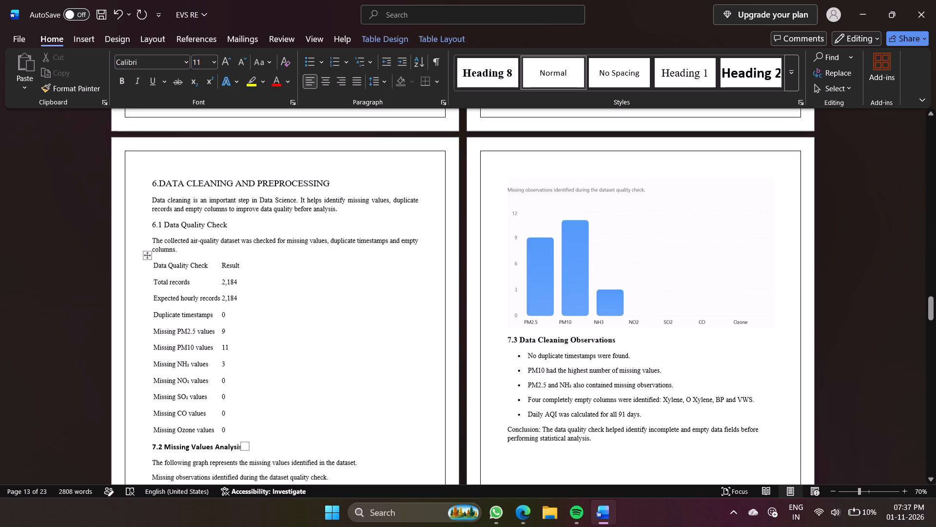
scroll(259, 342, "down", 1)
left_click(261, 399)
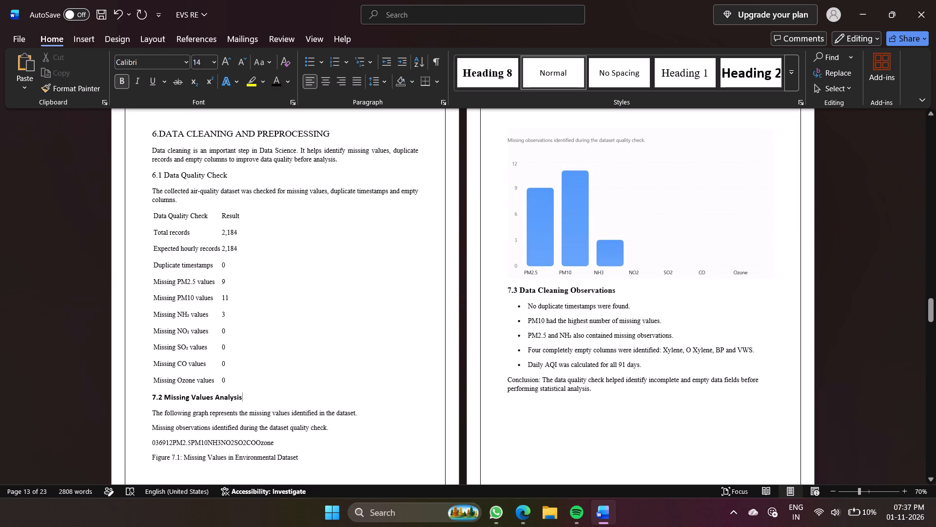
left_click_drag(246, 397, 200, 395)
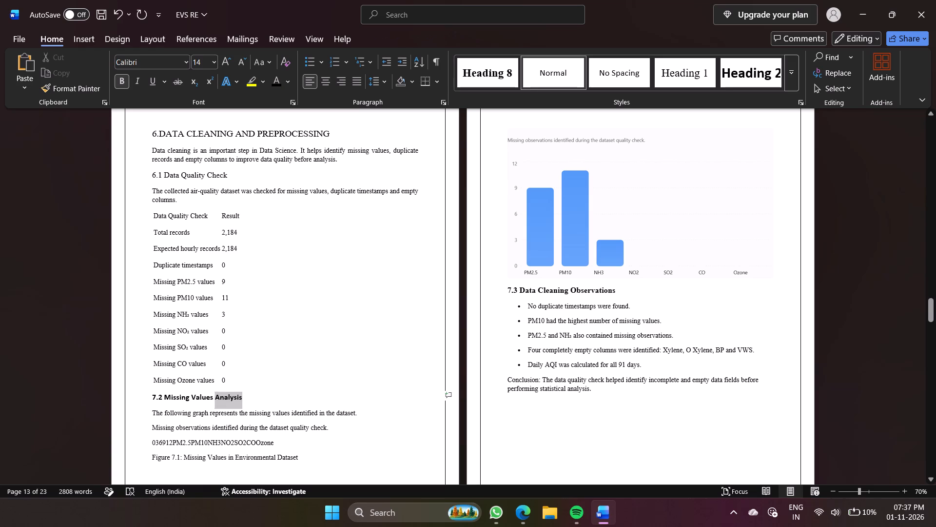
left_click_drag(200, 395, 131, 395)
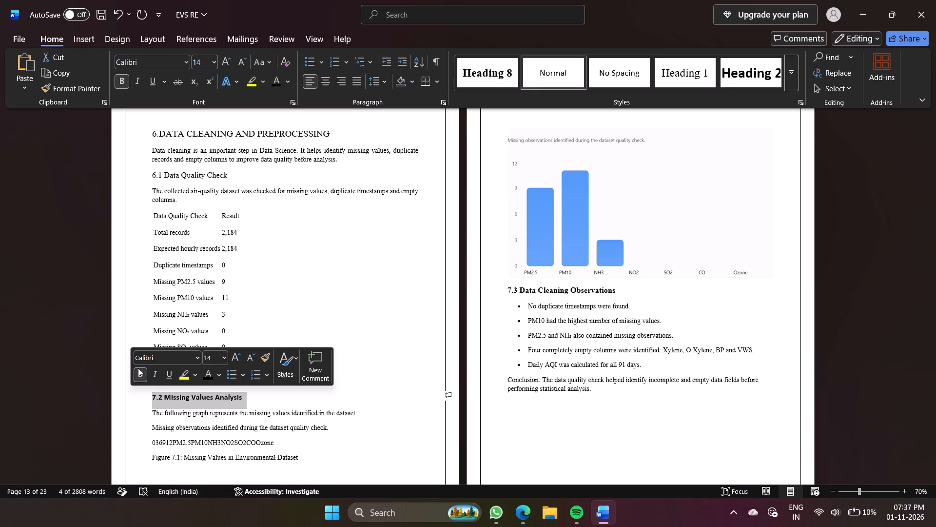
left_click(138, 368)
left_click(159, 400)
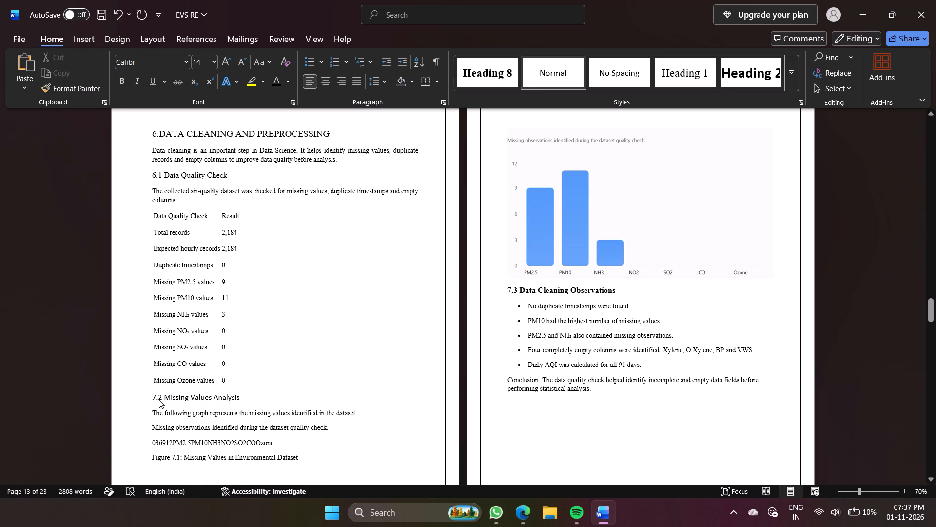
key("Left")
key("BackSpace")
key("6")
Justify the lines under the Missing Values Analysis subheading, through the Figure 7.1 caption.
scroll(307, 404, "down", 1)
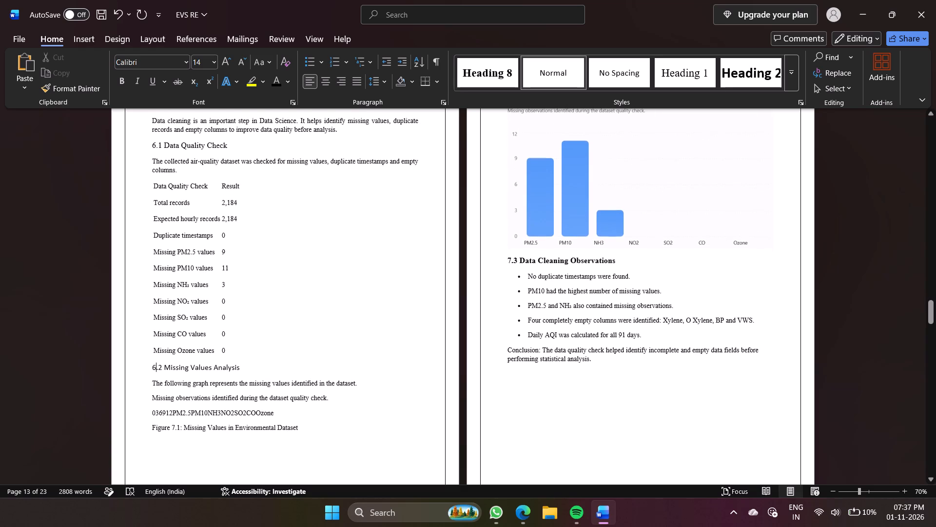
scroll(307, 404, "down", 2)
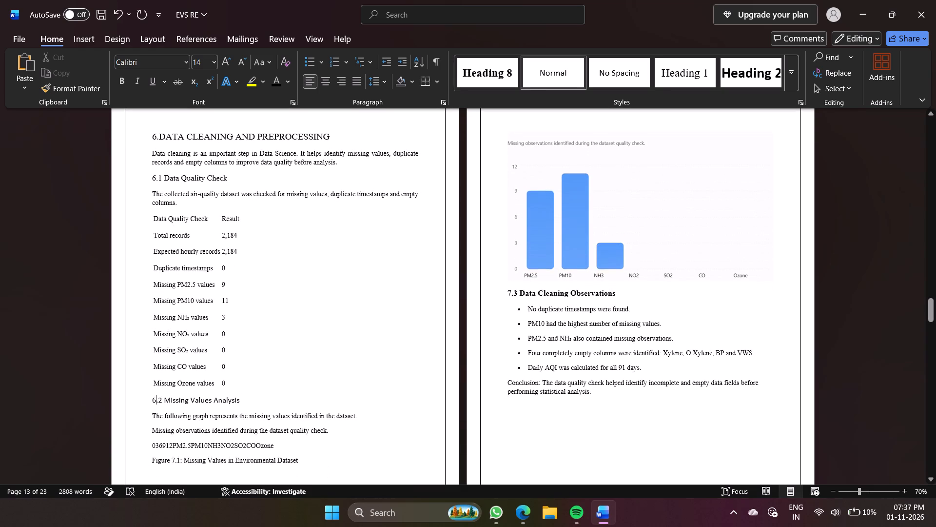
left_click_drag(302, 461, 121, 415)
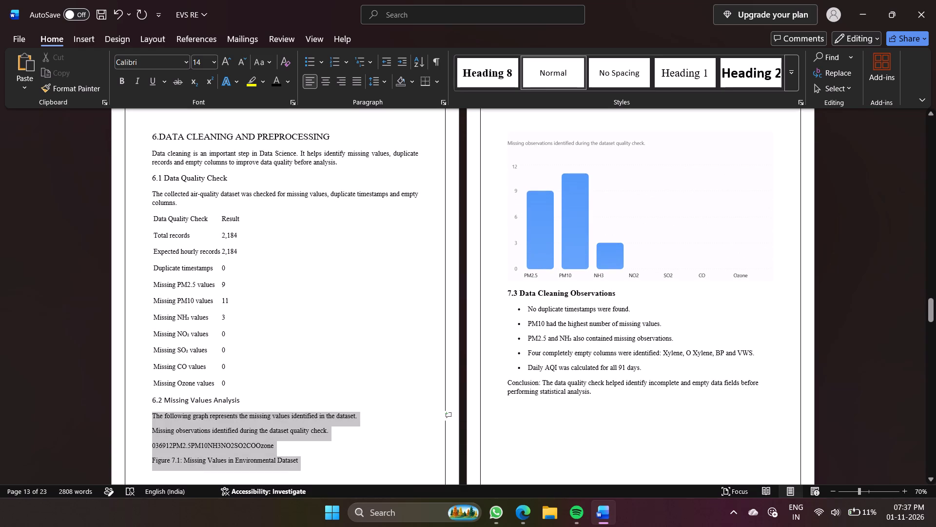
left_click_drag(121, 415, 121, 415)
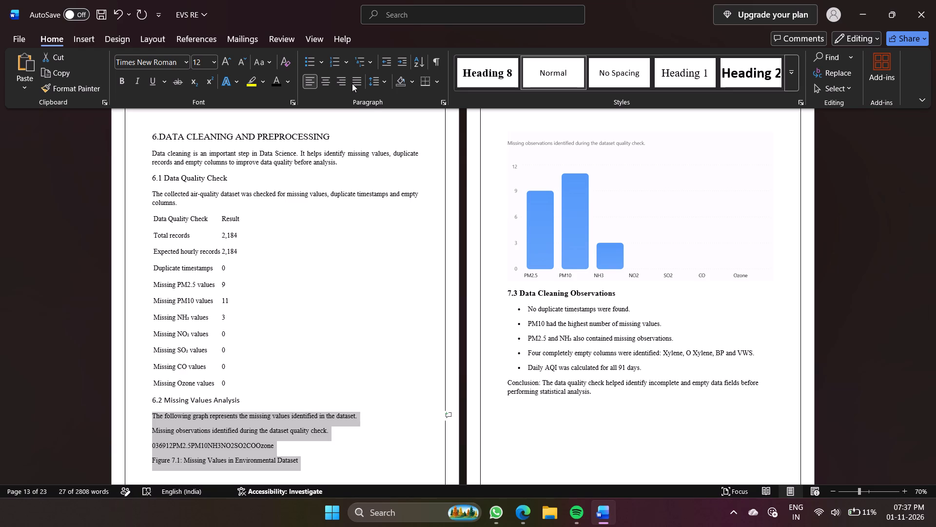
left_click(352, 83)
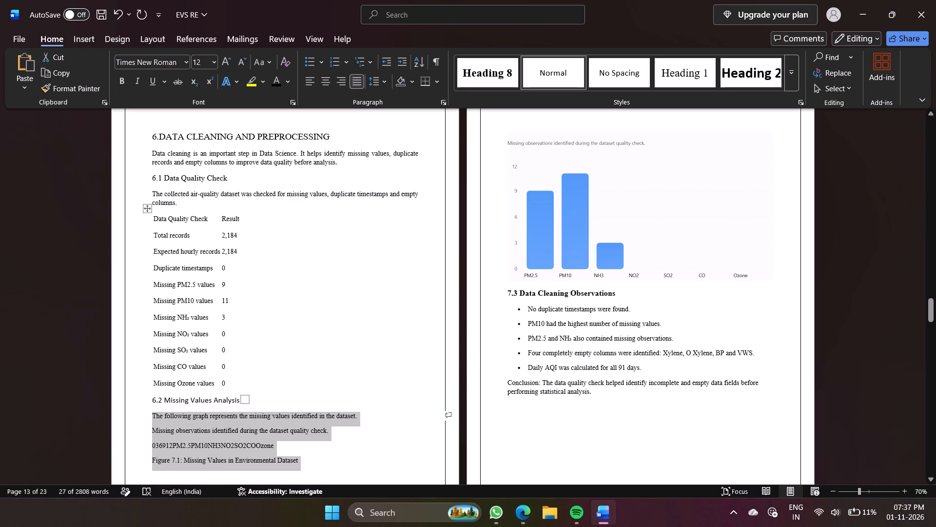
Apply the plain grid table style with full borders to the data quality table.
left_click_drag(236, 383, 158, 211)
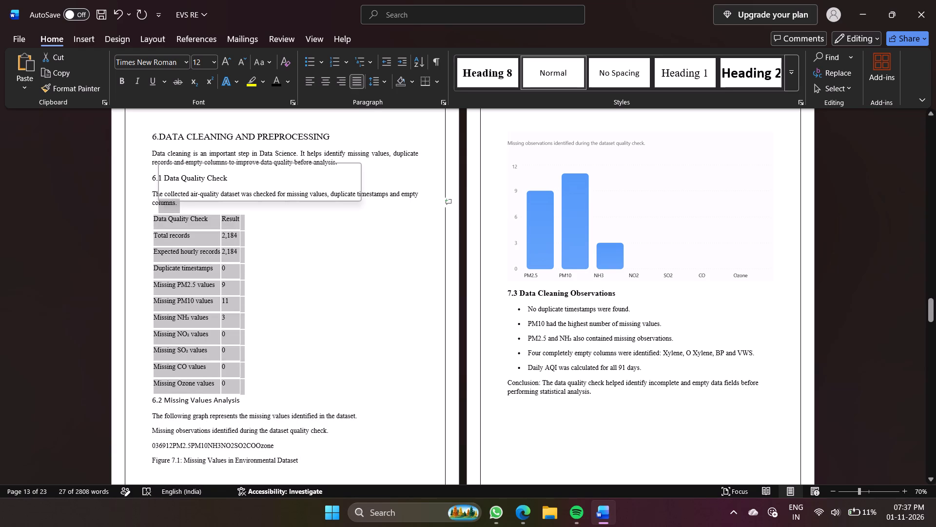
left_click(312, 250)
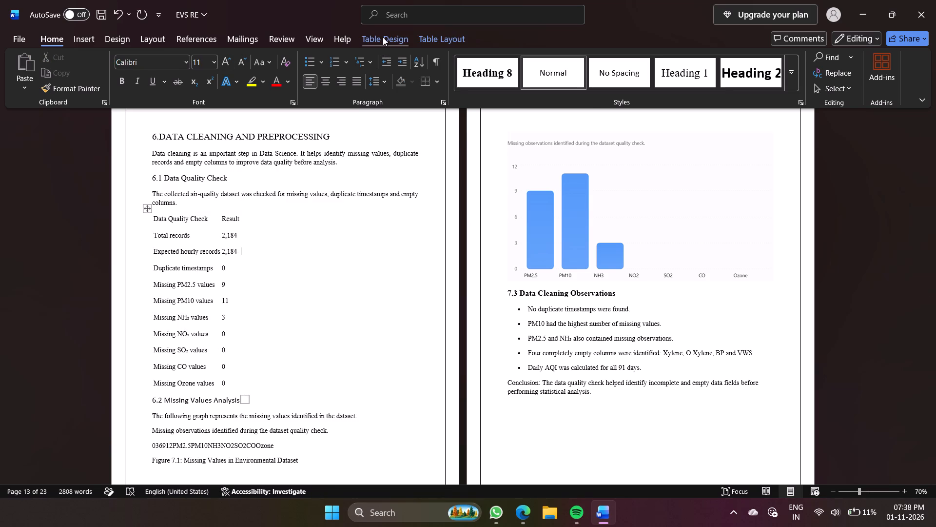
left_click(383, 37)
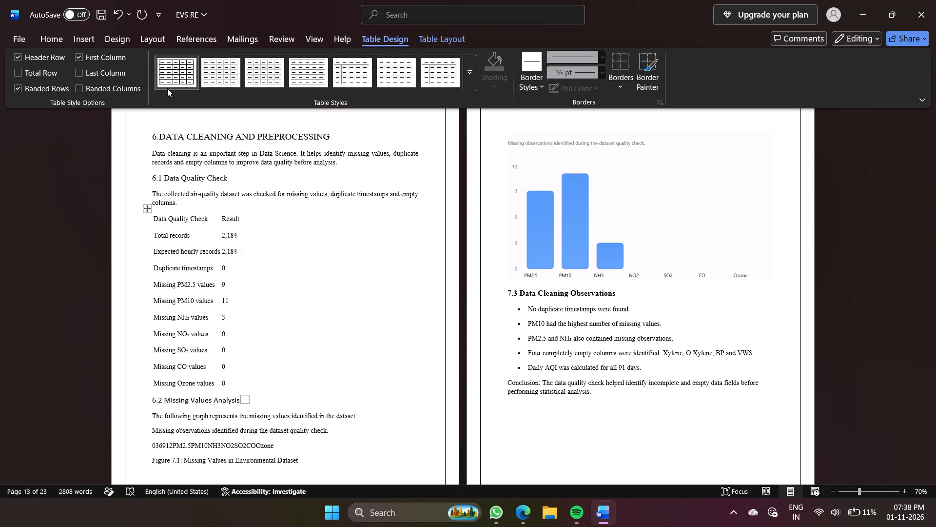
left_click(167, 74)
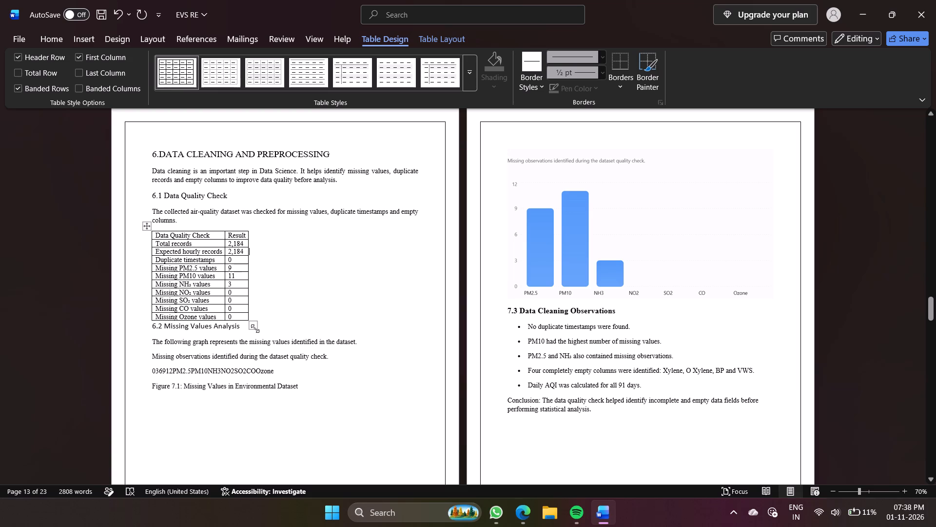
Enlarge the data quality table so its rows are taller and its columns wider.
left_click_drag(255, 328, 266, 347)
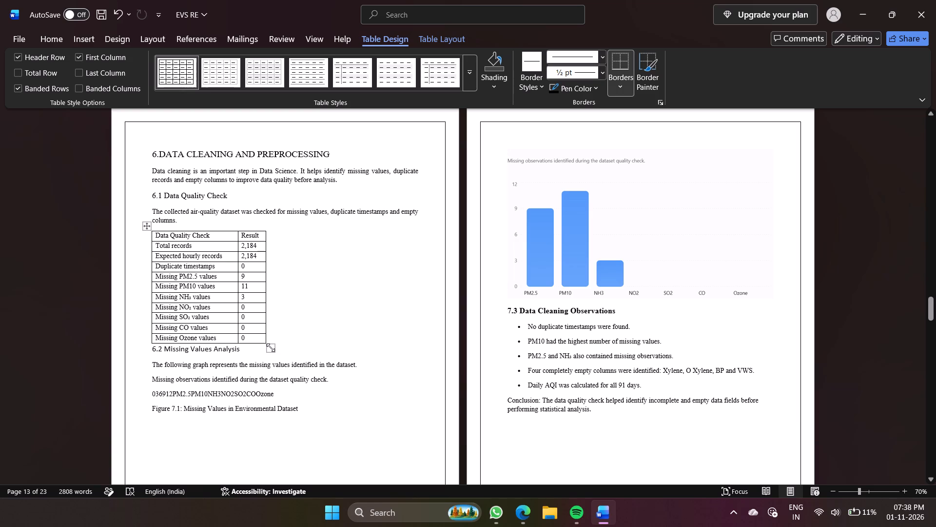
left_click_drag(271, 347, 277, 374)
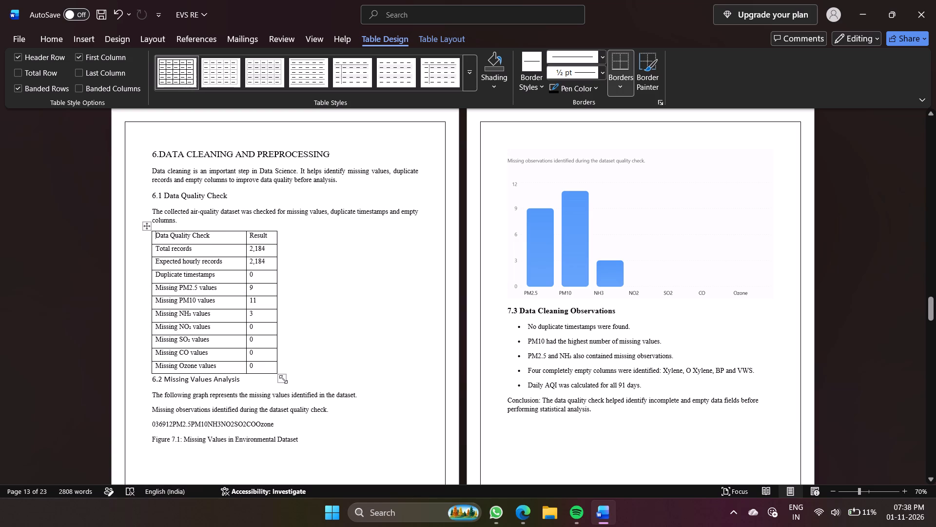
left_click_drag(283, 379, 283, 391)
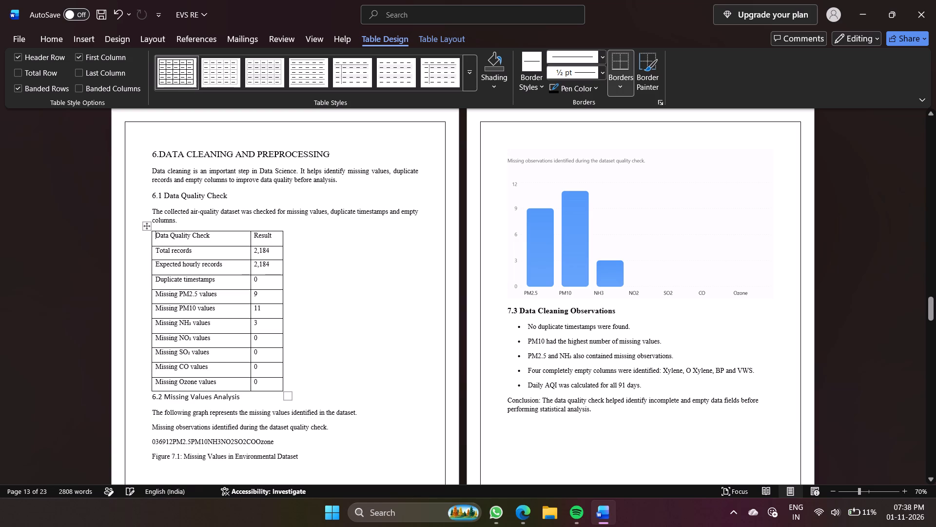
Check the layout of the resized data quality table and the text under Missing Values Analysis.
scroll(445, 386, "down", 1)
scroll(446, 312, "up", 1, "ctrl")
scroll(446, 312, "down", 1, "ctrl")
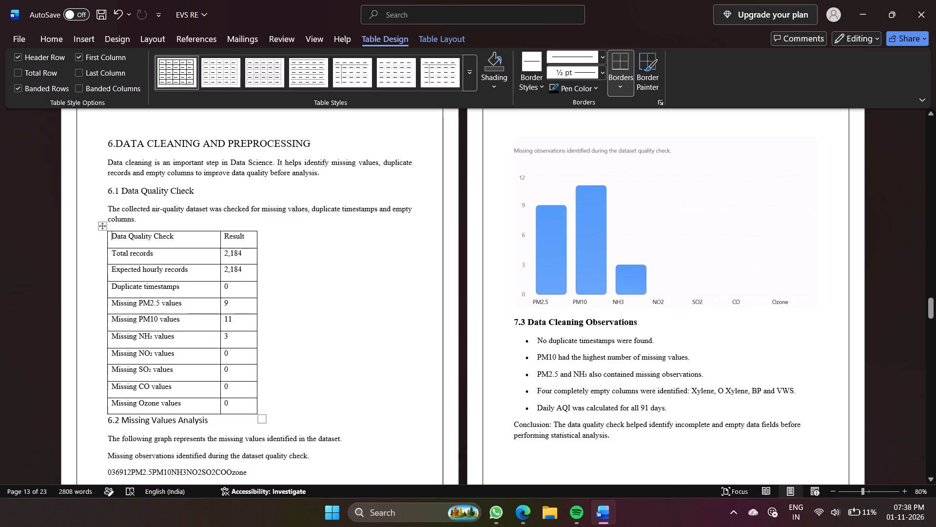
scroll(446, 312, "down", 3, "ctrl")
scroll(446, 312, "up", 4, "ctrl")
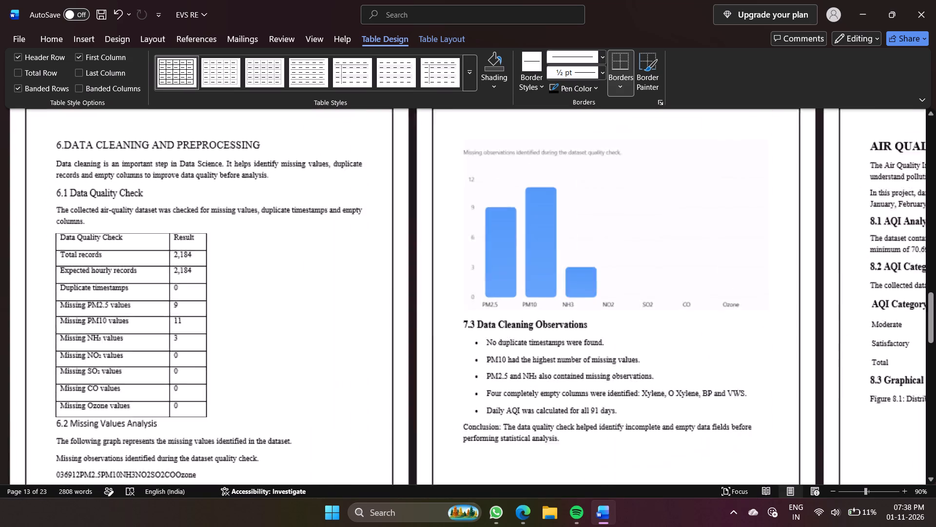
scroll(446, 312, "down", 1, "ctrl")
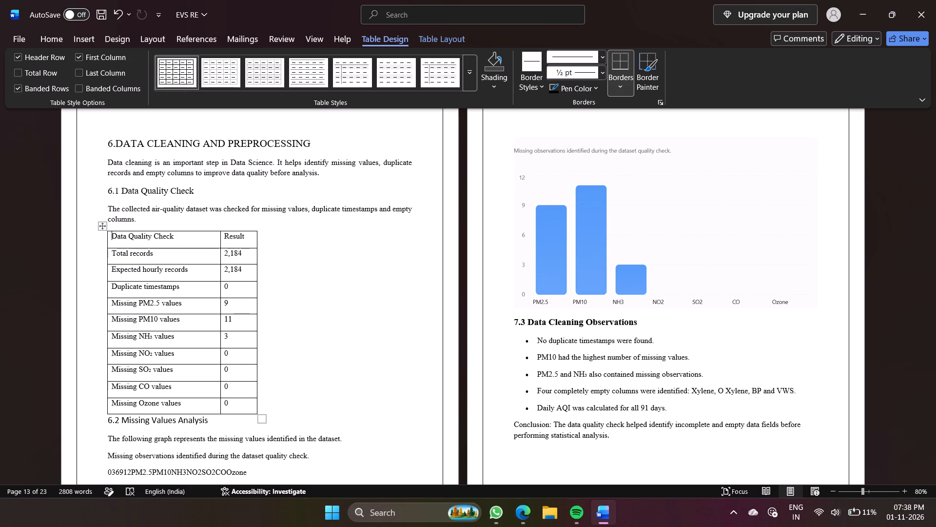
scroll(425, 425, "down", 1)
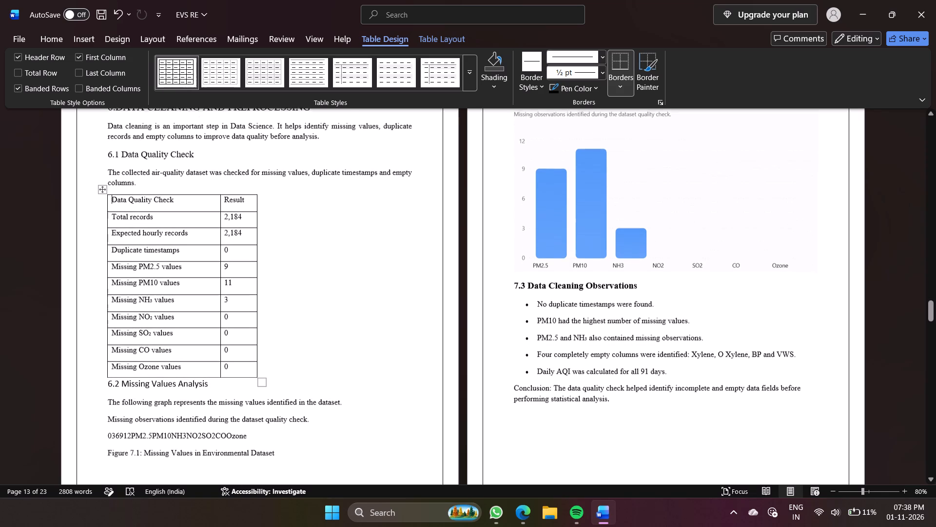
scroll(425, 425, "down", 1)
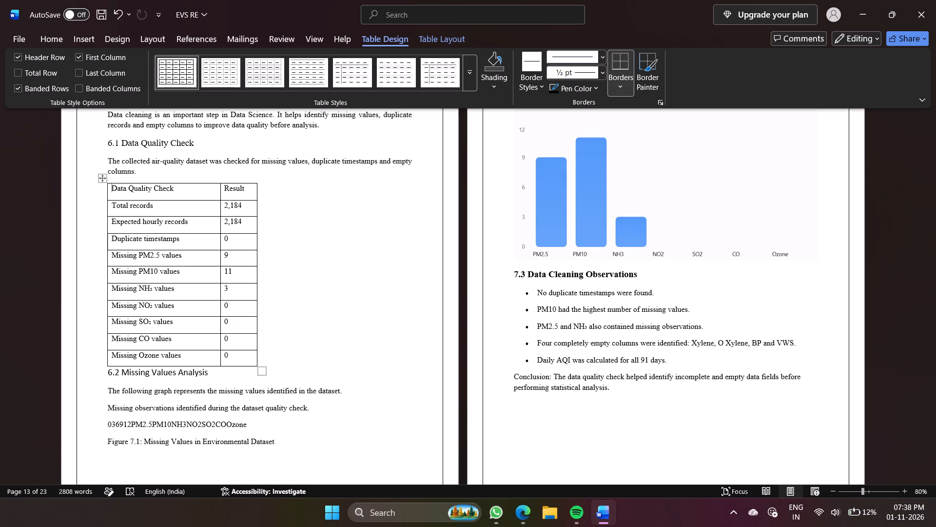
scroll(358, 276, "up", 2)
scroll(358, 276, "down", 3)
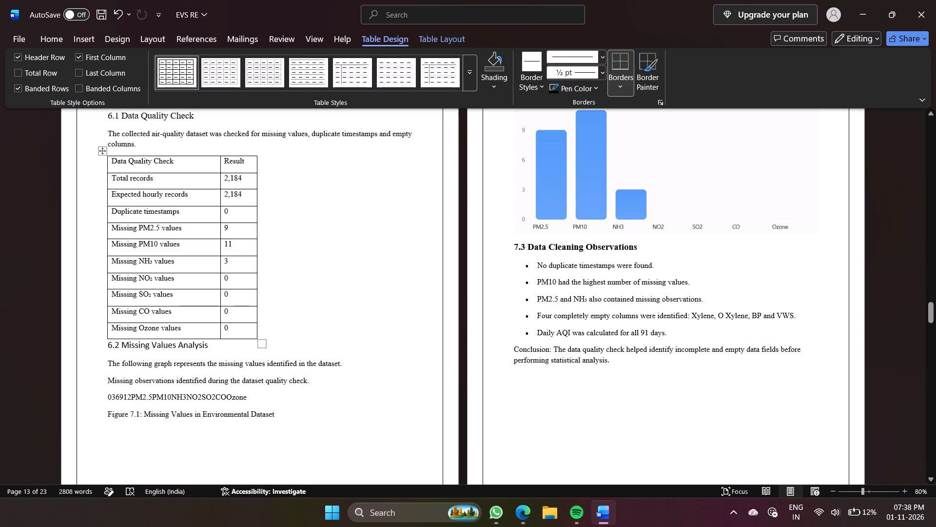
Delete the stray line "036912PM2.5PM10NH3NO2SO2COOzone" above the Figure 7.1 caption.
left_click(131, 400)
key("space")
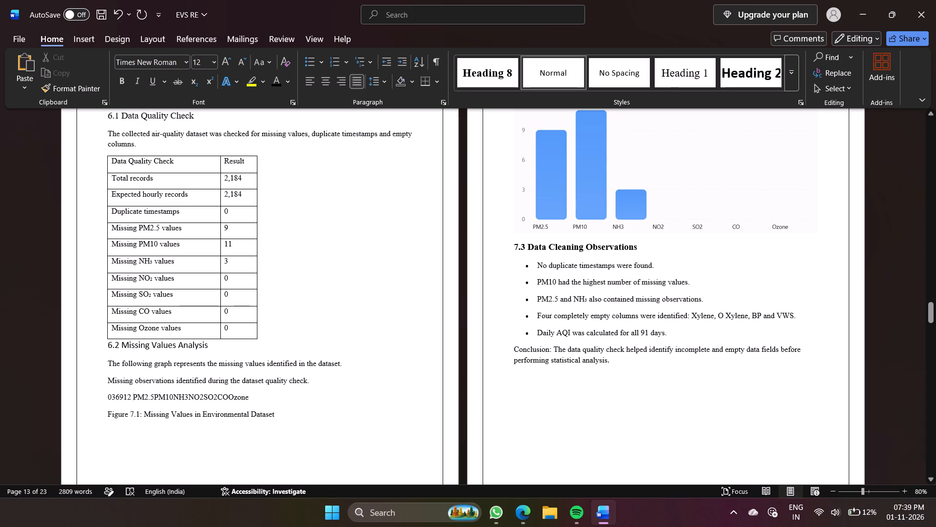
left_click_drag(256, 398, 108, 401)
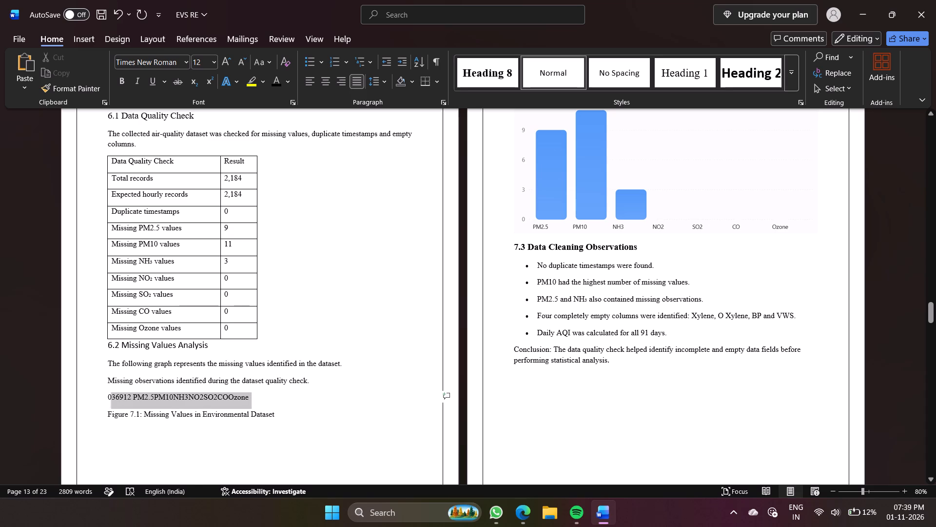
left_click_drag(108, 401, 83, 397)
key("Delete")
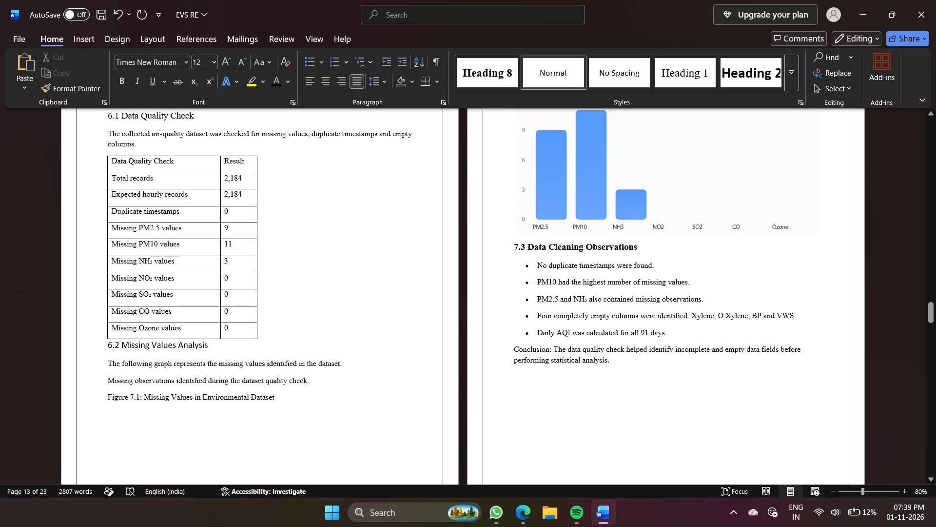
Renumber the Data Cleaning Observations subheading to 6.3.
scroll(276, 399, "up", 1)
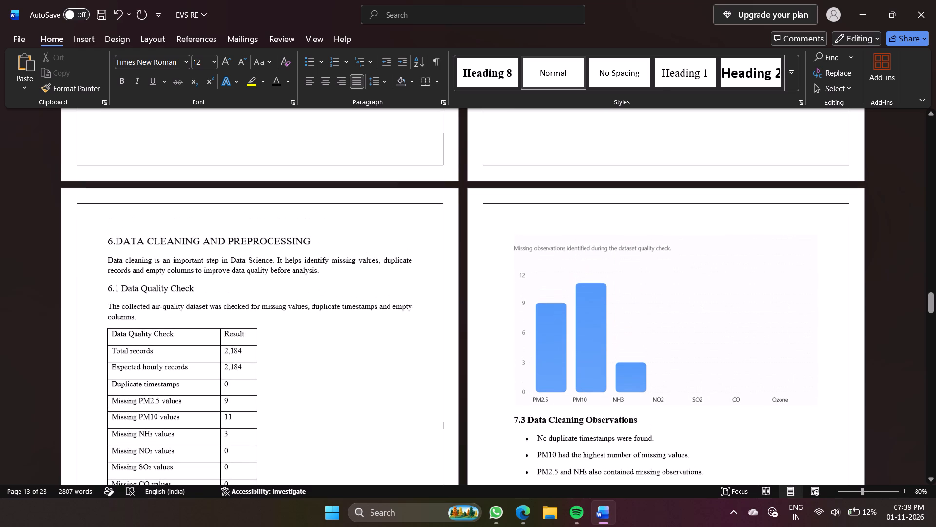
scroll(276, 399, "up", 2)
scroll(276, 399, "down", 1)
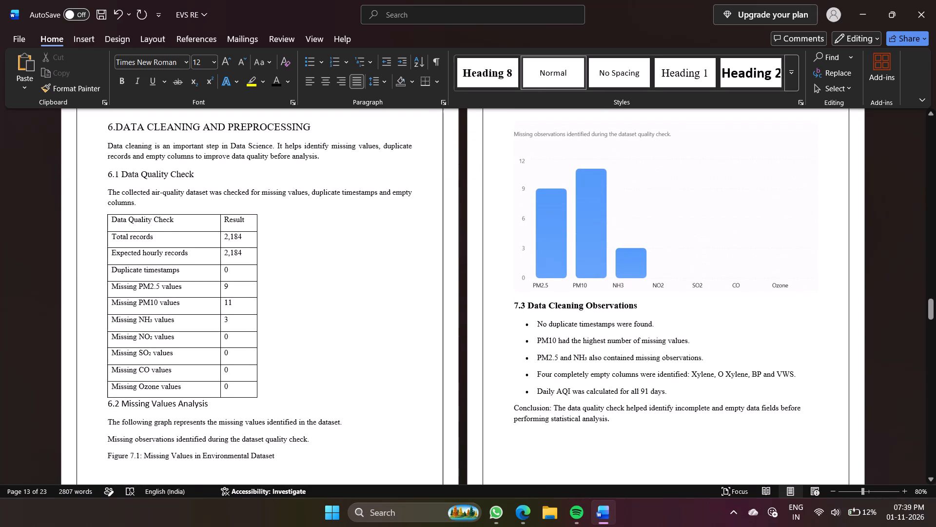
scroll(311, 378, "down", 2)
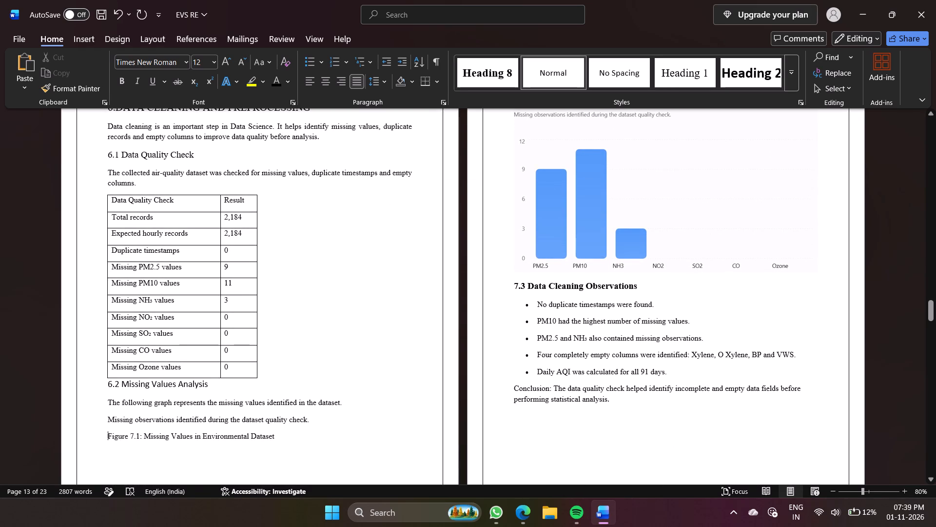
left_click(517, 288)
key("BackSpace")
key("6")
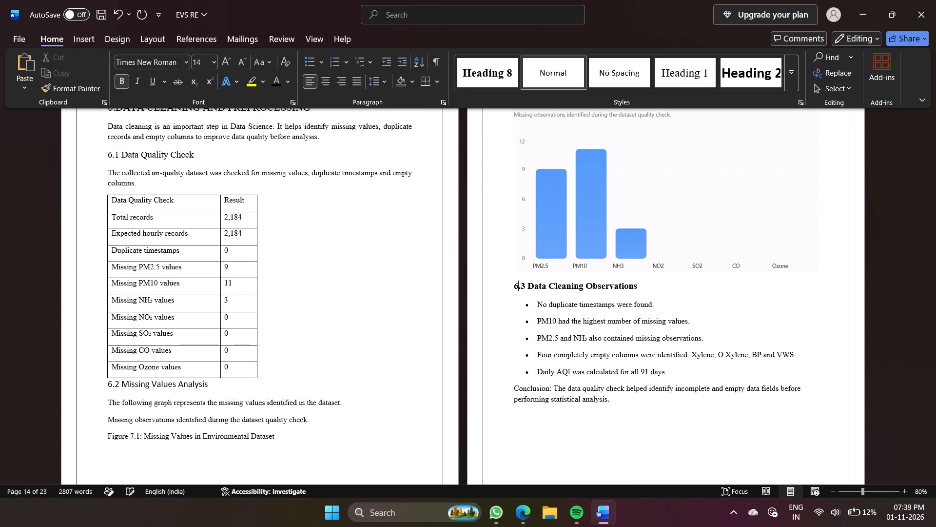
scroll(589, 307, "up", 1)
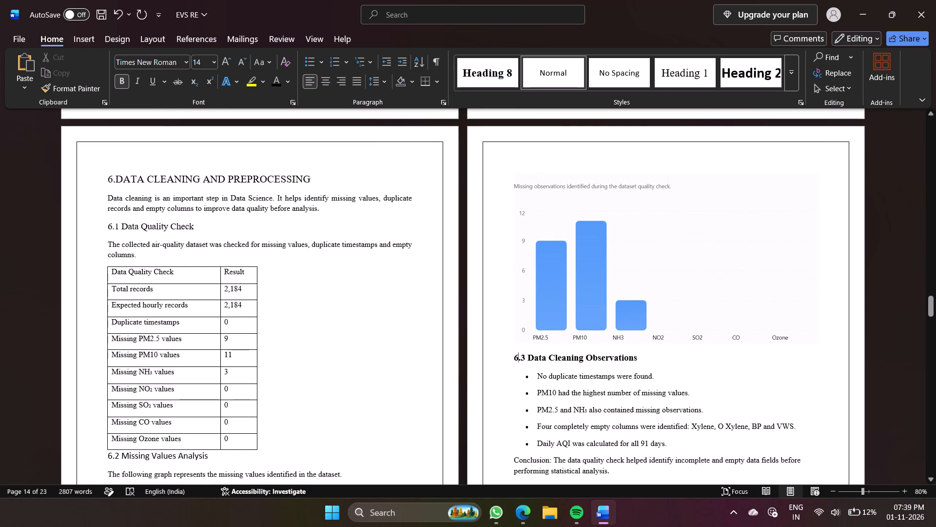
Remove the bold formatting from the 6.3 Data Cleaning Observations subheading.
left_click_drag(640, 361, 509, 366)
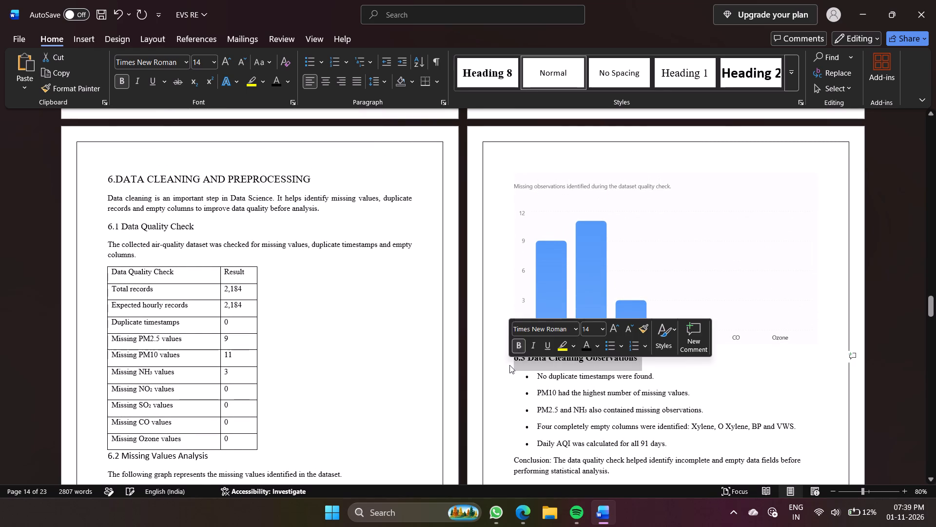
left_click(520, 348)
Justify the 6.3 Data Cleaning Observations section, from its subheading through the bullets to the conclusion paragraph.
scroll(592, 420, "down", 1)
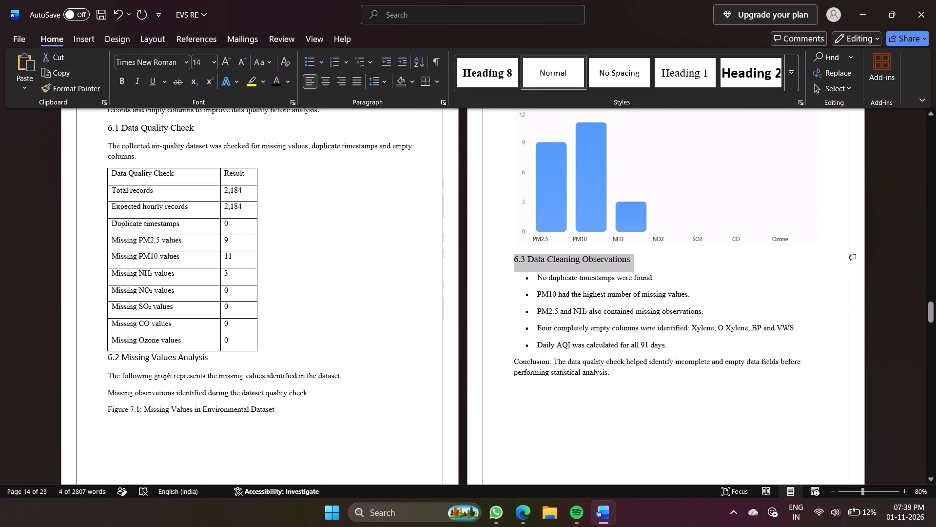
left_click_drag(614, 373, 489, 263)
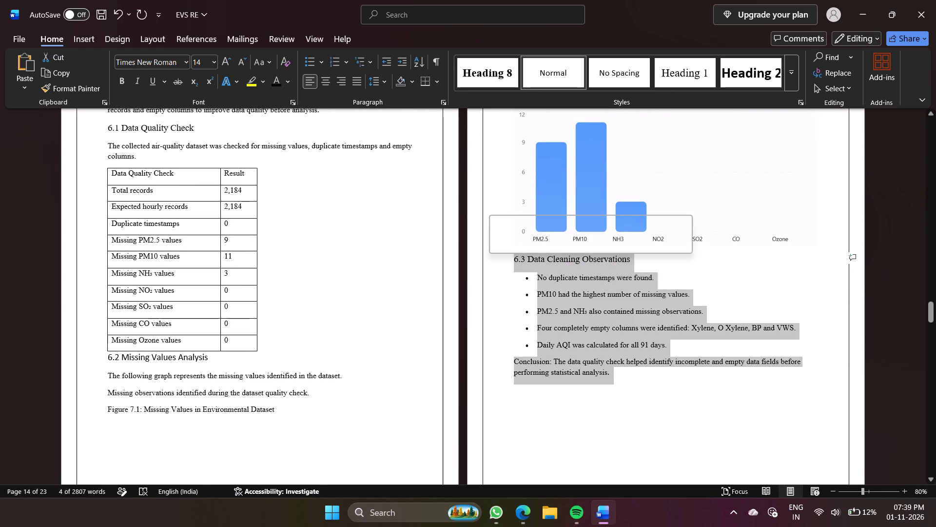
left_click(352, 83)
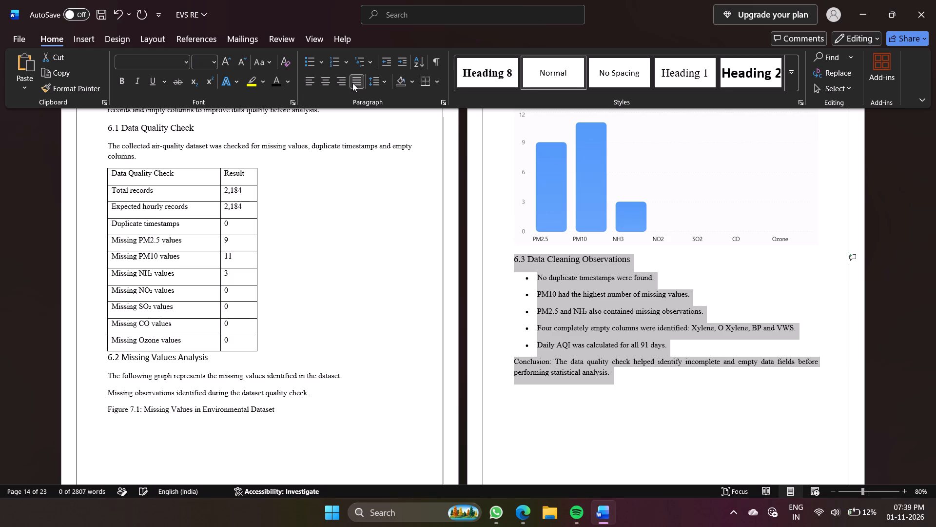
left_click(652, 392)
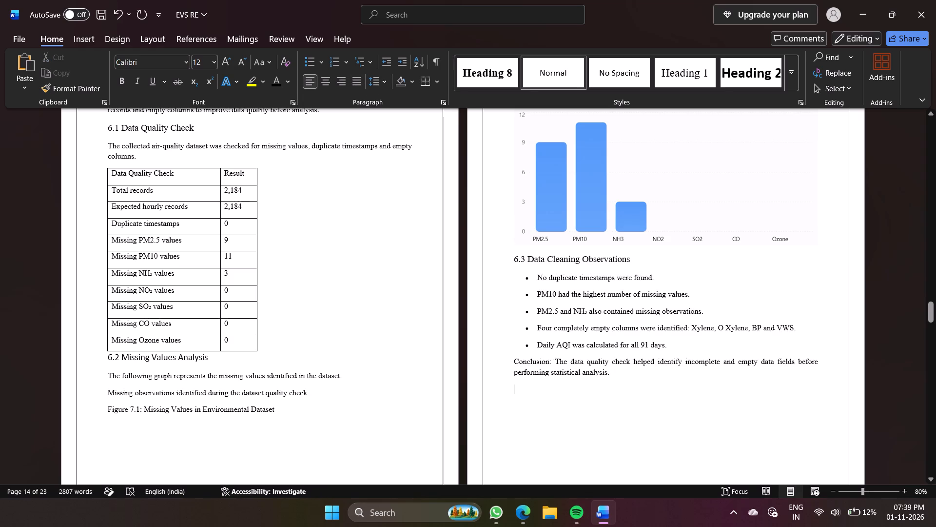
Number the AIR QUALITY INDEX (AQI) main heading by adding "7." in front of it.
scroll(585, 327, "up", 1)
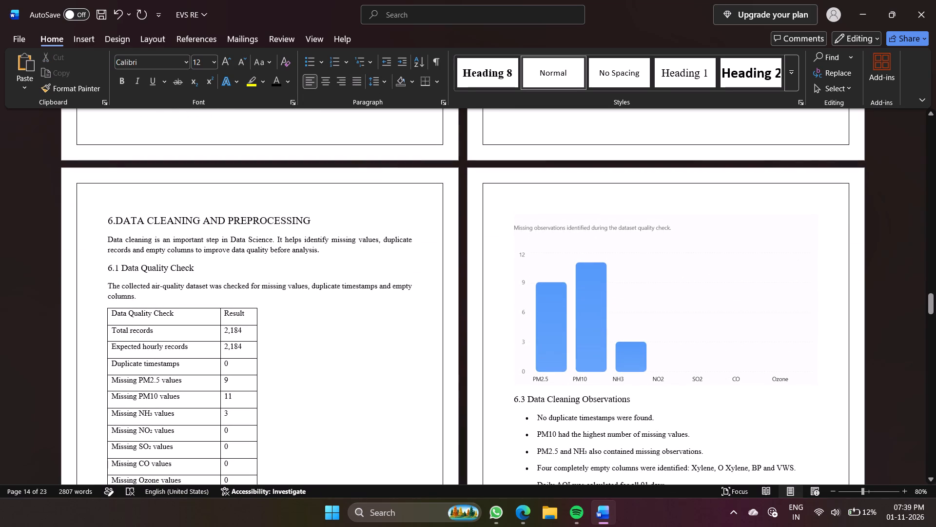
scroll(598, 282, "down", 5)
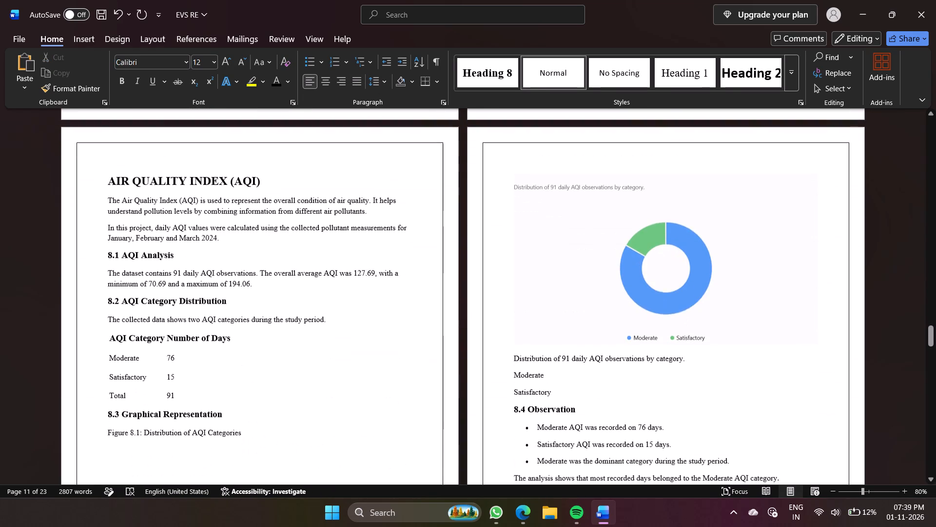
scroll(598, 282, "down", 1)
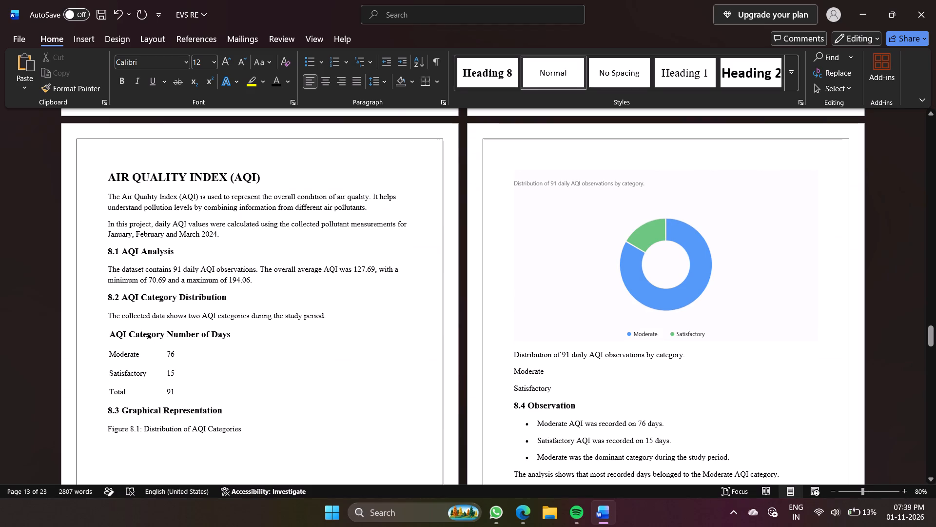
left_click(104, 181)
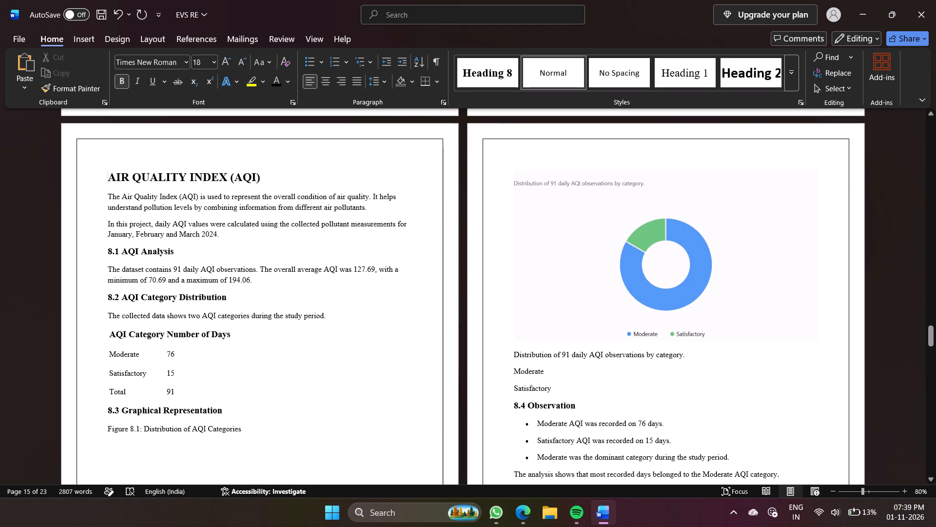
key("7")
key("period")
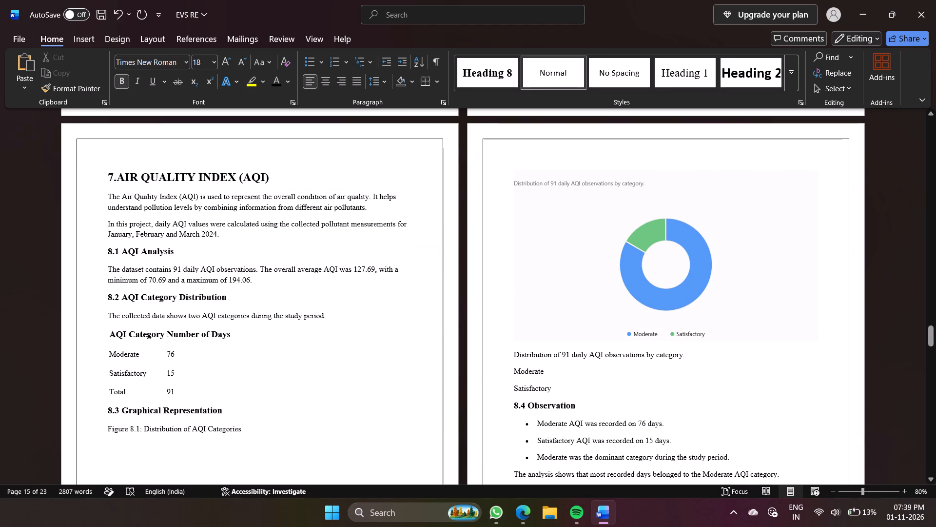
Make the main heading "6.DATA CLEANING AND PREPROCESSING" bold.
scroll(263, 271, "up", 6)
scroll(263, 271, "down", 2)
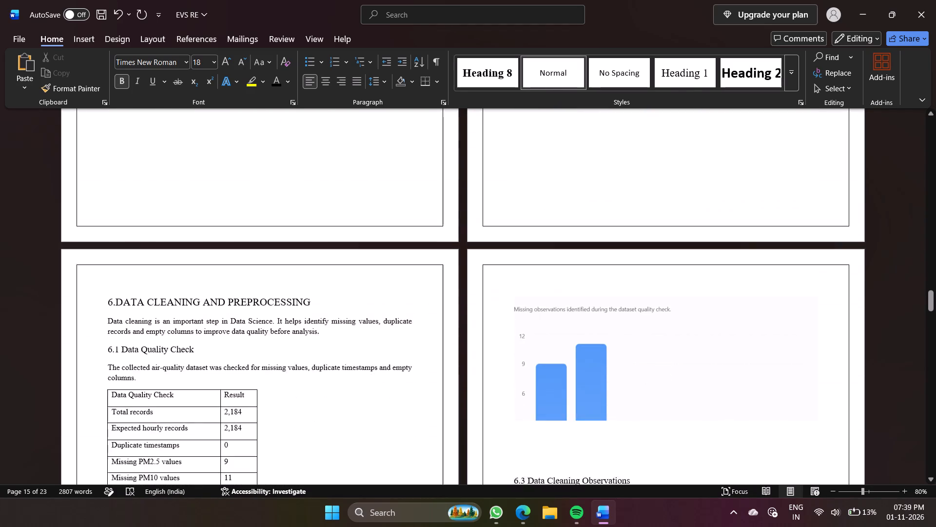
left_click_drag(316, 276, 75, 278)
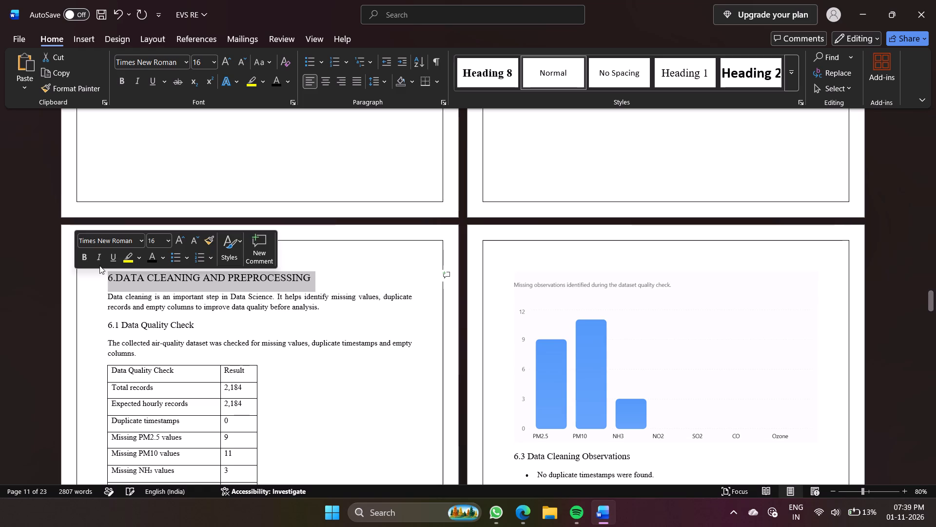
left_click(83, 256)
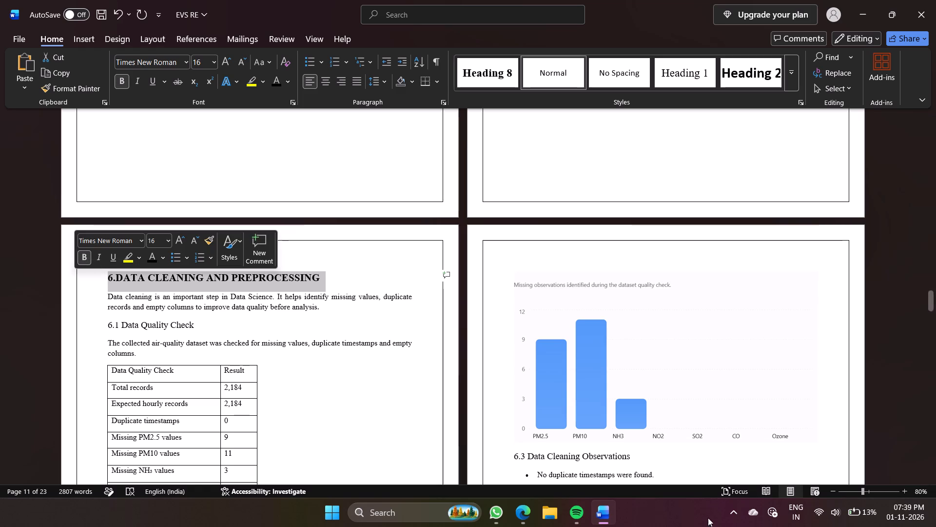
left_click(733, 516)
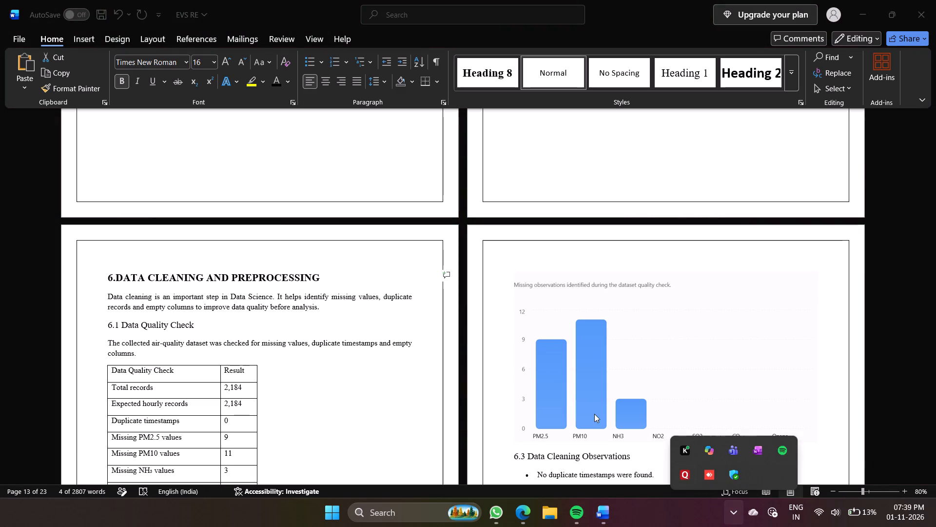
left_click(594, 414)
Set the font size of the "7.AIR QUALITY INDEX (AQI)" heading to 16.
scroll(594, 414, "down", 4)
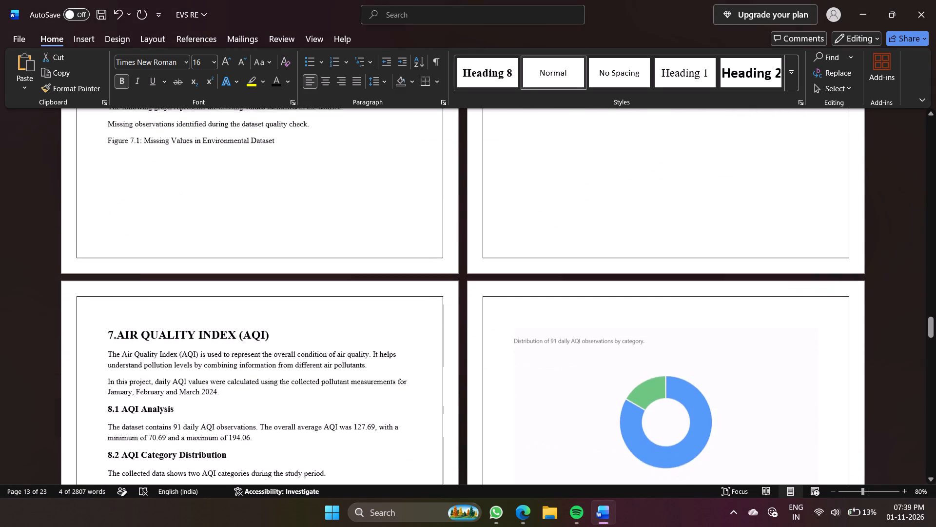
scroll(594, 414, "down", 1)
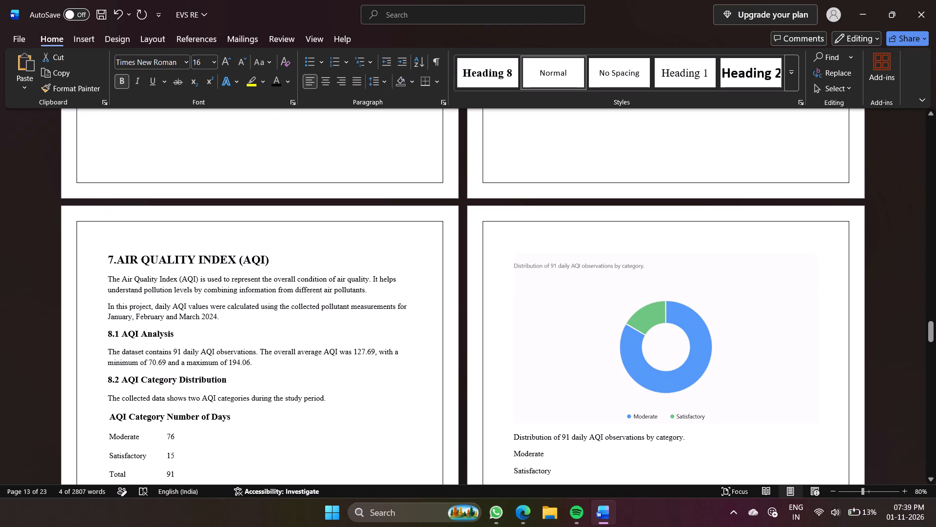
left_click_drag(272, 263, 97, 254)
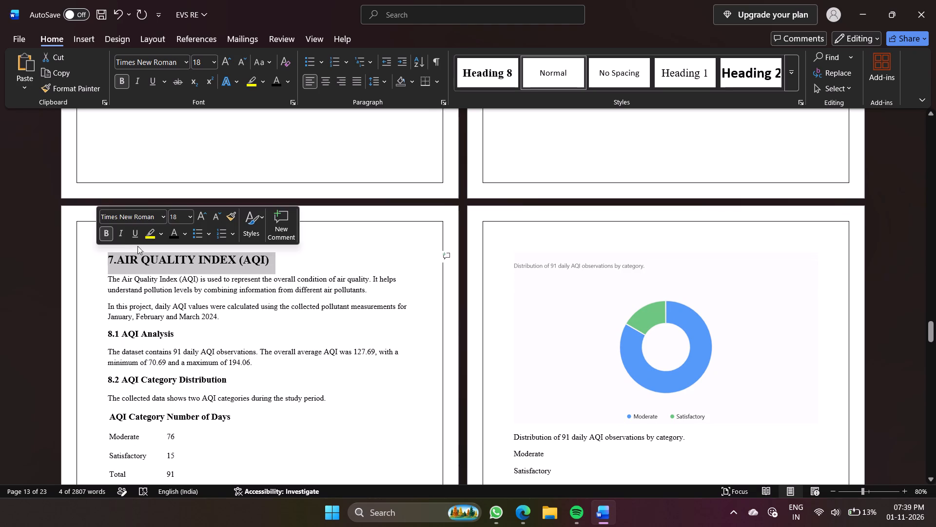
left_click(187, 223)
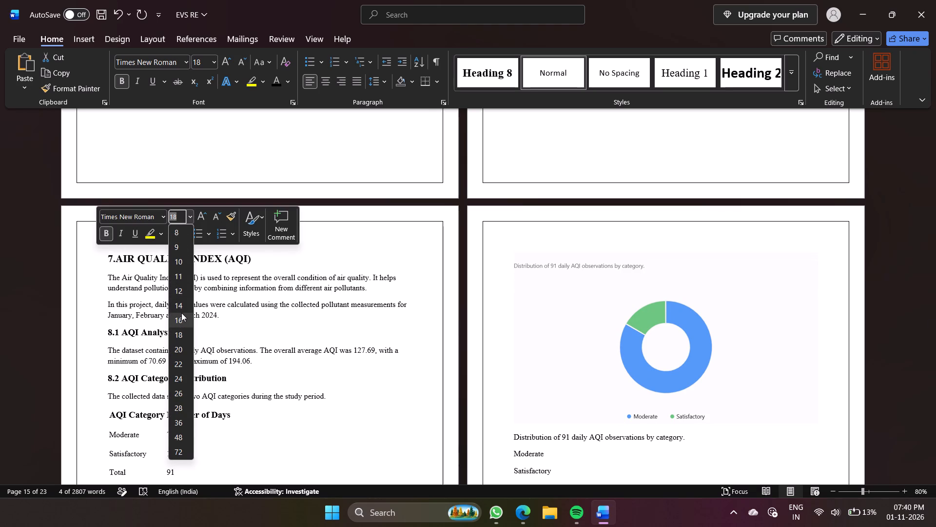
left_click(181, 313)
Renumber the AQI Analysis and AQI Category Distribution subheadings to 7.1 and 7.2.
scroll(268, 354, "down", 1)
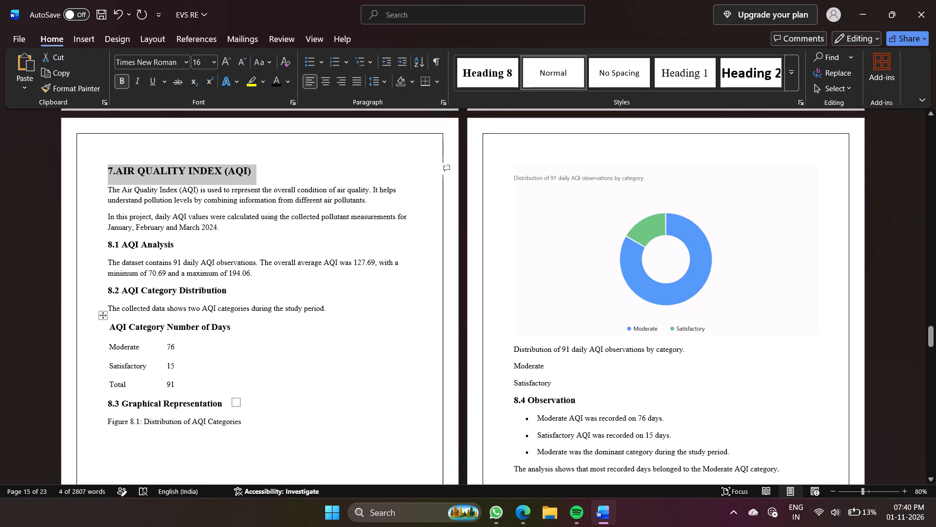
left_click(113, 243)
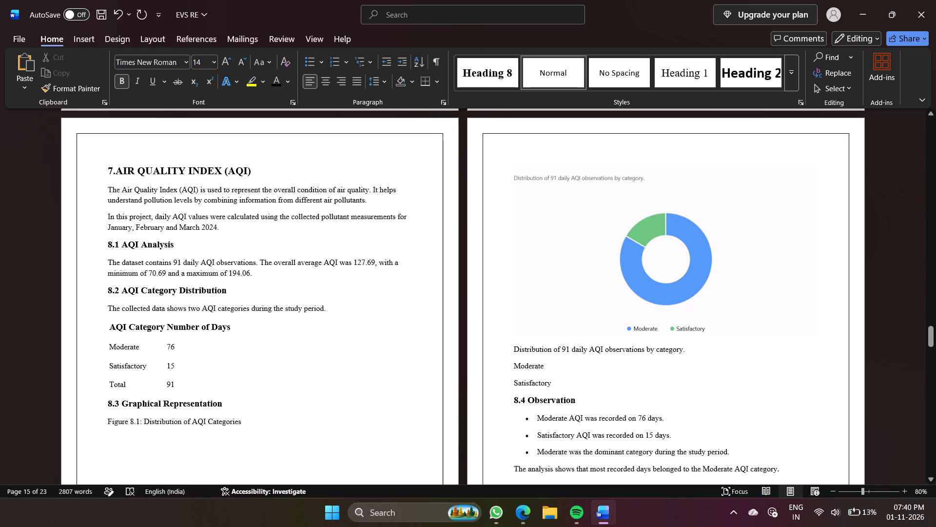
key("BackSpace")
key("7")
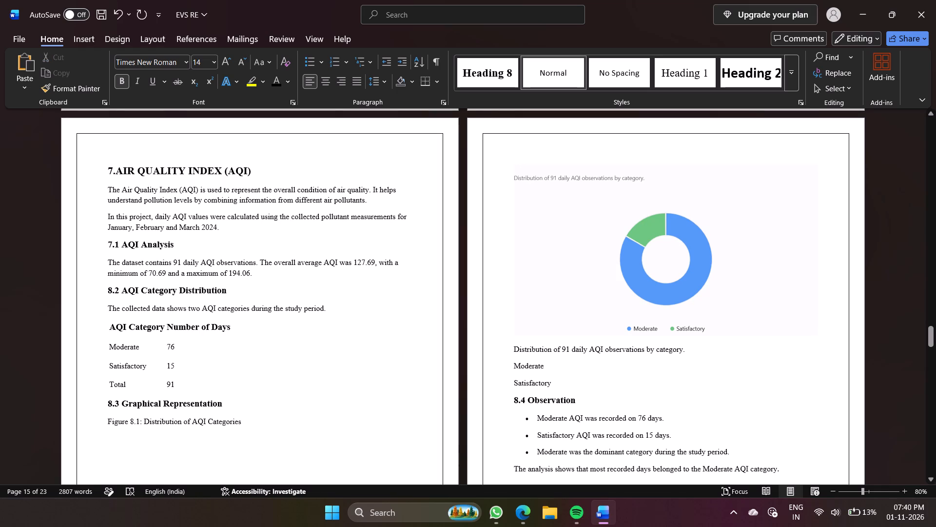
left_click(111, 290)
key("BackSpace")
key("7")
Remove the bold formatting from the header row of the AQI category table.
left_click_drag(234, 329, 96, 319)
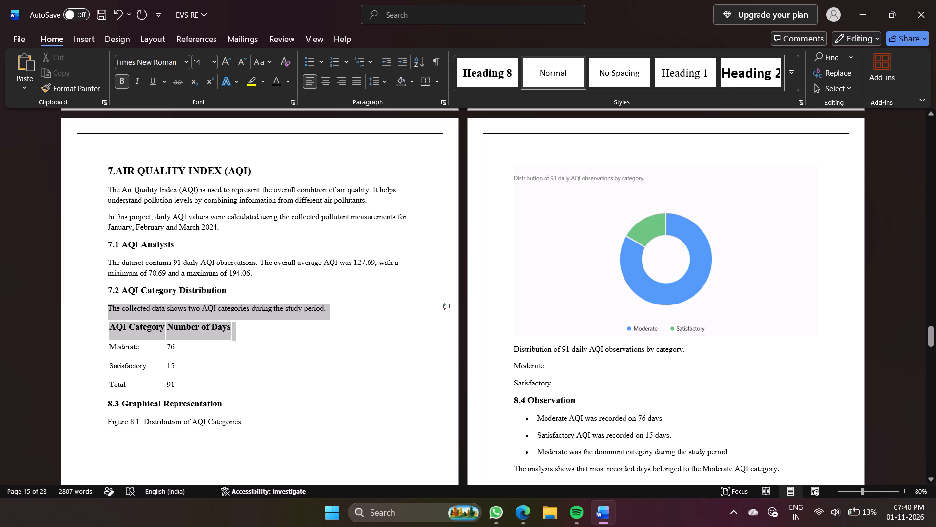
left_click_drag(96, 319, 99, 335)
left_click(111, 304)
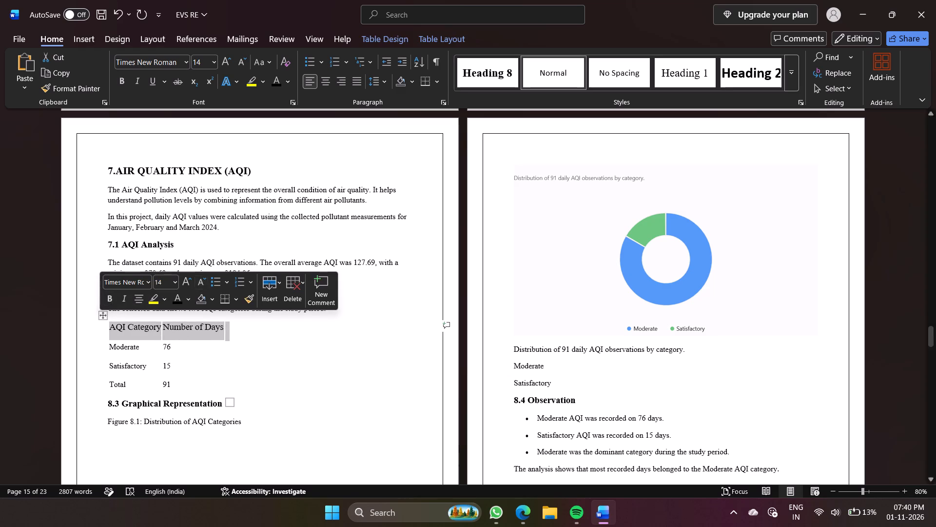
Apply the bordered grid table style to the AQI category table and enlarge the table slightly so its rows are taller.
left_click(373, 39)
left_click(189, 74)
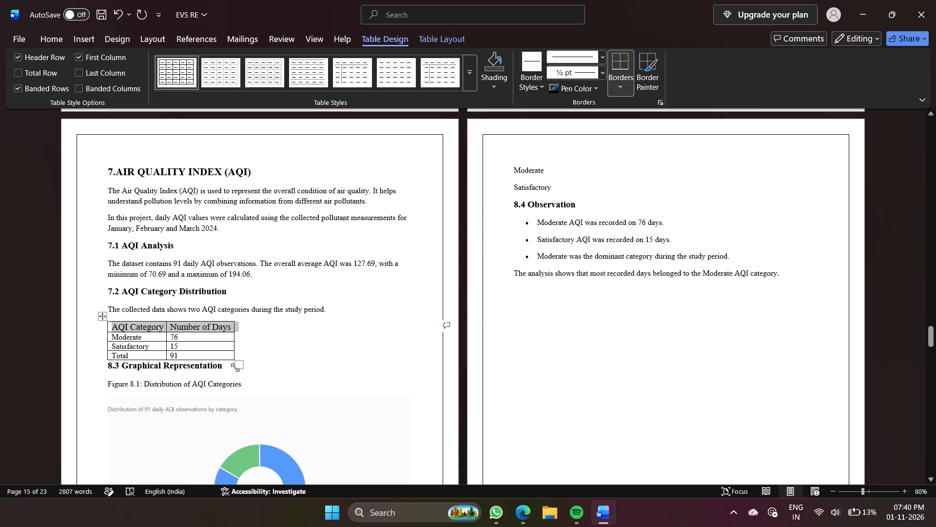
left_click_drag(240, 364, 238, 378)
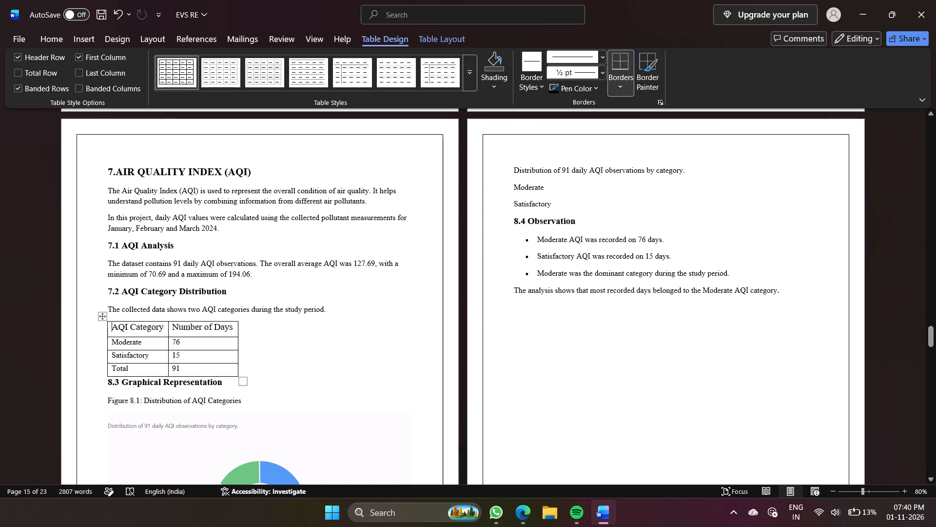
Remove the bold formatting from the AQI Analysis, AQI Category Distribution and Graphical Representation subheadings.
left_click_drag(180, 248, 101, 245)
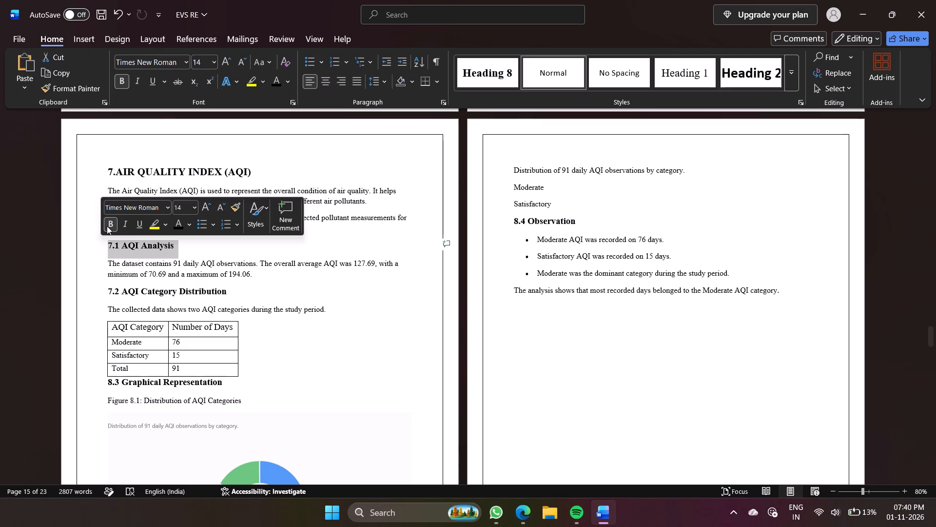
left_click(107, 225)
left_click_drag(229, 294, 102, 294)
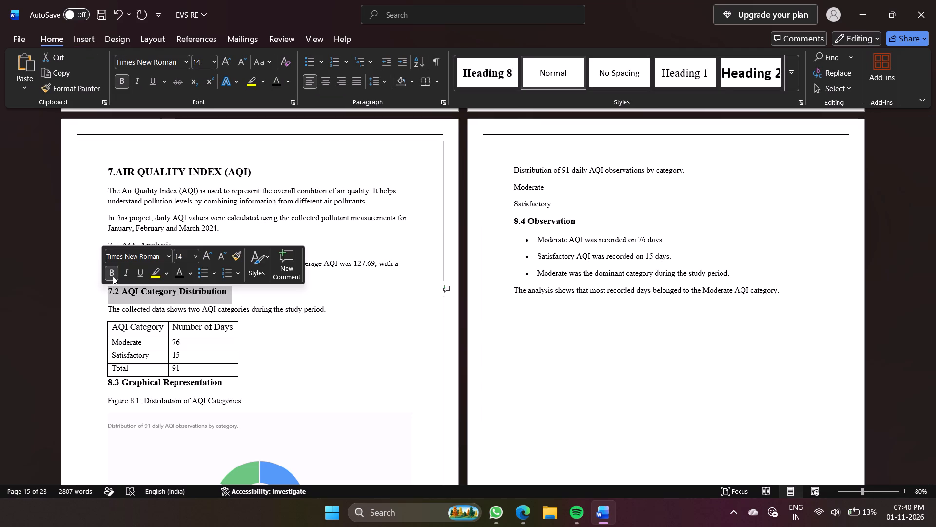
left_click(113, 276)
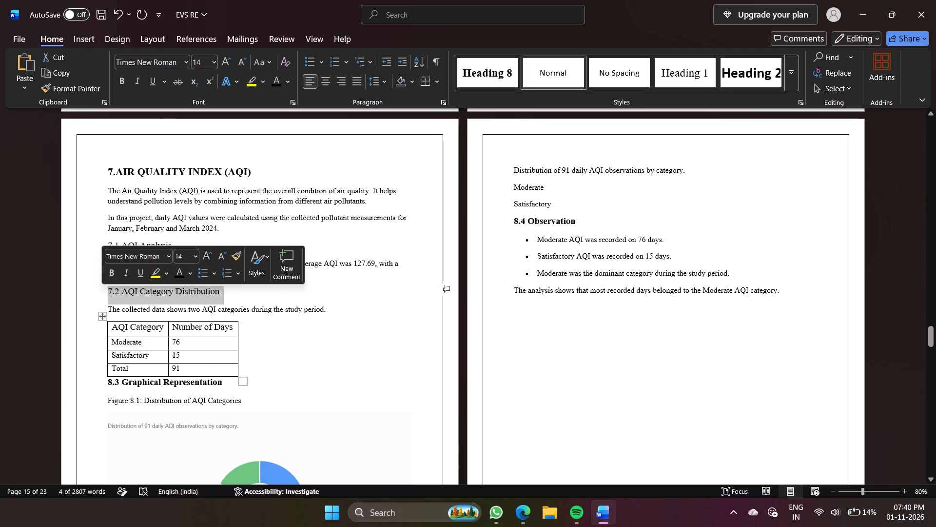
left_click_drag(224, 381, 102, 387)
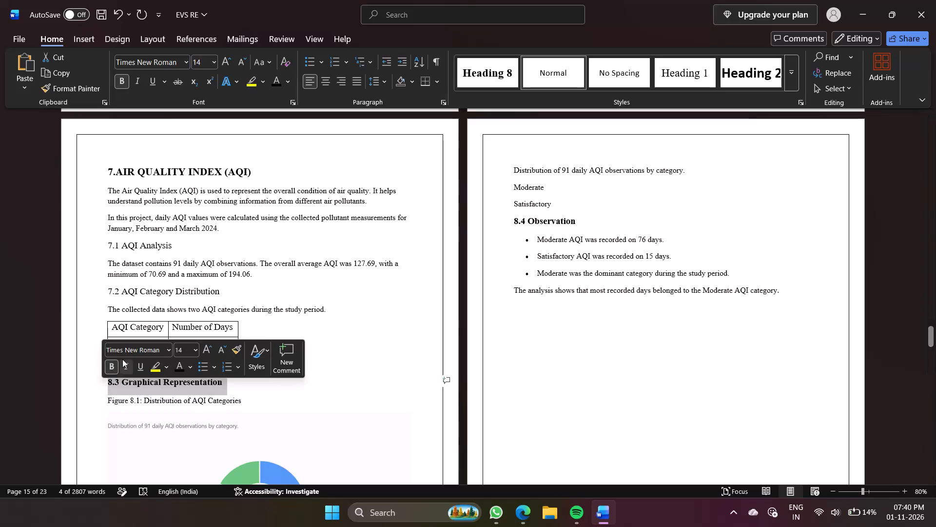
left_click(115, 366)
Renumber the Graphical Representation subheading to 7.3.
left_click(112, 379)
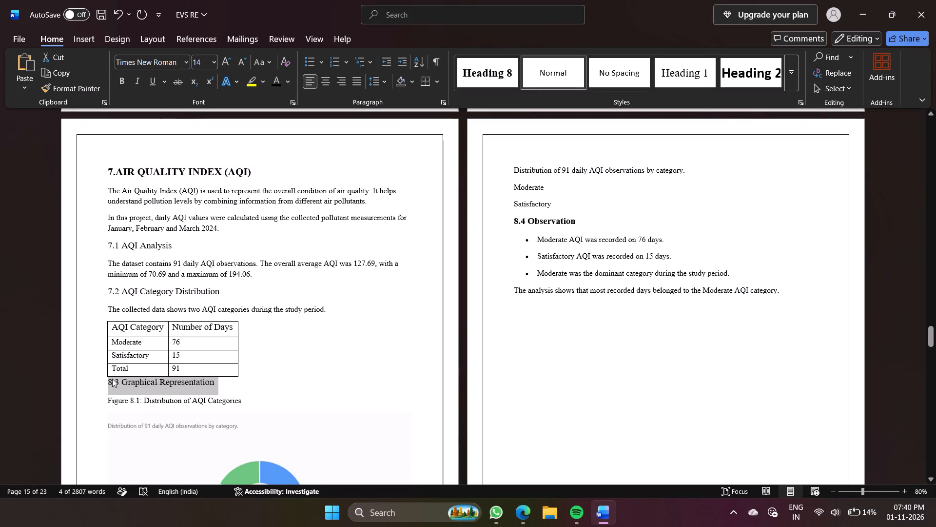
key("BackSpace")
key("7")
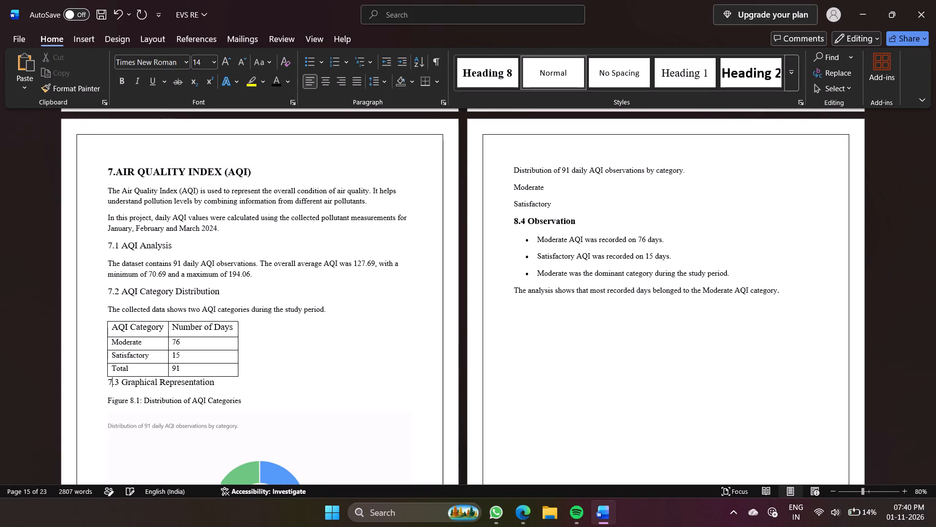
Renumber the Observation subheading of the AQI section to 7.4 and remove its bold formatting.
scroll(264, 428, "up", 1)
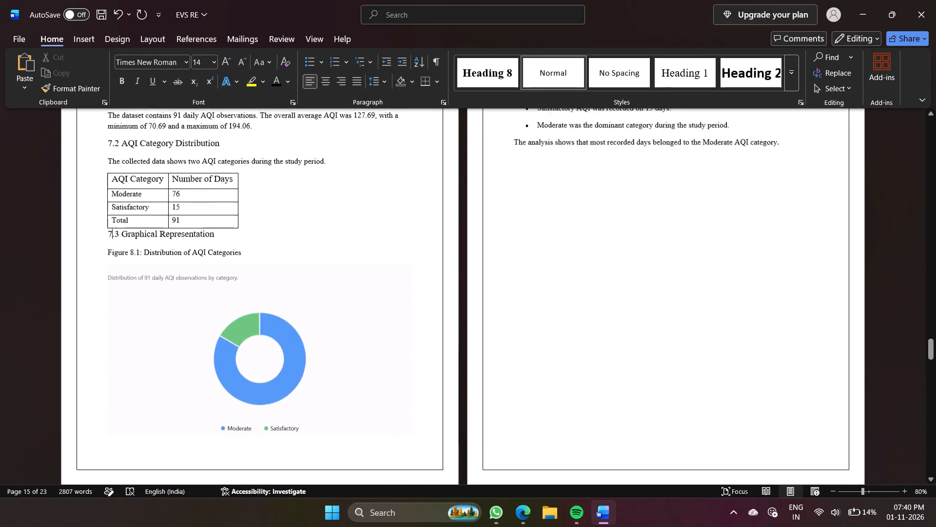
scroll(264, 428, "up", 2)
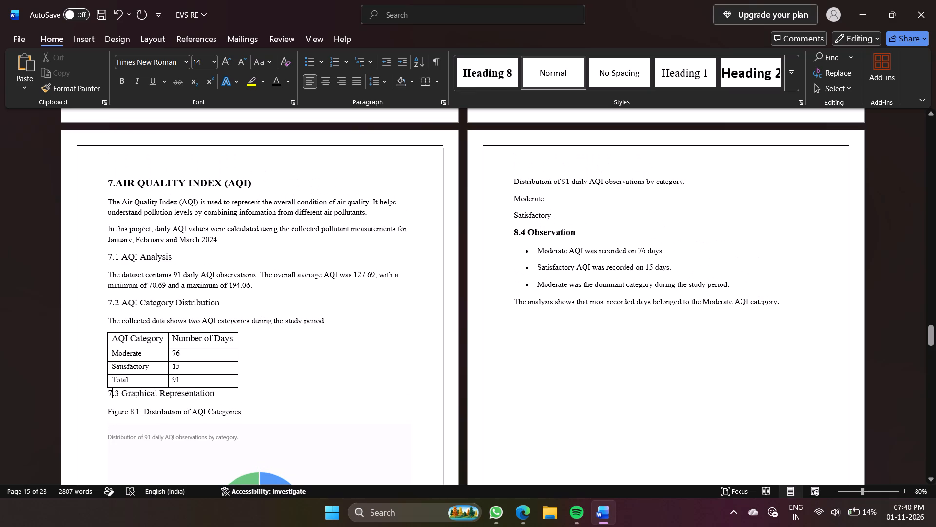
left_click(517, 233)
key("BackSpace")
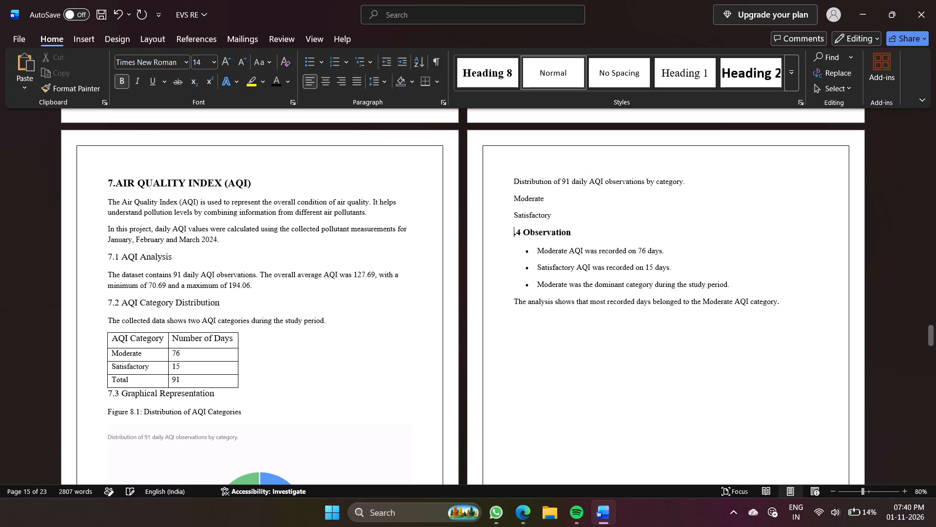
key("7")
left_click_drag(574, 231, 519, 235)
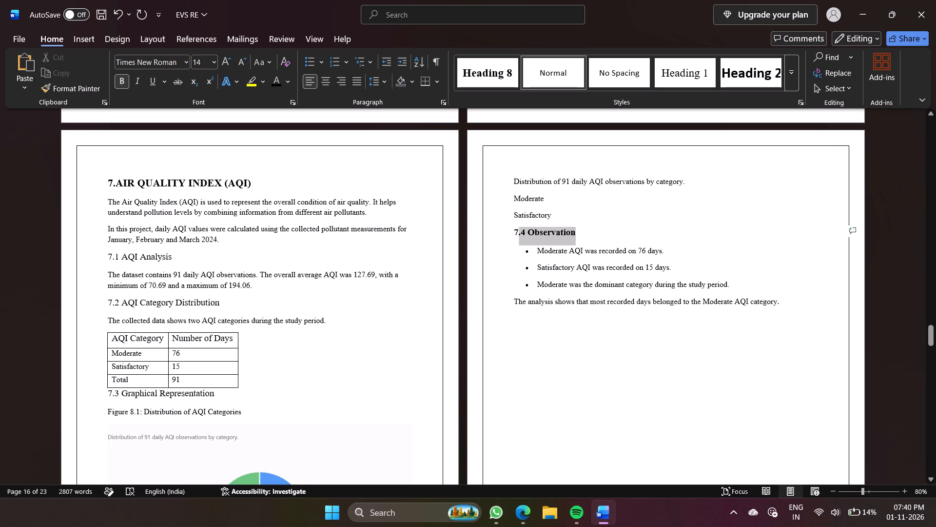
left_click_drag(519, 235, 507, 236)
left_click(520, 218)
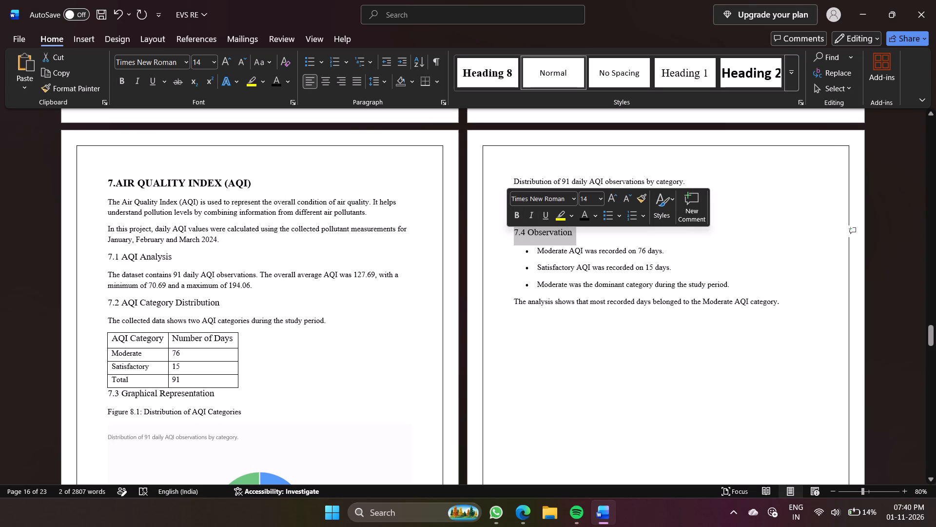
Justify all the text on the AQI section's second page, from the distribution line to the closing analysis sentence.
left_click_drag(787, 306, 481, 186)
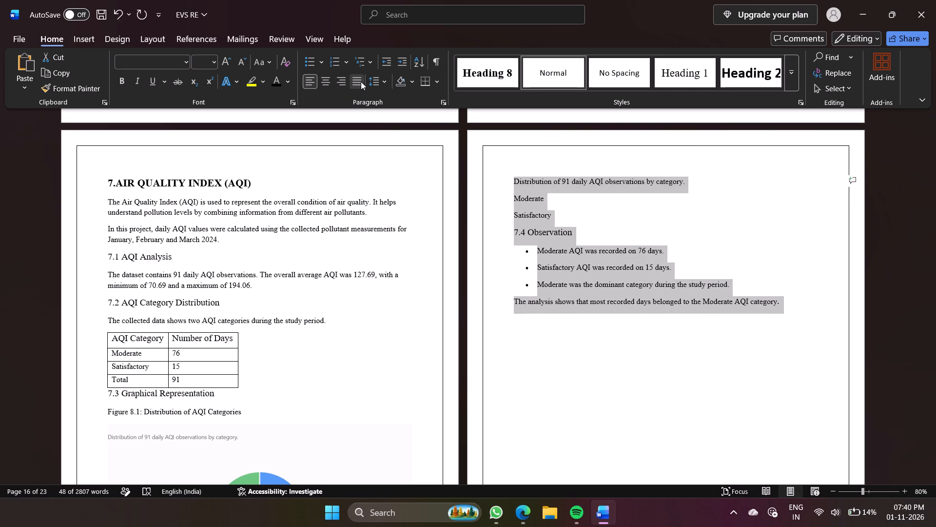
left_click(361, 81)
Renumber the caption of the AQI categories chart to Figure 7.1.
scroll(390, 158, "down", 1)
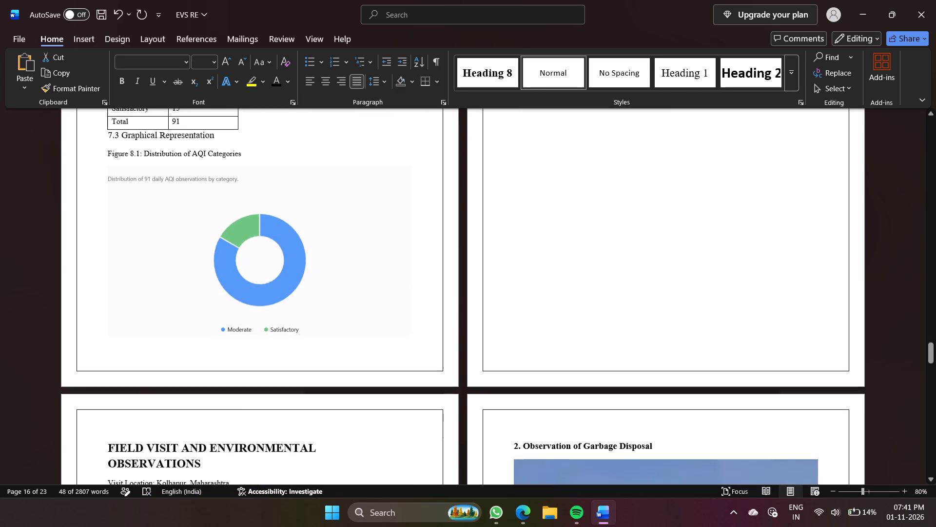
scroll(390, 158, "down", 1)
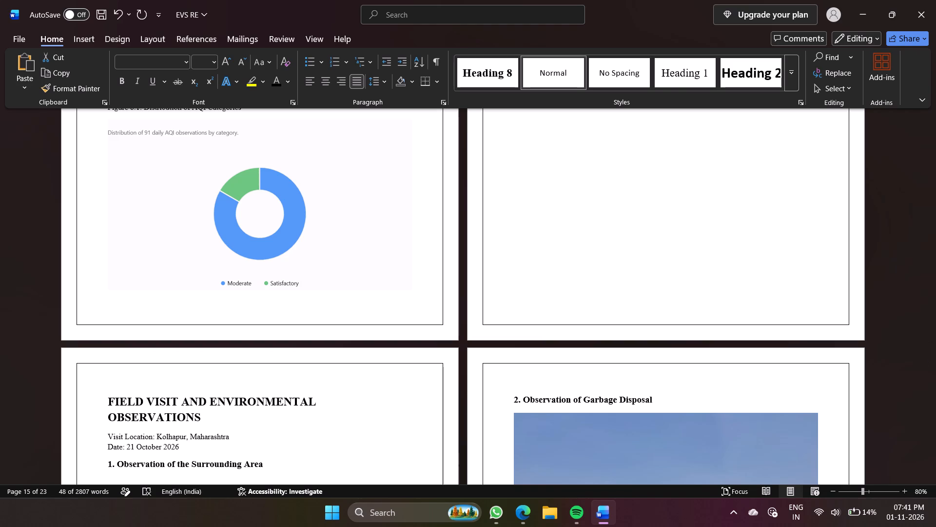
scroll(390, 158, "up", 1)
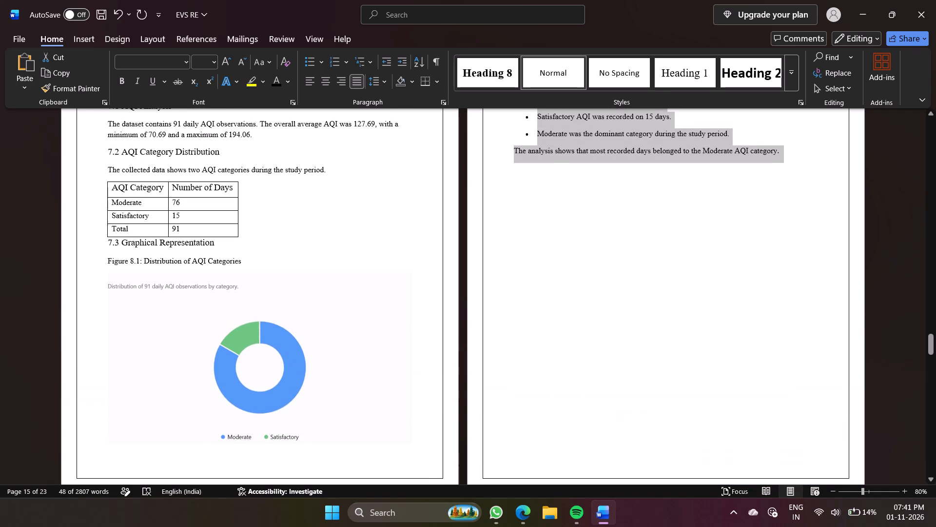
scroll(390, 158, "up", 2)
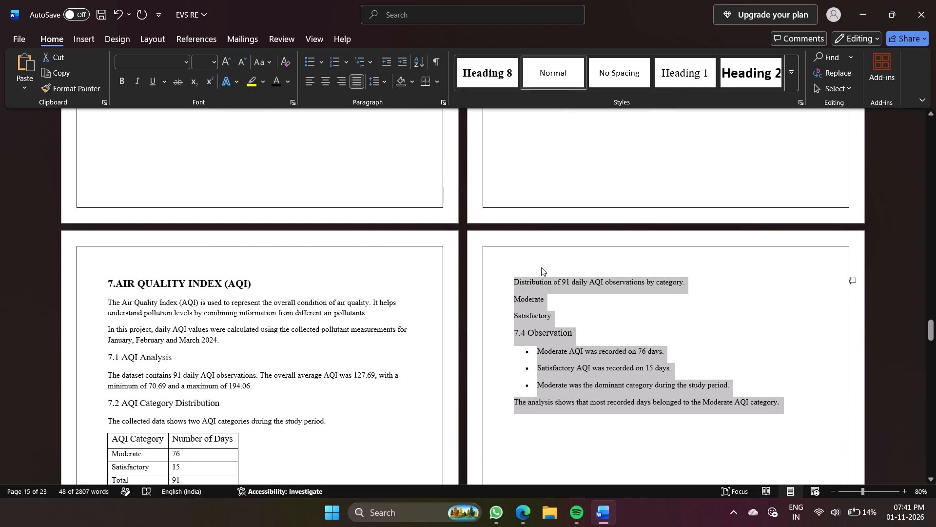
scroll(541, 267, "down", 2)
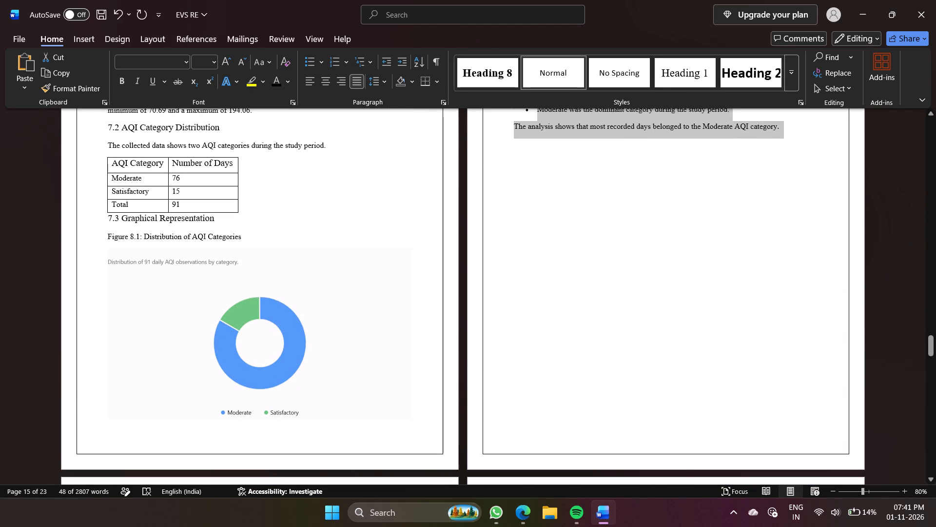
left_click(132, 236)
key("BackSpace")
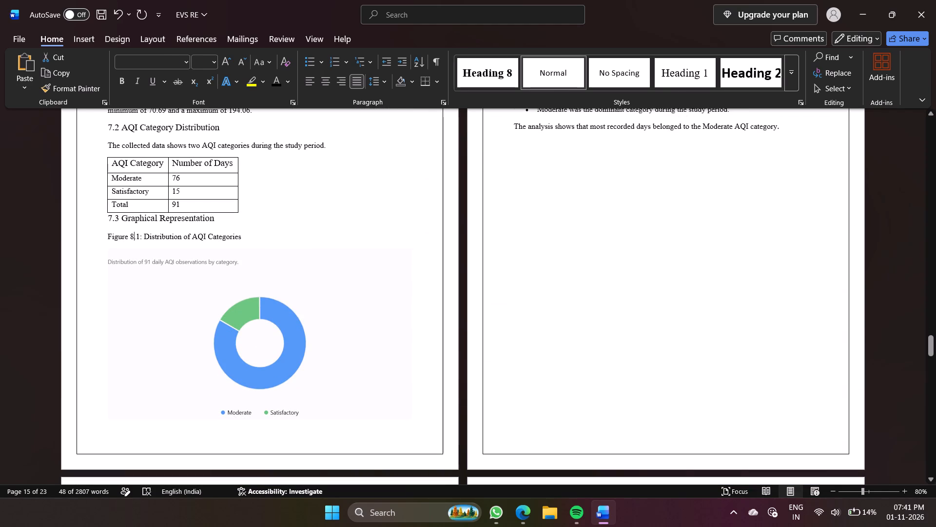
key("7")
Add the number "2." in front of the OBJECTIVES AND SCOPE OF THE STUDY main heading.
scroll(346, 314, "up", 20)
scroll(346, 314, "up", 5)
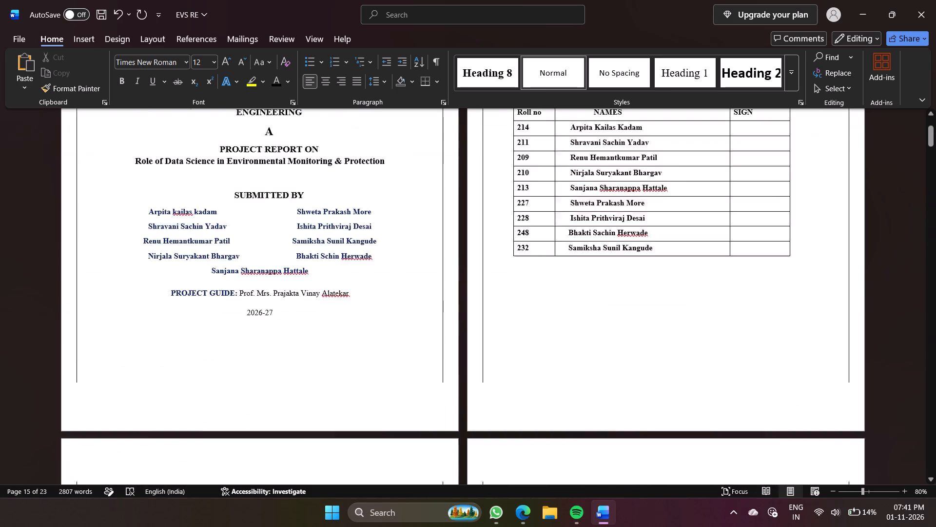
scroll(346, 314, "down", 4)
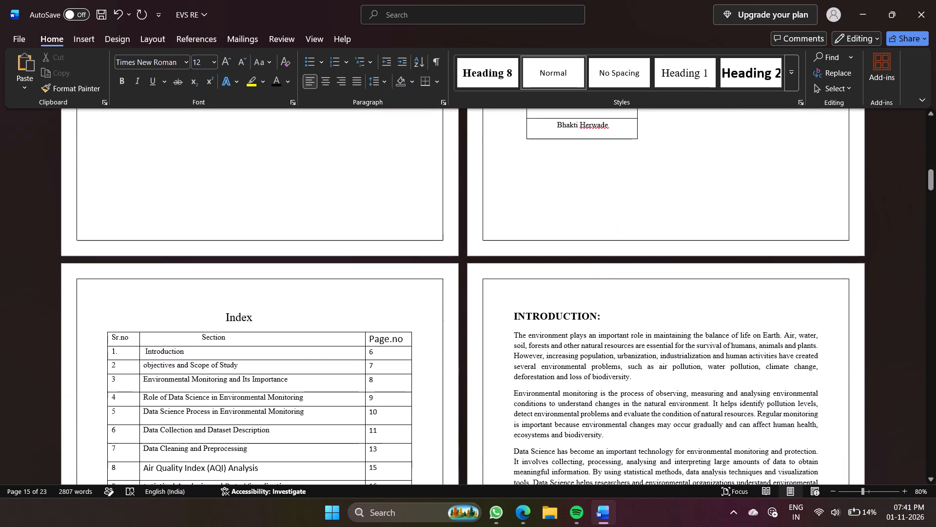
scroll(346, 314, "down", 5)
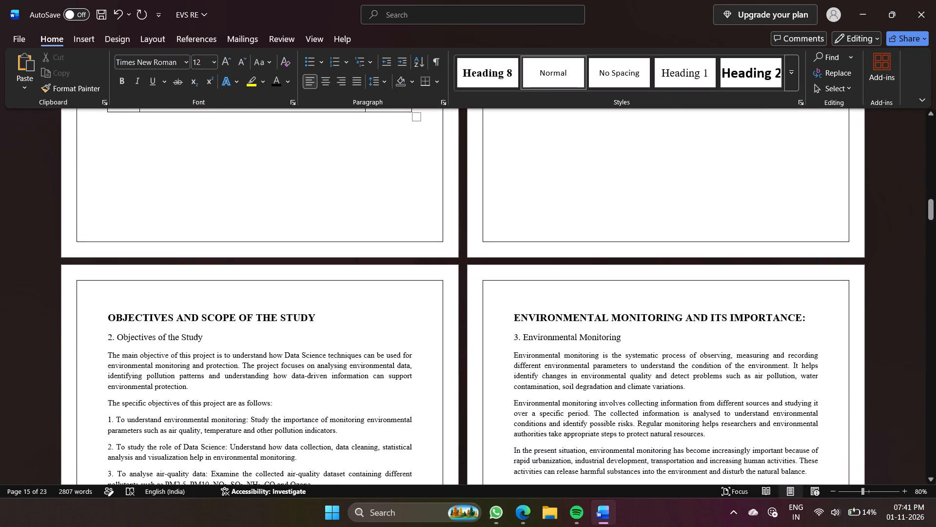
left_click(106, 318)
key("2")
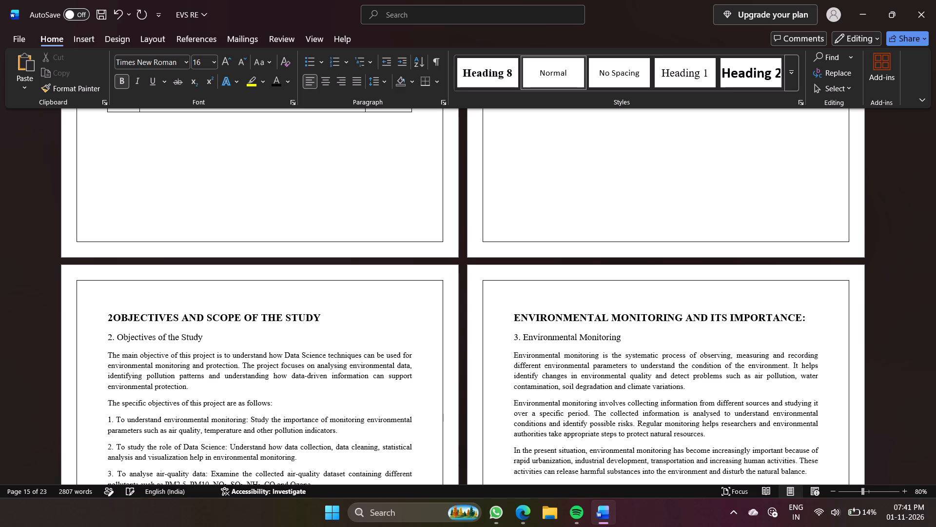
key("period")
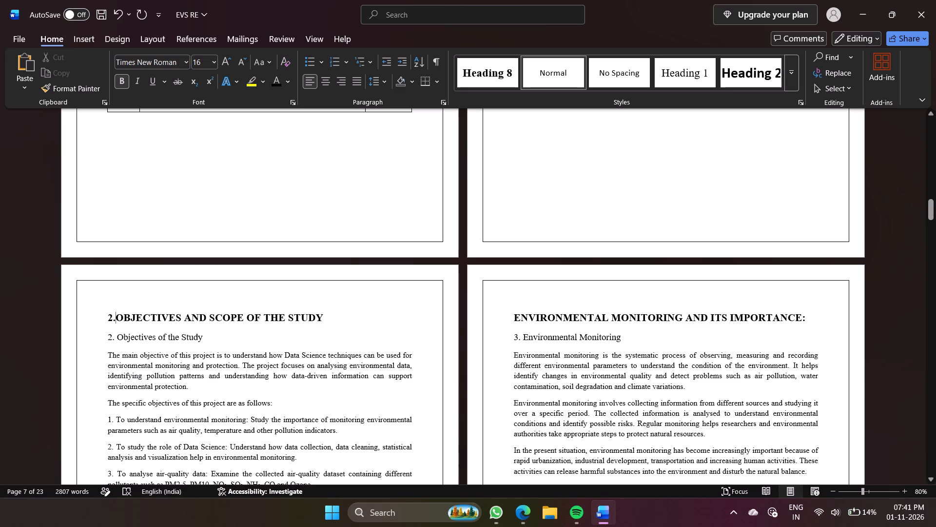
Add the number "3." in bold 16-point Times New Roman before the ENVIRONMENTAL MONITORING AND ITS IMPORTANCE heading.
left_click(513, 318)
type("3.")
key("BackSpace")
key("BackSpace")
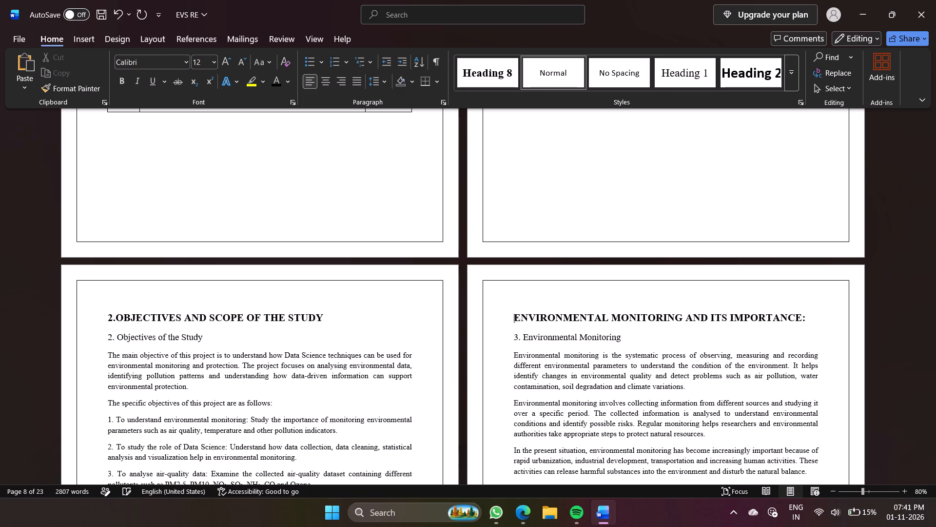
key("3")
key("BackSpace")
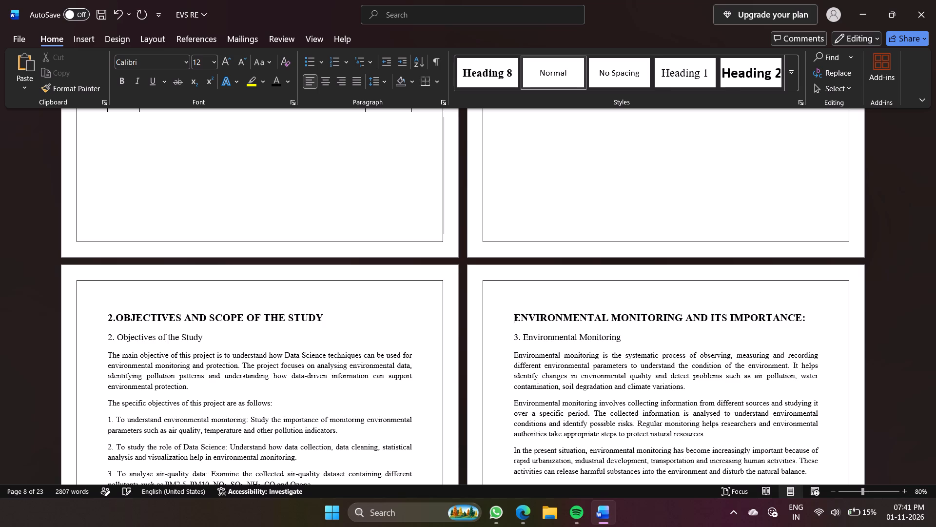
left_click(187, 64)
scroll(153, 167, "up", 12)
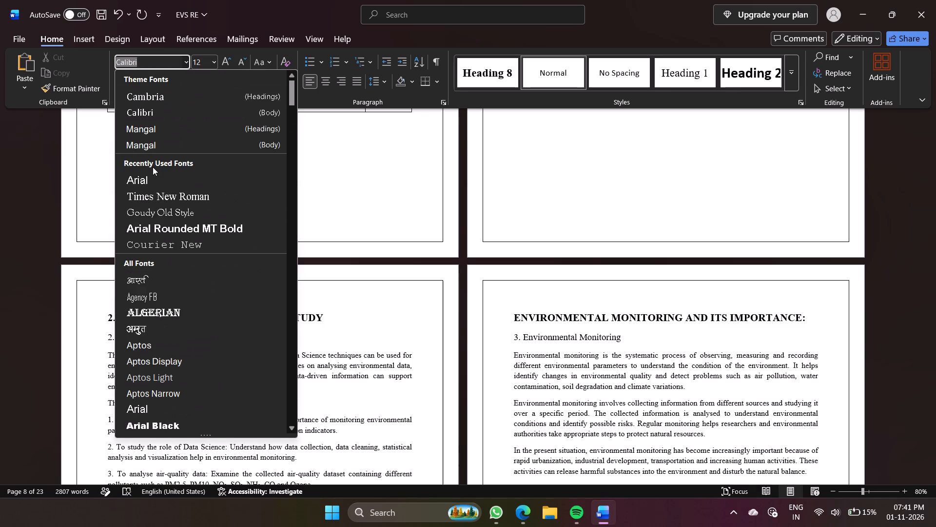
left_click(149, 194)
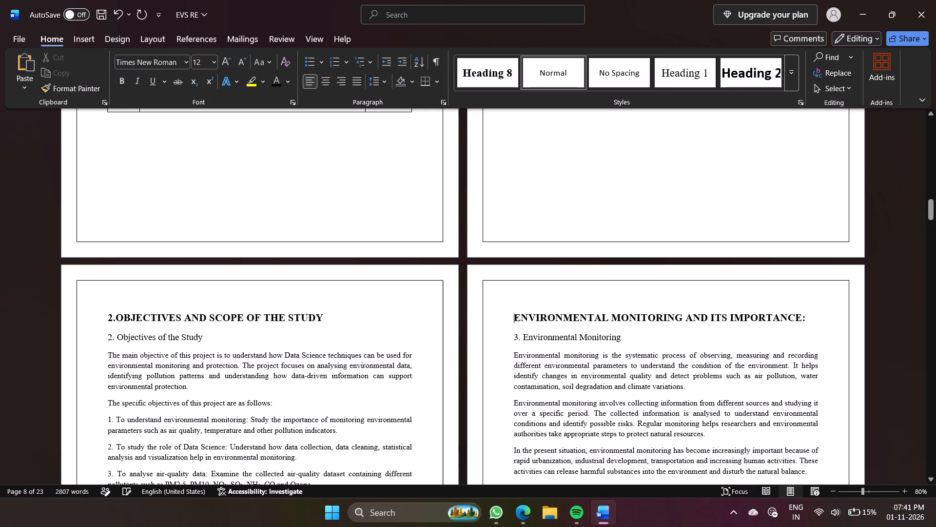
left_click(122, 81)
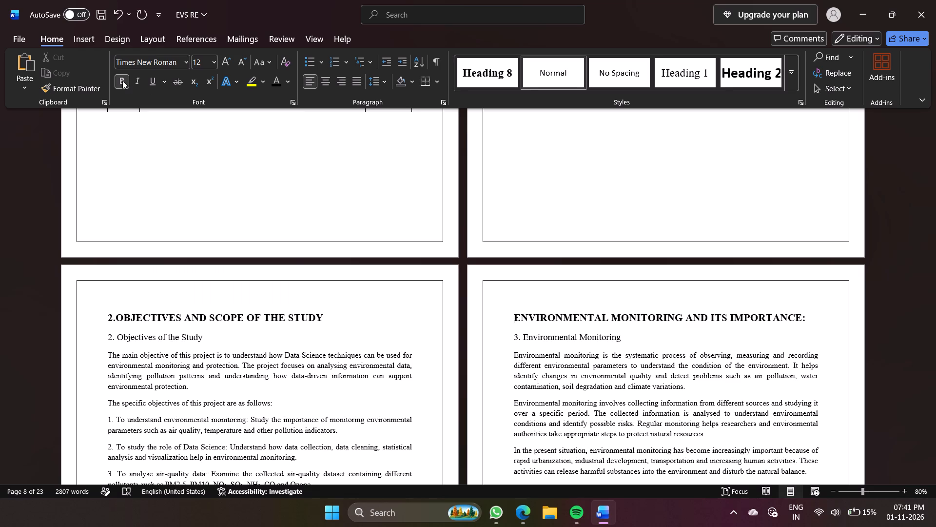
key("3")
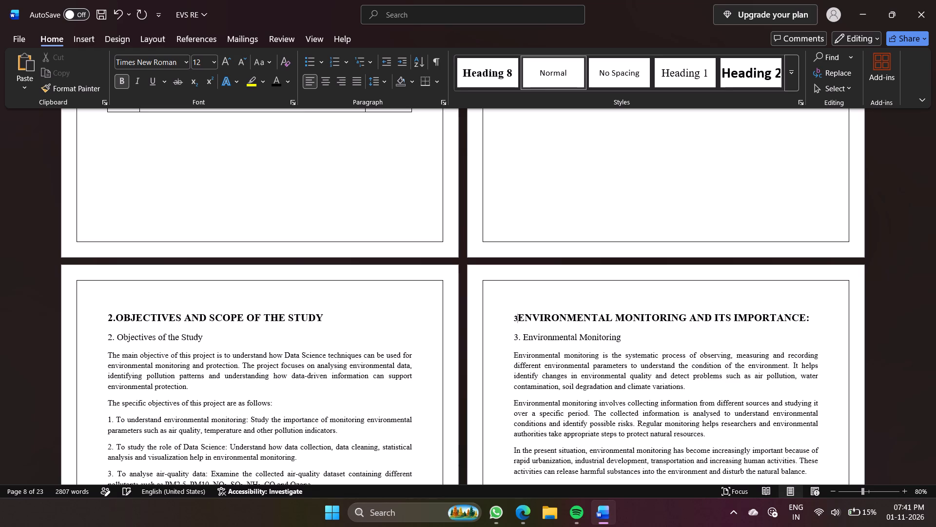
key("BackSpace")
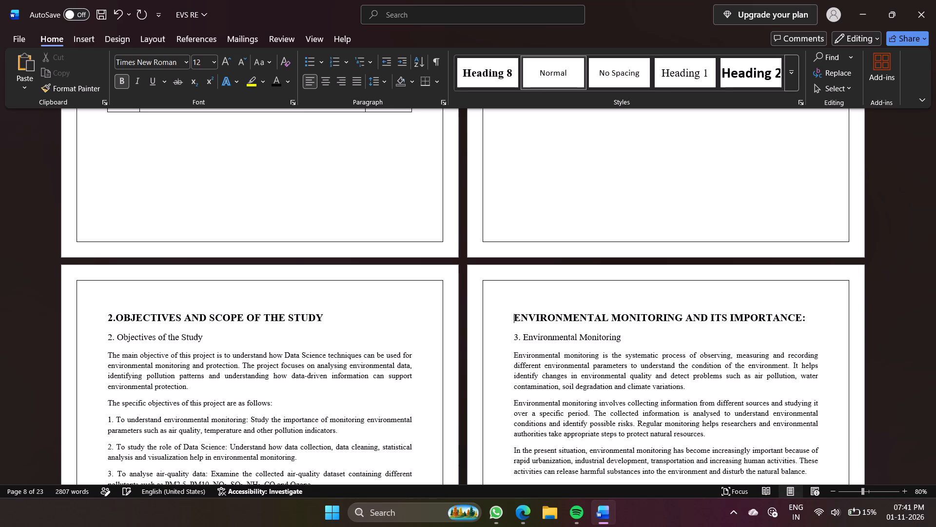
left_click(212, 62)
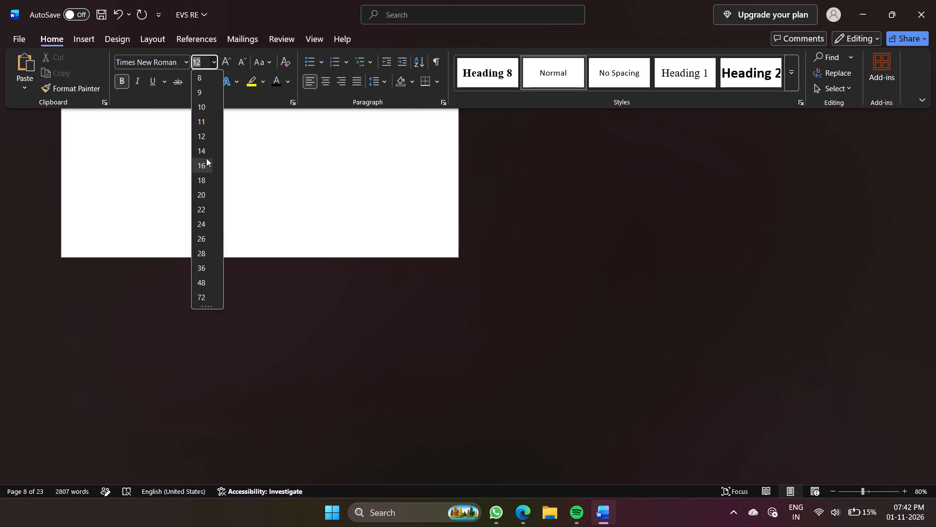
left_click(206, 162)
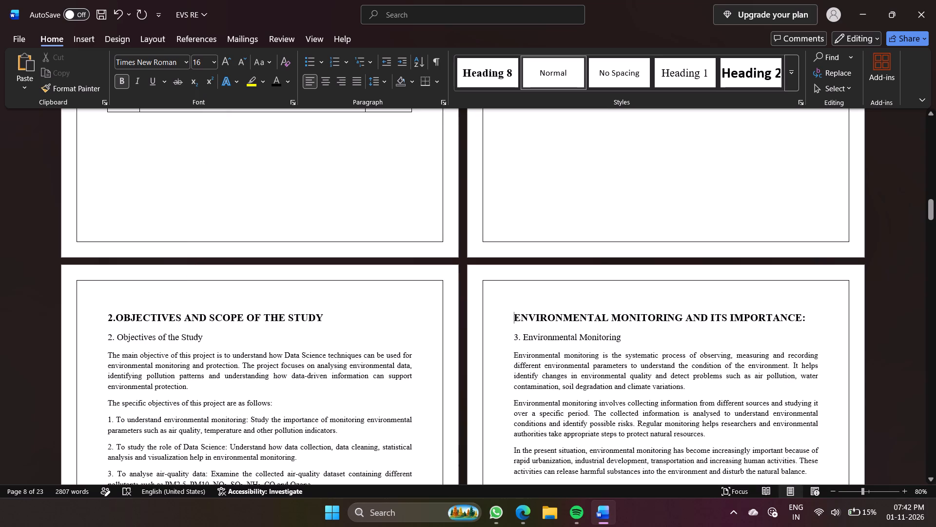
key("3")
key("period")
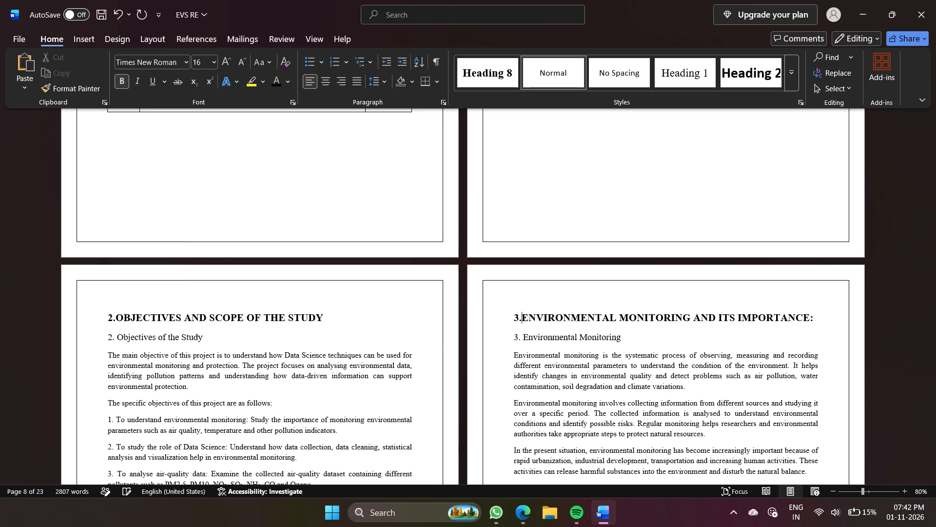
Check the headings and numbering from the objectives section through the section 4 DATA SCIENCE PROCESS heading.
scroll(565, 396, "down", 2)
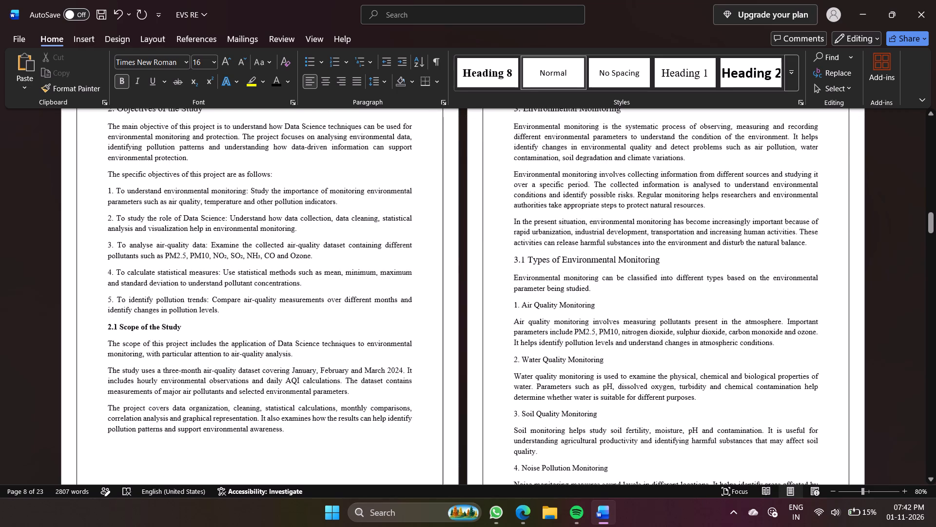
scroll(565, 396, "down", 4)
scroll(565, 396, "up", 2)
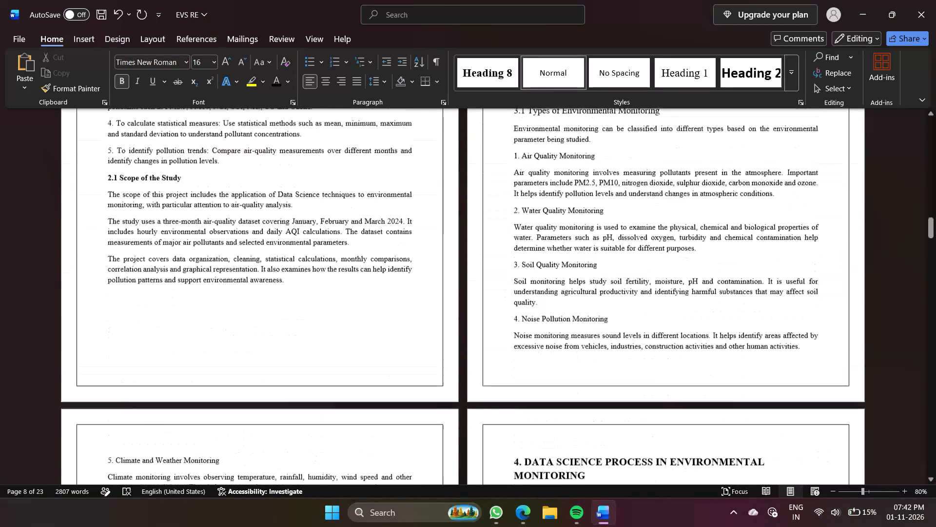
scroll(565, 396, "up", 4)
scroll(565, 331, "down", 1)
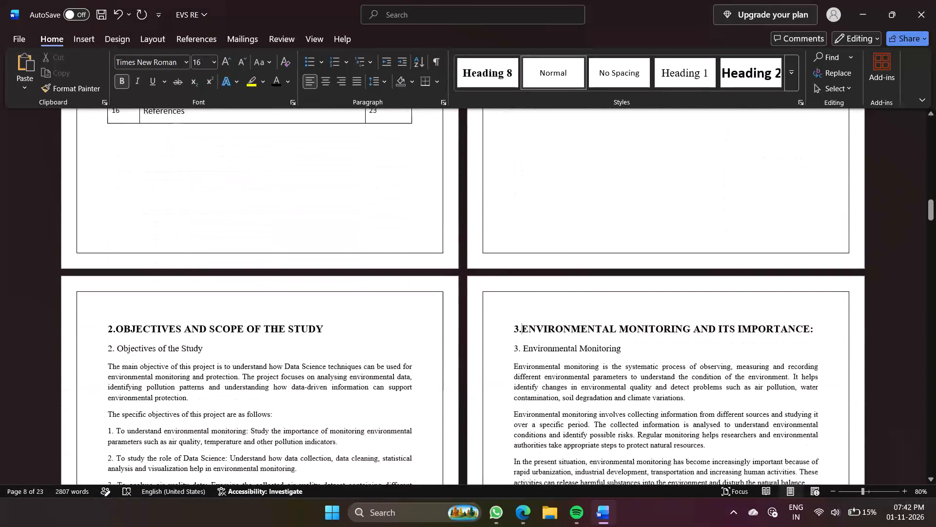
scroll(565, 331, "down", 1)
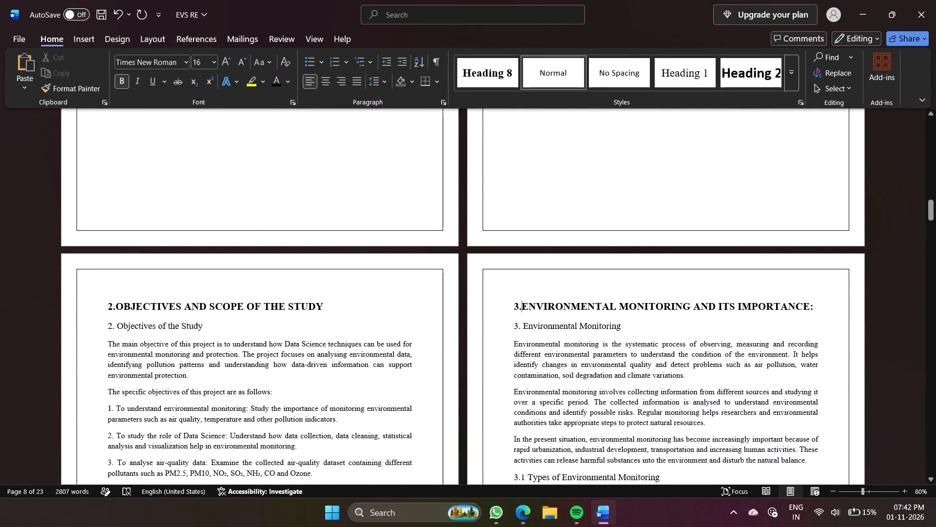
scroll(762, 346, "down", 4)
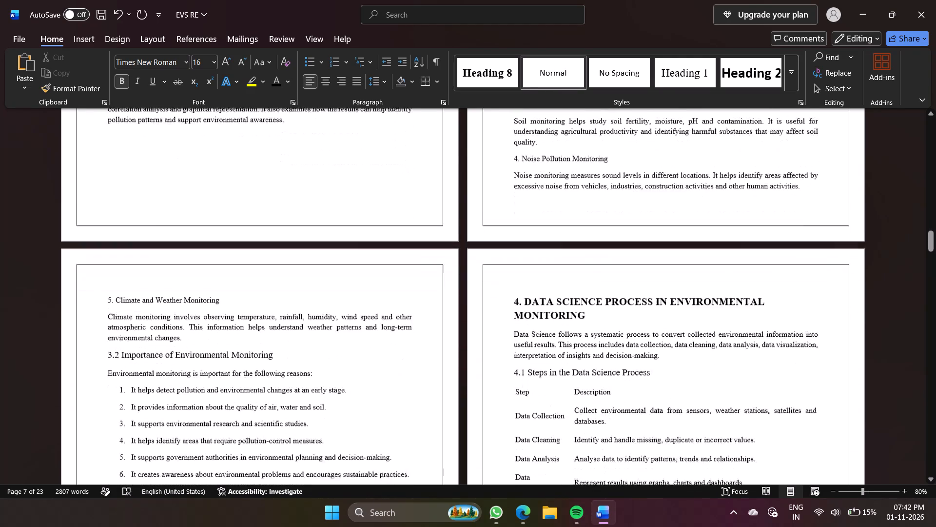
scroll(762, 346, "down", 1)
left_click_drag(589, 248, 513, 256)
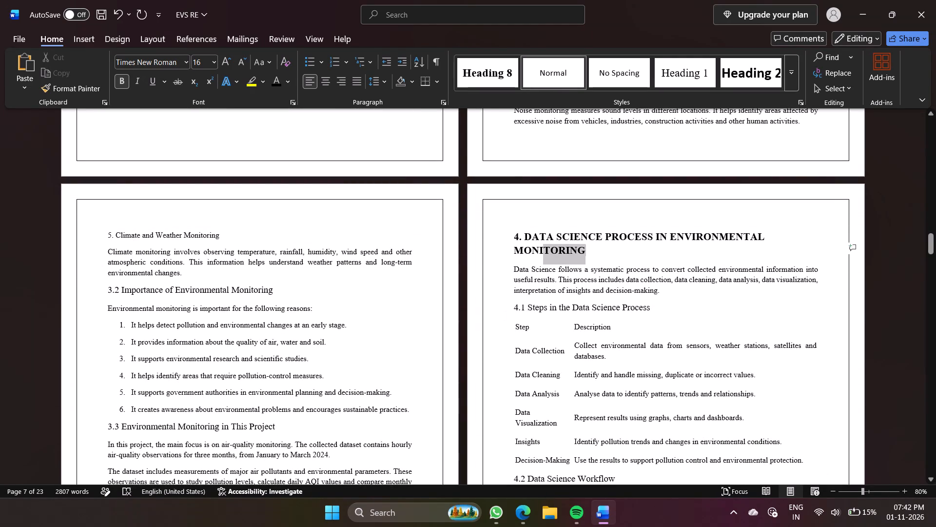
left_click_drag(513, 256, 515, 226)
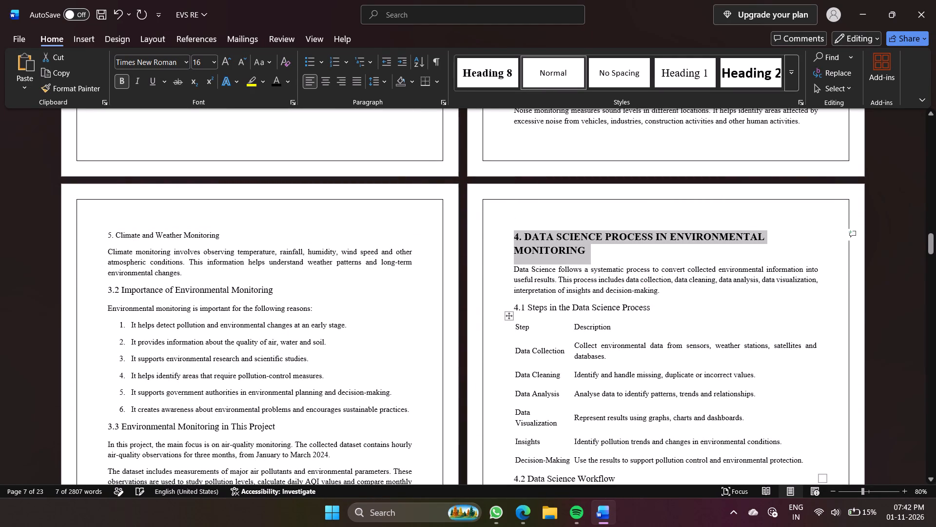
Apply the bordered Table Grid style to the table under 4.1 Steps in the Data Science Process.
scroll(630, 401, "down", 2)
left_click(683, 227)
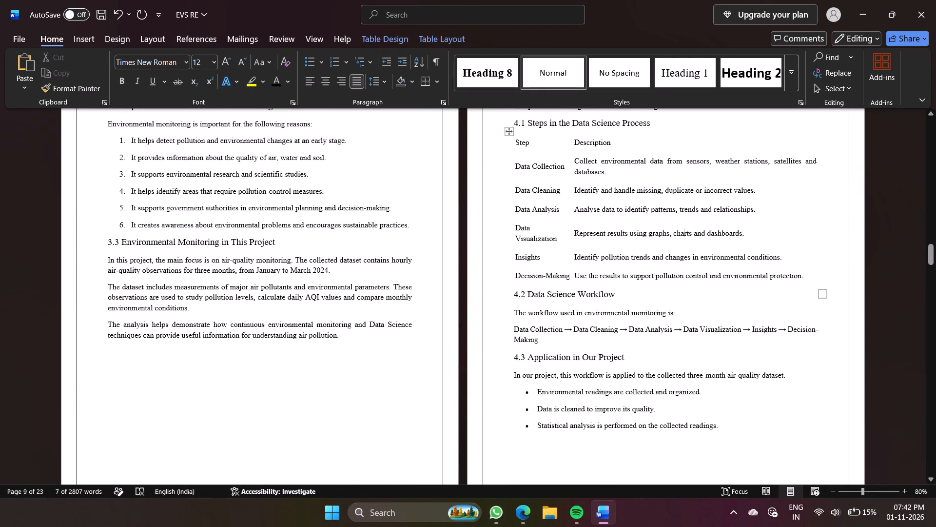
left_click(405, 42)
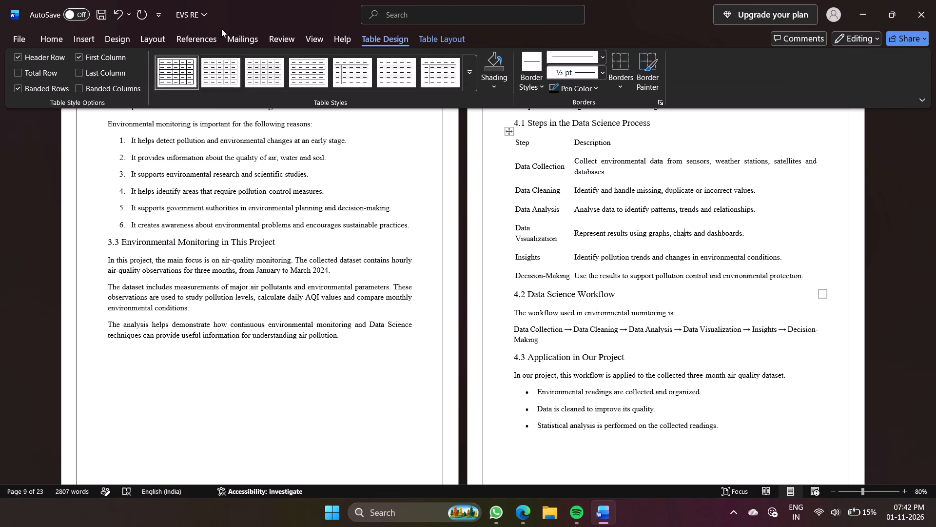
left_click(175, 67)
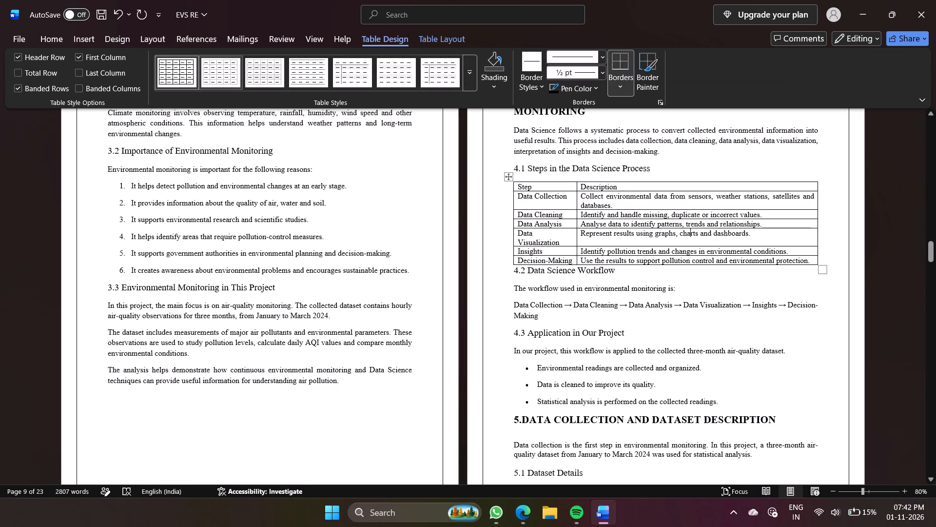
Enlarge the 4.1 steps table, making its rows taller and extending its width almost to the page border.
left_click_drag(822, 269, 825, 289)
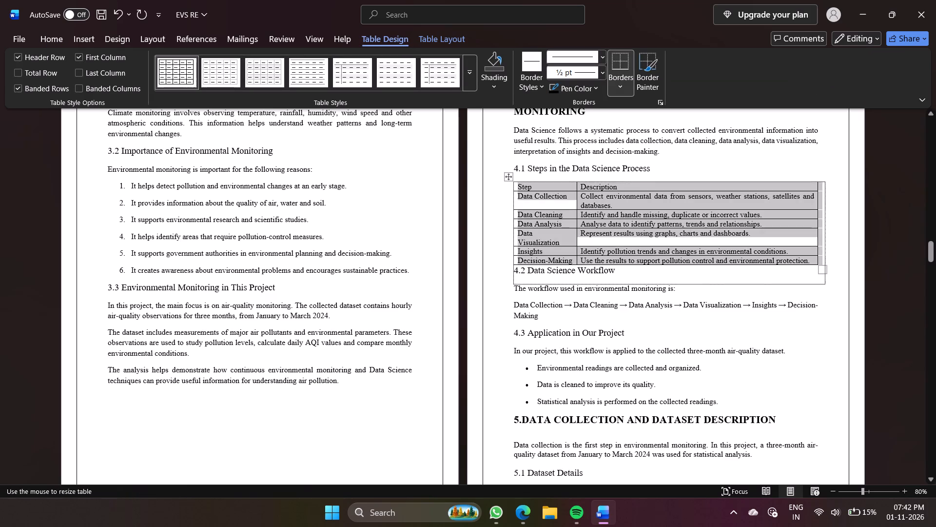
left_click_drag(825, 289, 827, 297)
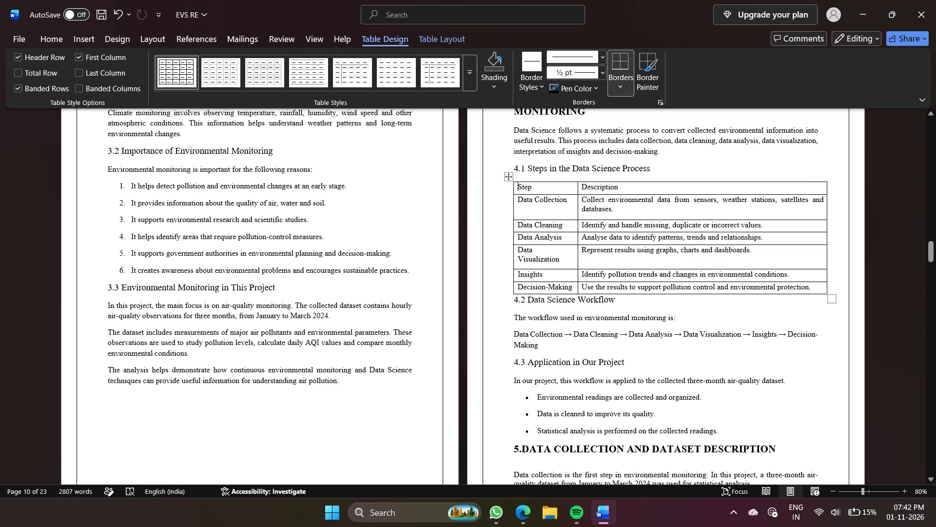
left_click_drag(834, 300, 841, 334)
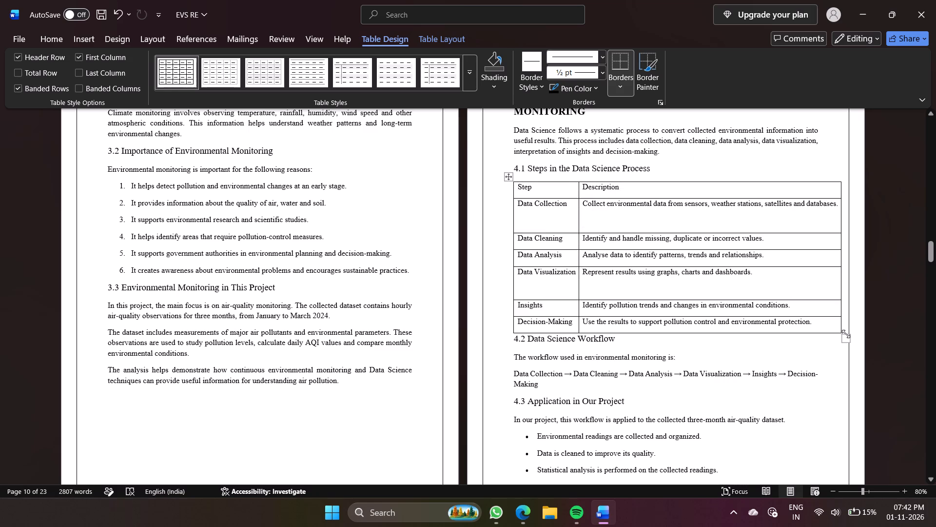
left_click_drag(846, 334, 844, 327)
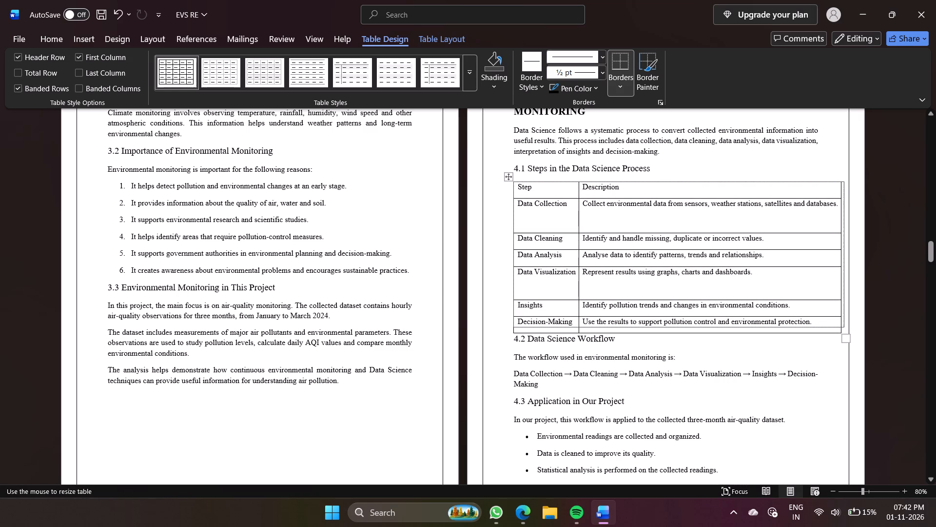
left_click_drag(844, 327, 840, 324)
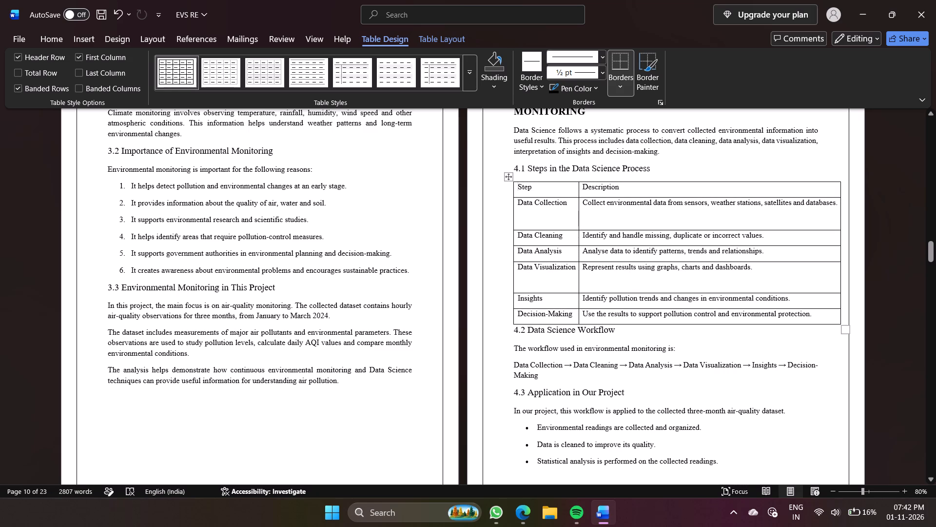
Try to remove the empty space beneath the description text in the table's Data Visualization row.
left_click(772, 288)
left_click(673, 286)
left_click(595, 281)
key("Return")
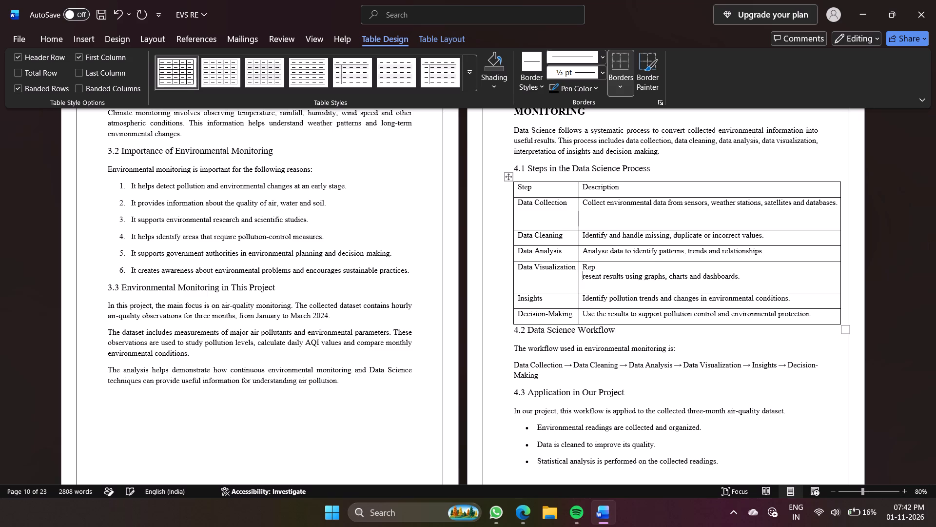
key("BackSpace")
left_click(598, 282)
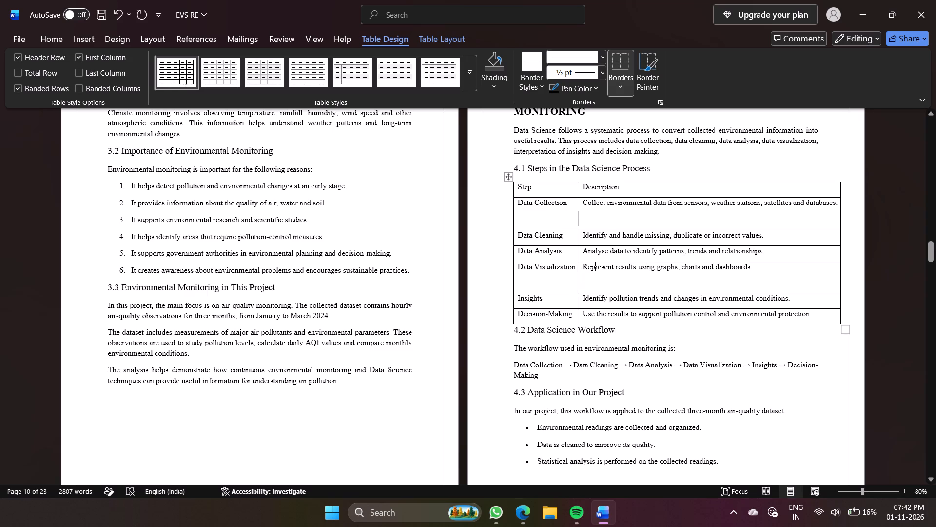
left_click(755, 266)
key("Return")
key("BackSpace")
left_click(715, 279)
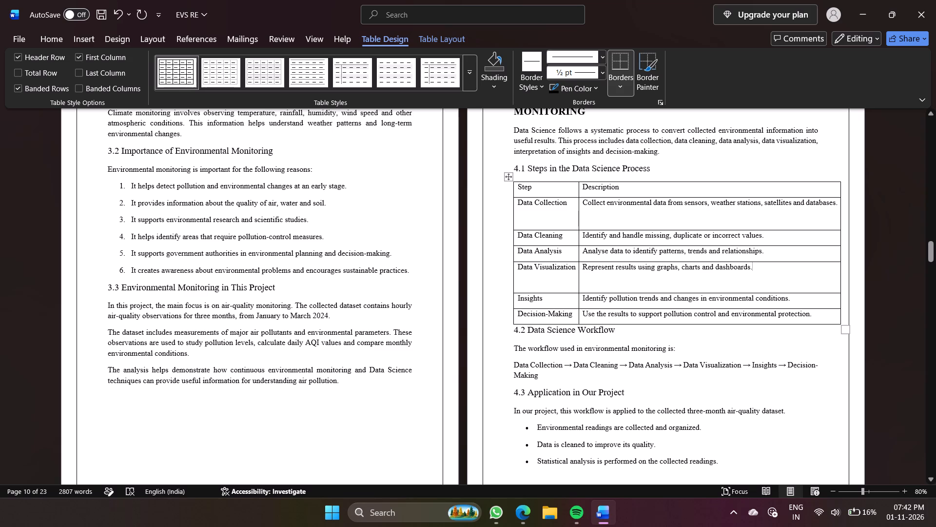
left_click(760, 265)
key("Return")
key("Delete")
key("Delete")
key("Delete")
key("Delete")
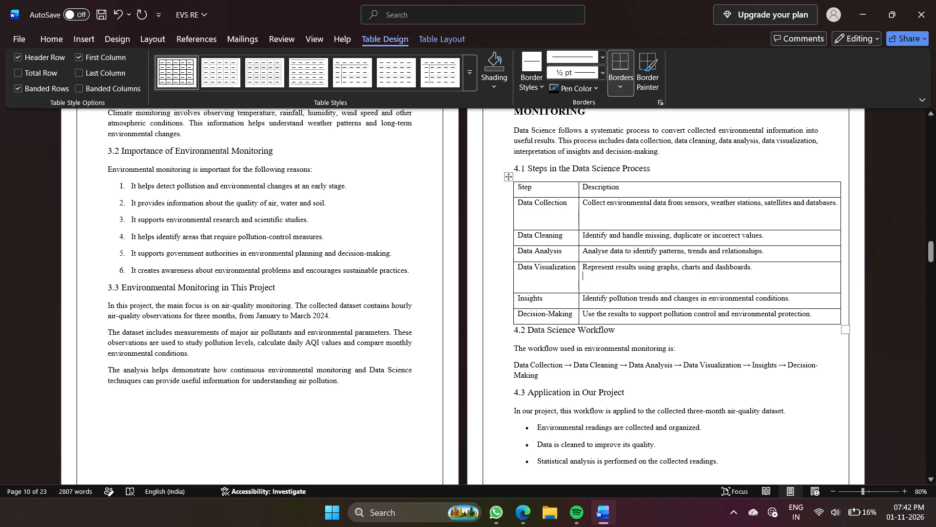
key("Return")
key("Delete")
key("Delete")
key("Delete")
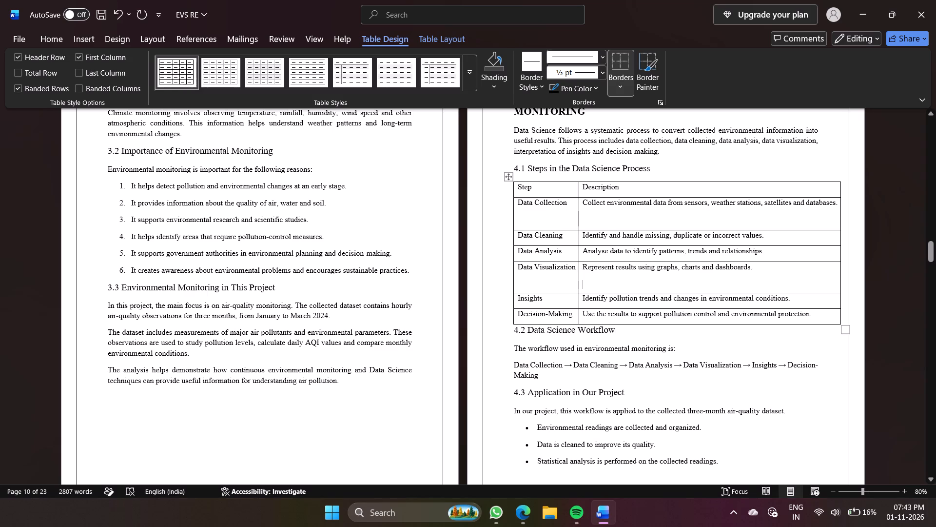
Readjust the 4.1 steps table's overall size so the Data Collection description fits on one line and the rows are slightly taller.
left_click_drag(844, 330, 834, 311)
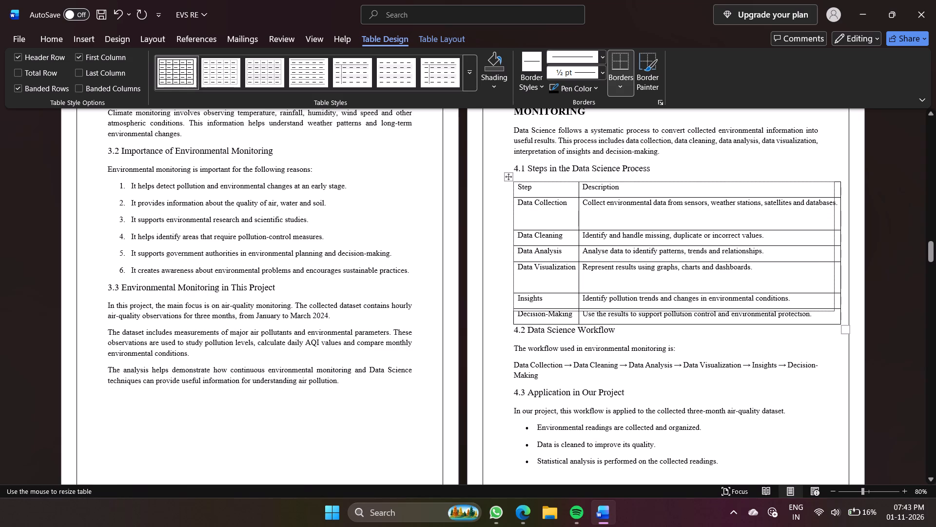
left_click_drag(834, 311, 837, 317)
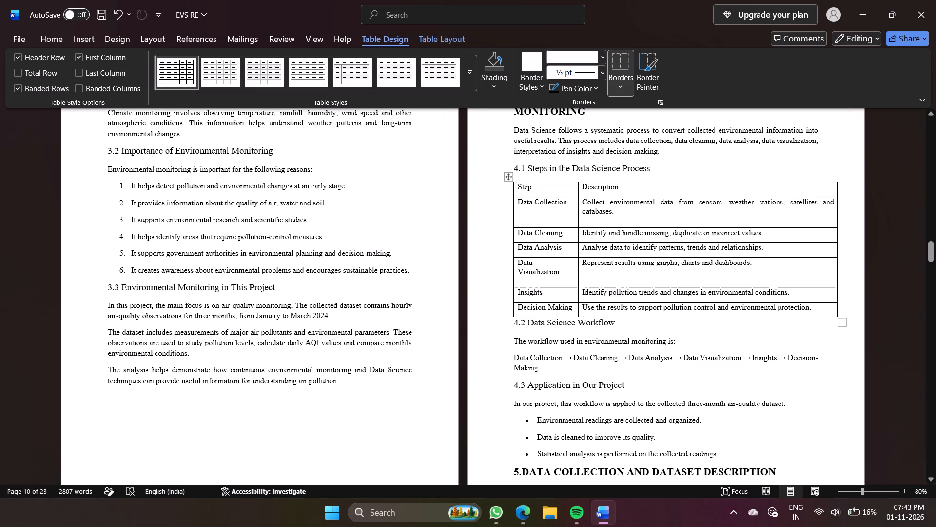
left_click_drag(843, 324, 842, 335)
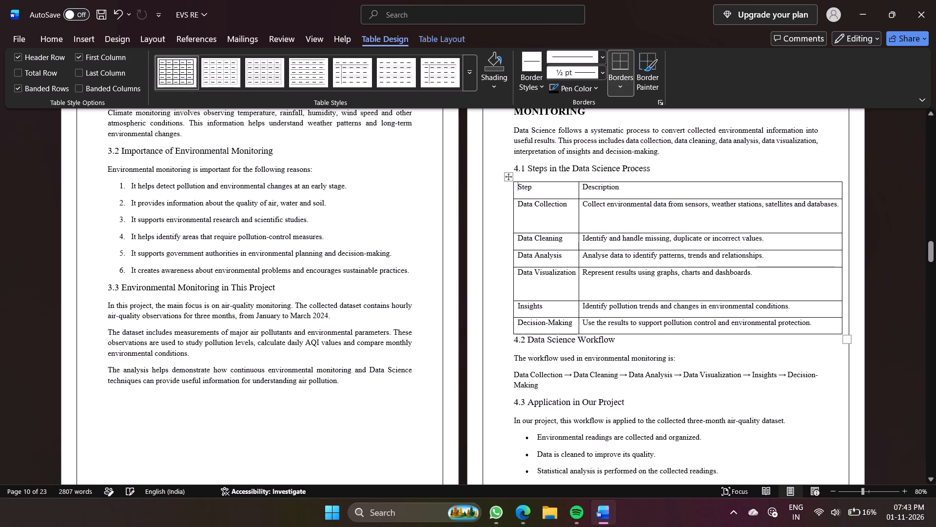
Add an empty row below the Decision-Making row at the end of the 4.1 steps table.
scroll(819, 334, "down", 1)
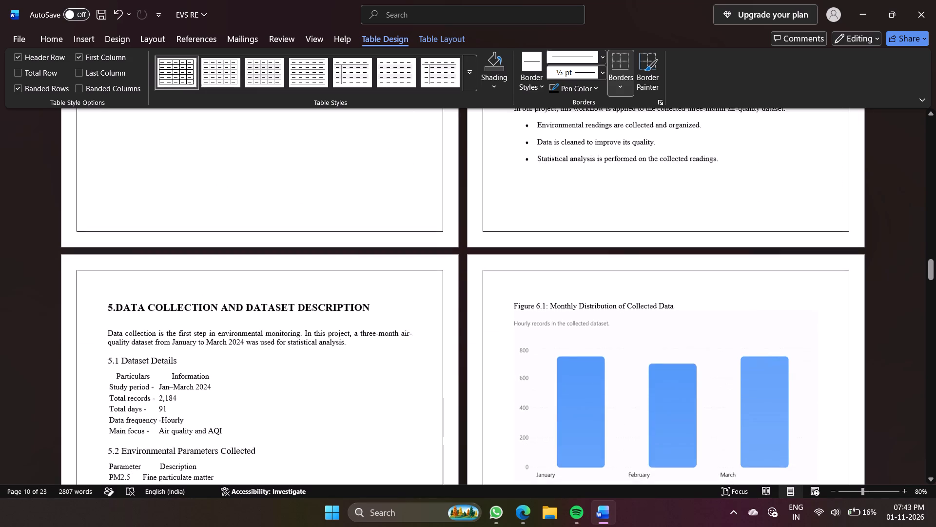
scroll(819, 334, "down", 1)
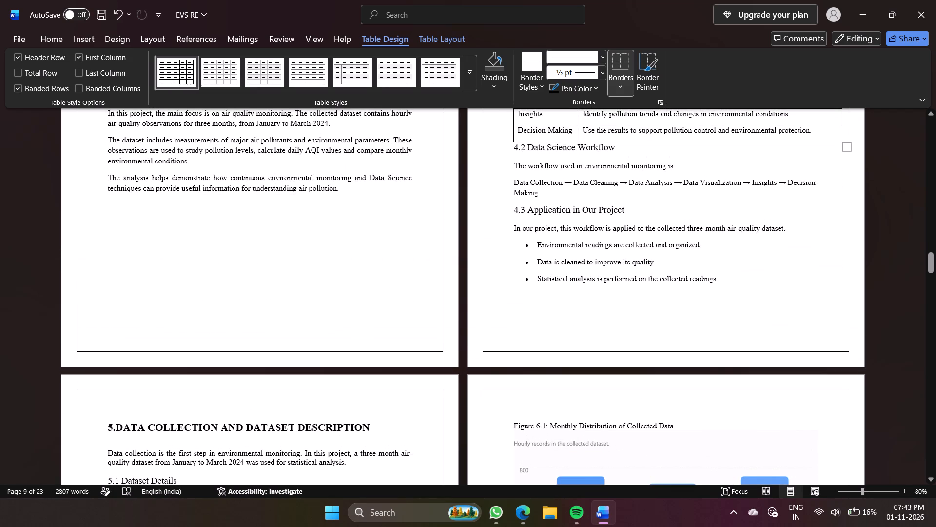
left_click(842, 137)
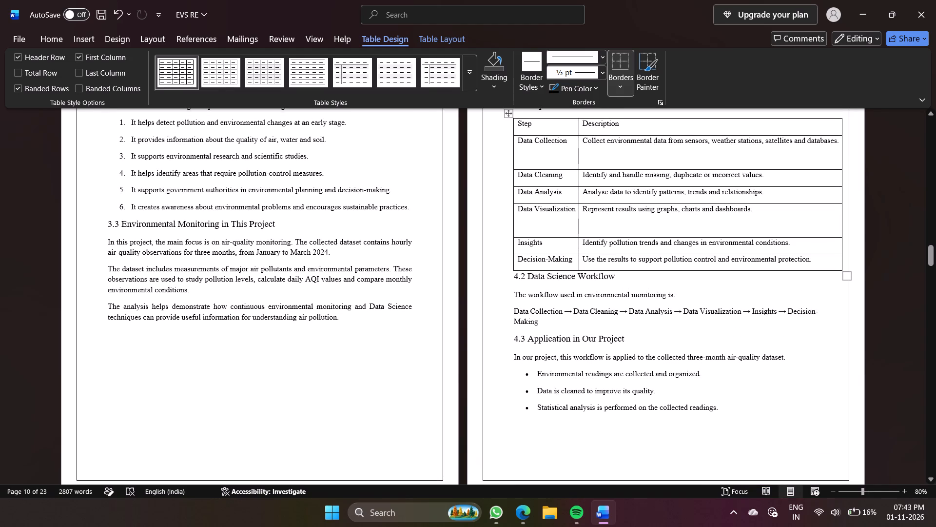
left_click(845, 265)
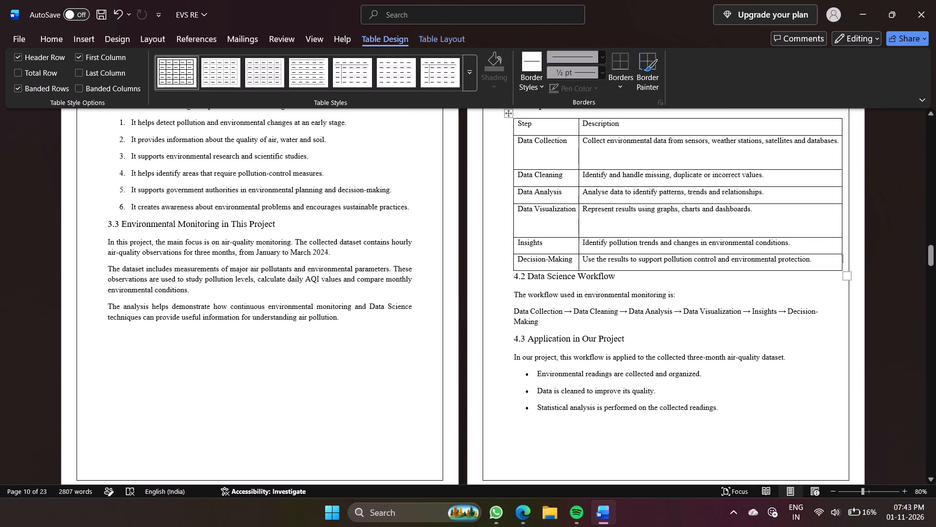
key("Return")
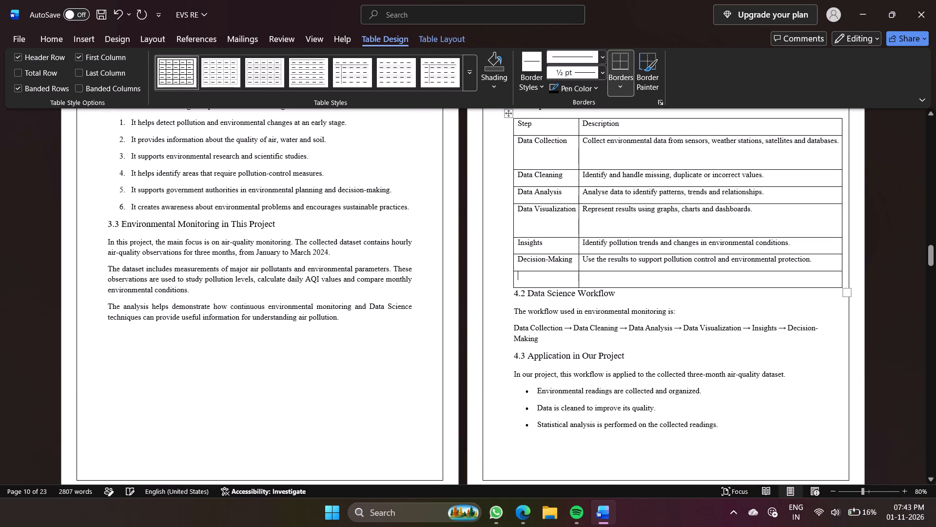
Undo the addition of the empty row at the end of the 4.1 steps table.
key("Delete")
key("Delete")
key("ctrl+z")
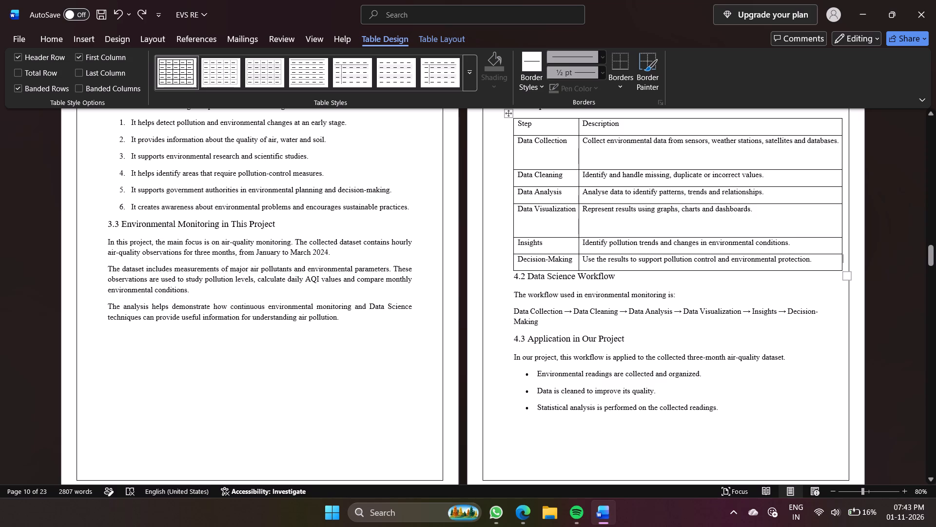
left_click(847, 268)
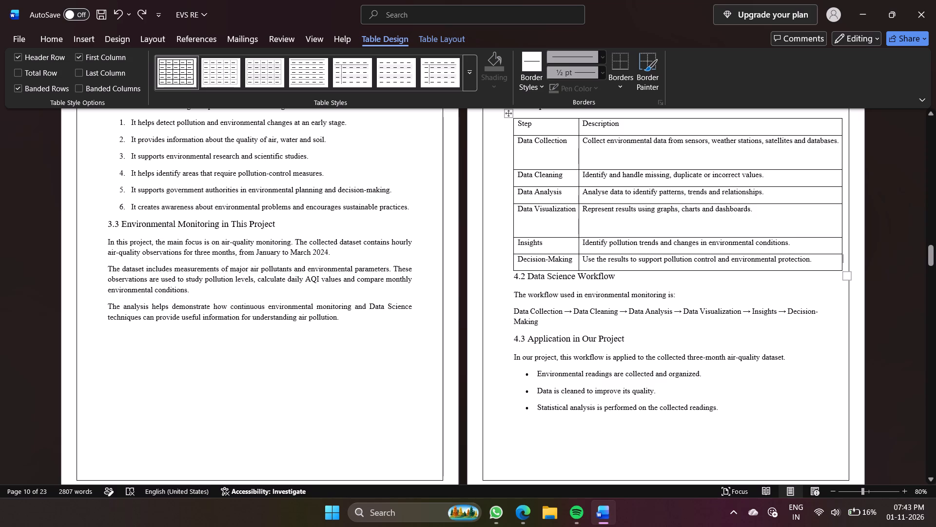
Insert a blank line between the 4.1 steps table and the 4.2 Data Science Workflow heading.
left_click(513, 277)
key("Return")
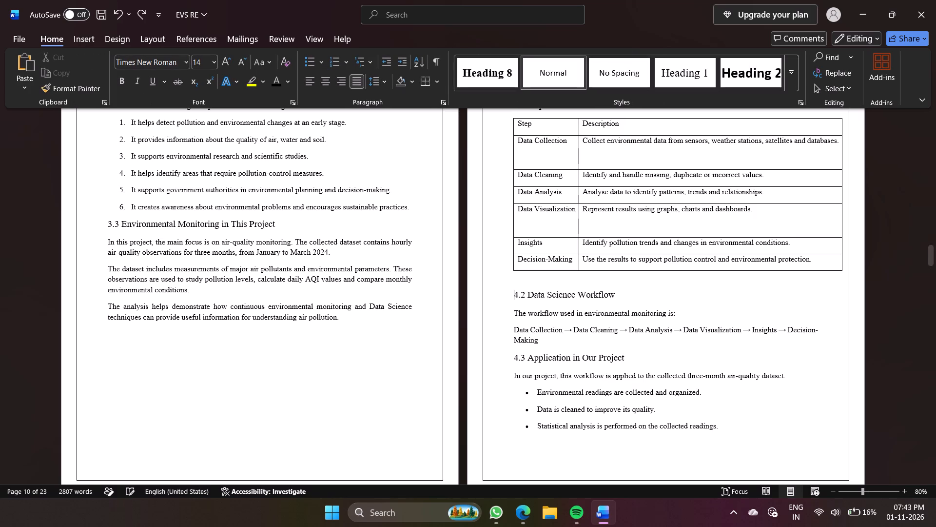
Renumber the Monthly Distribution of Collected Data figure caption as Figure 5.1.
scroll(607, 333, "down", 3)
scroll(607, 333, "up", 1)
scroll(607, 333, "down", 1)
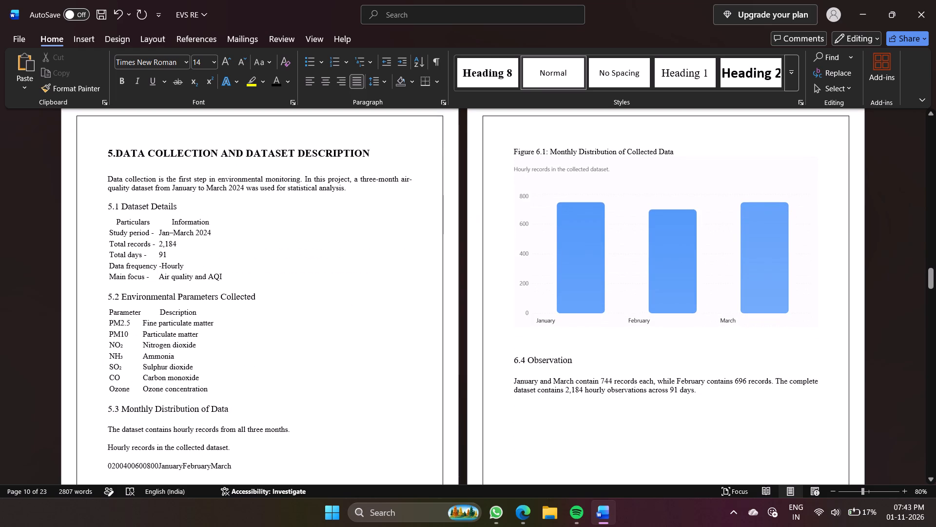
left_click(540, 152)
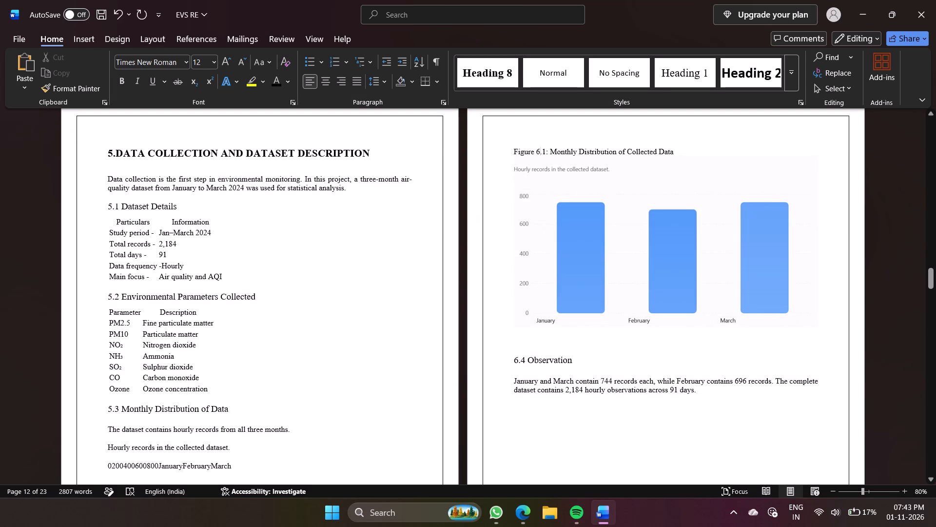
key("BackSpace")
key("5")
Number the INTRODUCTION main heading by adding "1." in front of it.
scroll(440, 221, "up", 4)
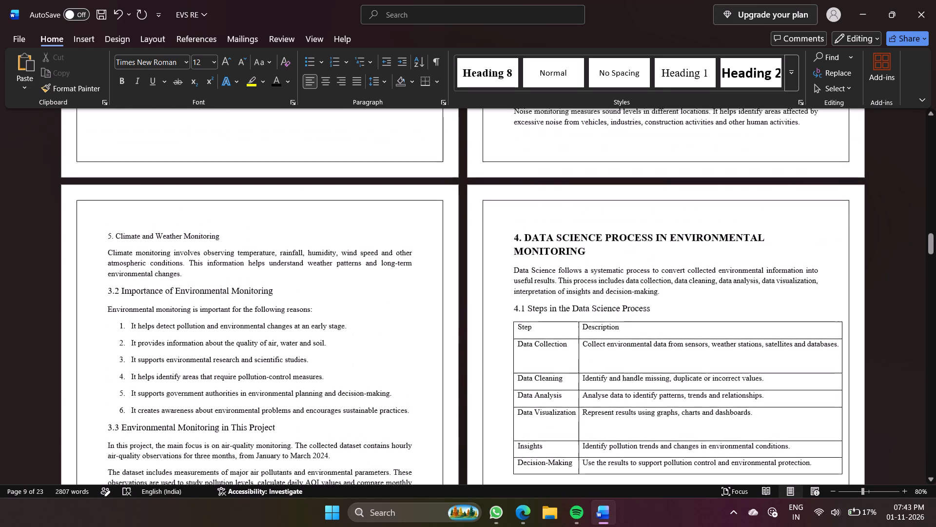
scroll(440, 221, "up", 2)
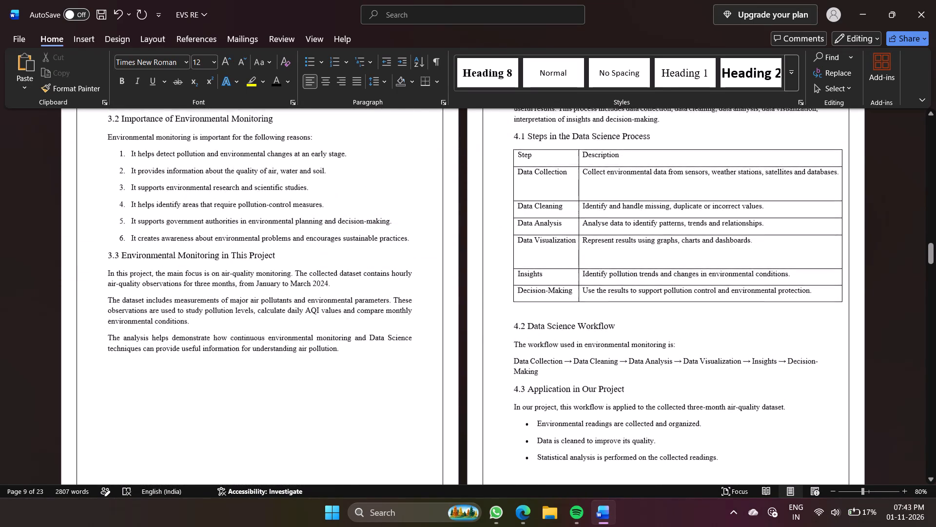
scroll(440, 221, "up", 4)
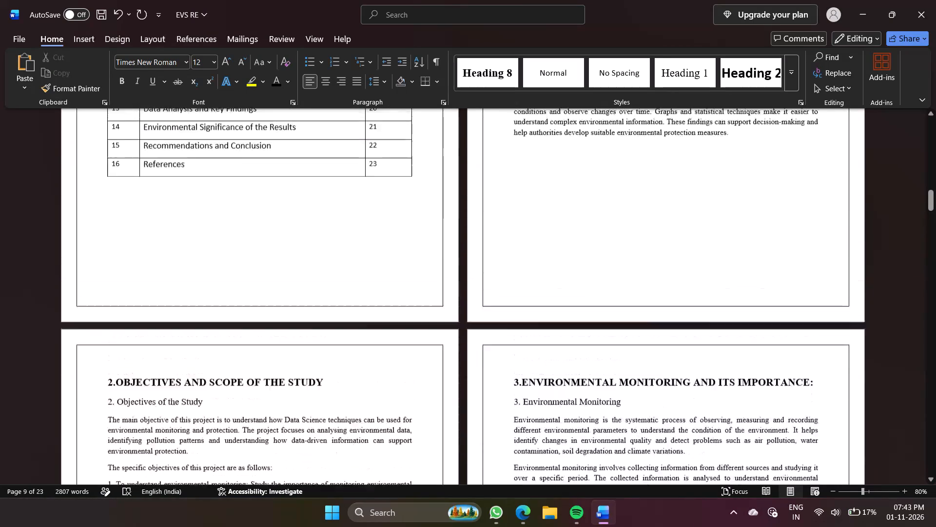
scroll(440, 221, "up", 3)
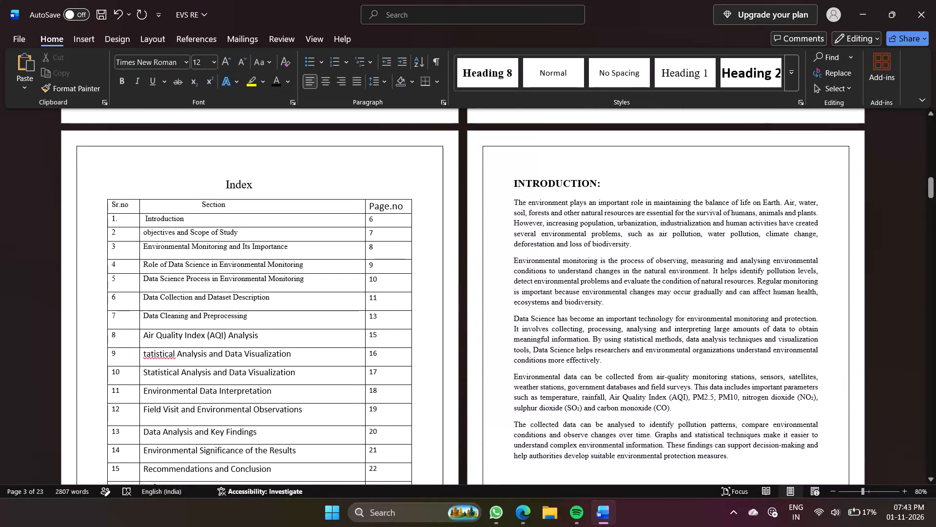
left_click(510, 187)
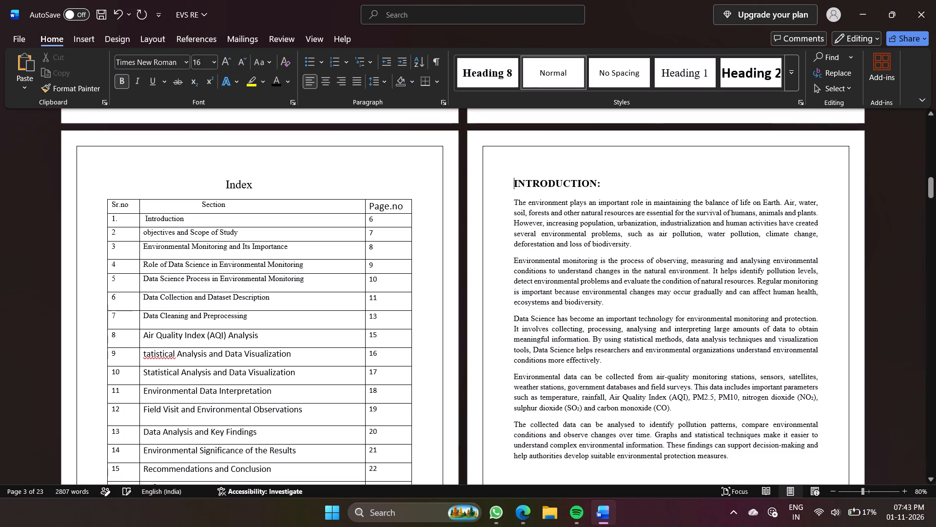
type("1.")
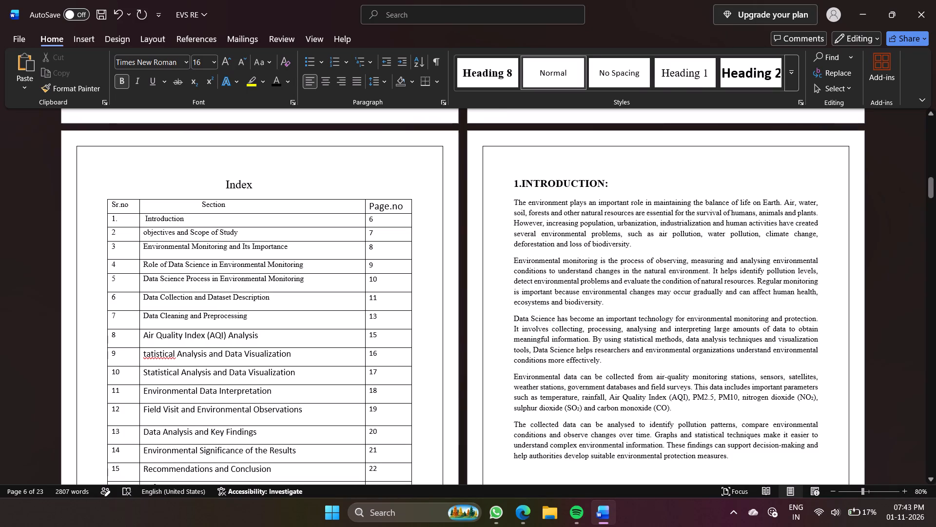
Renumber the Observation subheading below the Monthly Distribution chart as 5.4.
scroll(669, 317, "down", 8)
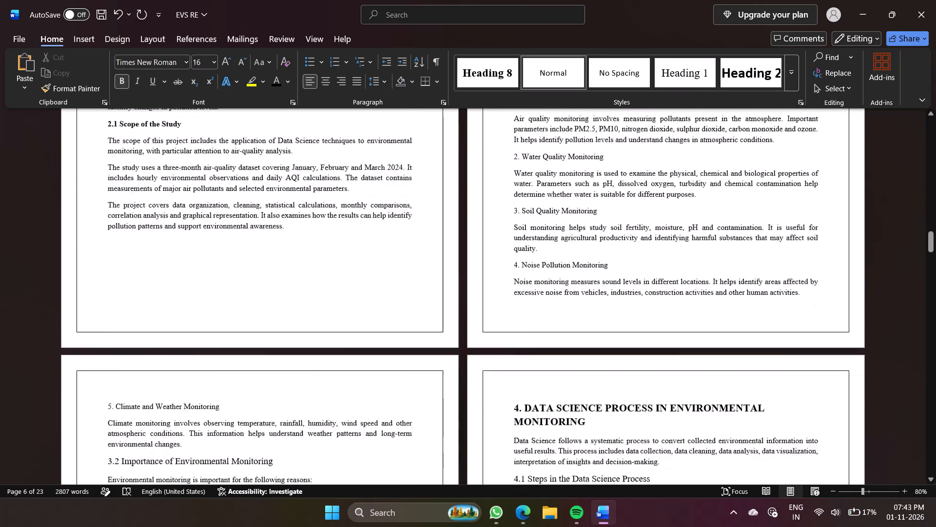
scroll(669, 317, "down", 3)
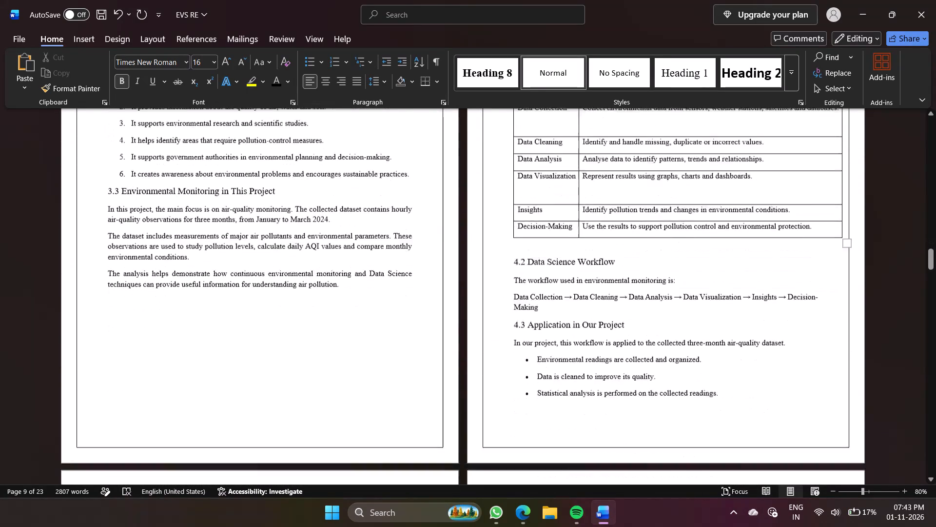
scroll(669, 317, "down", 6)
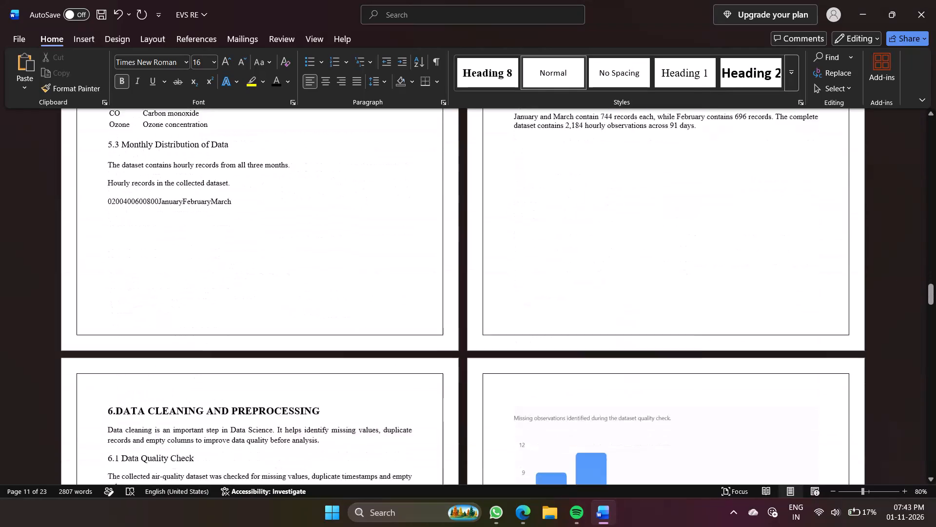
scroll(669, 317, "down", 1)
scroll(669, 317, "up", 2)
left_click(520, 396)
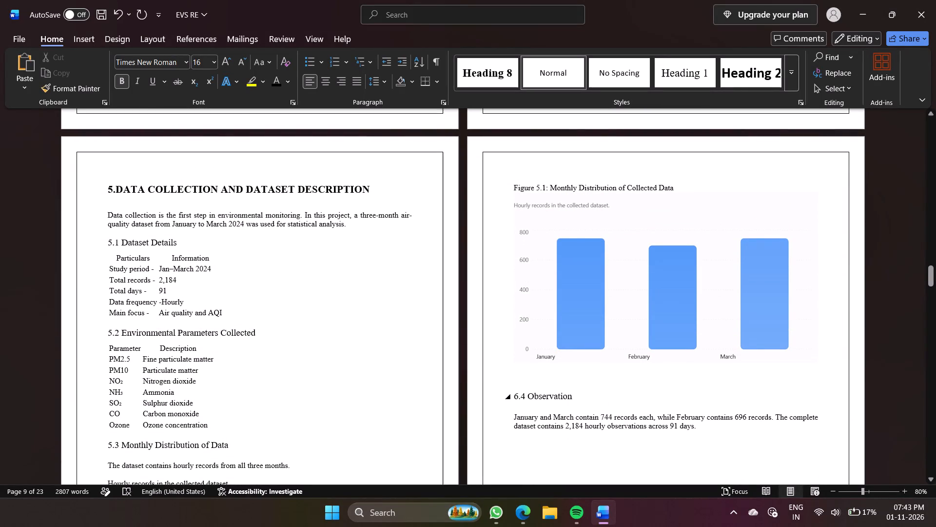
key("Left")
key("BackSpace")
key("5")
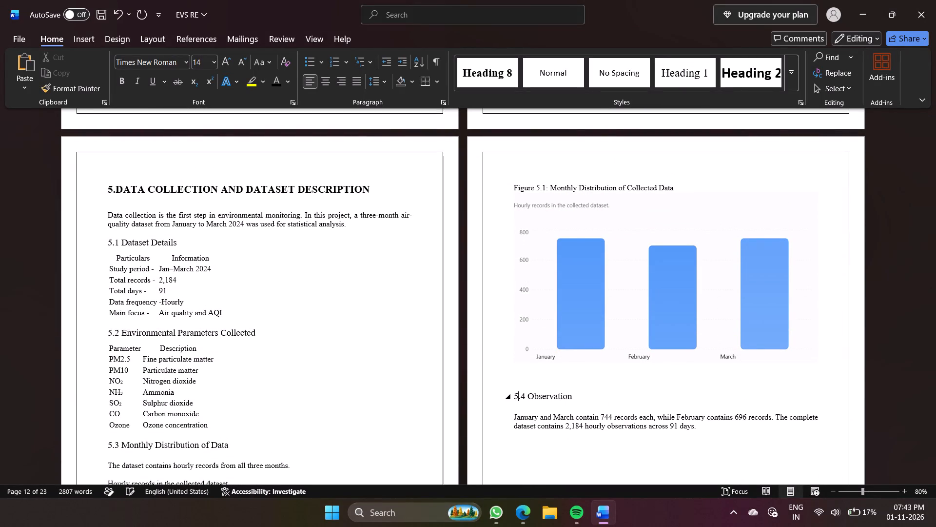
Review the pages of sections 5 and 6 for remaining numbering and table formatting issues.
scroll(538, 435, "down", 5)
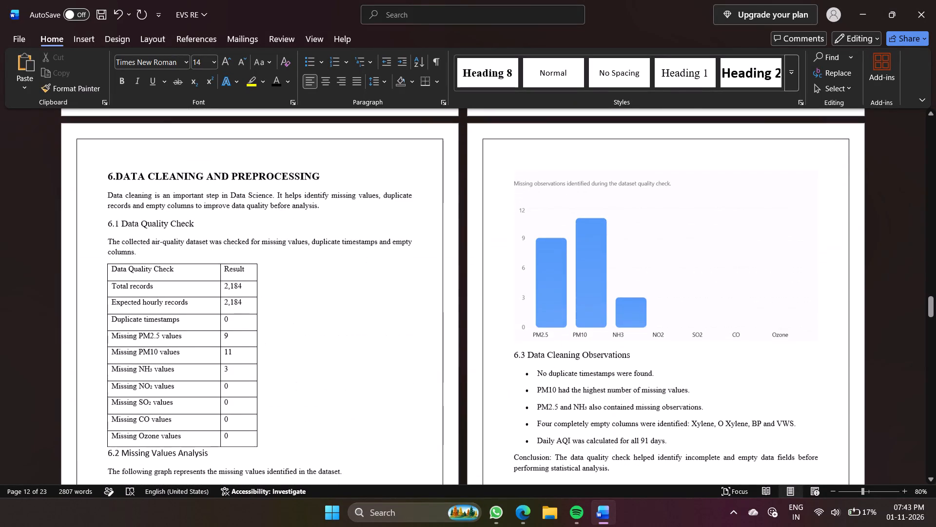
scroll(284, 276, "up", 1)
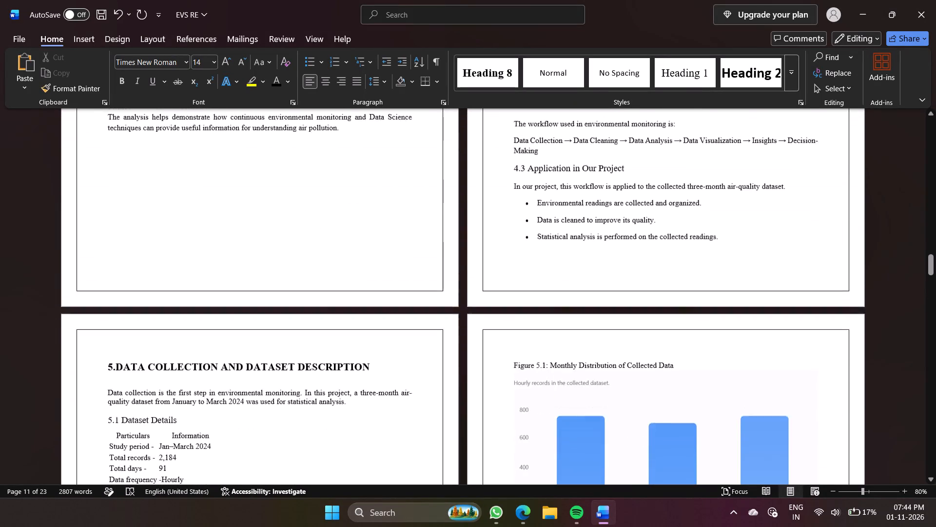
scroll(284, 276, "up", 1)
scroll(284, 276, "down", 1)
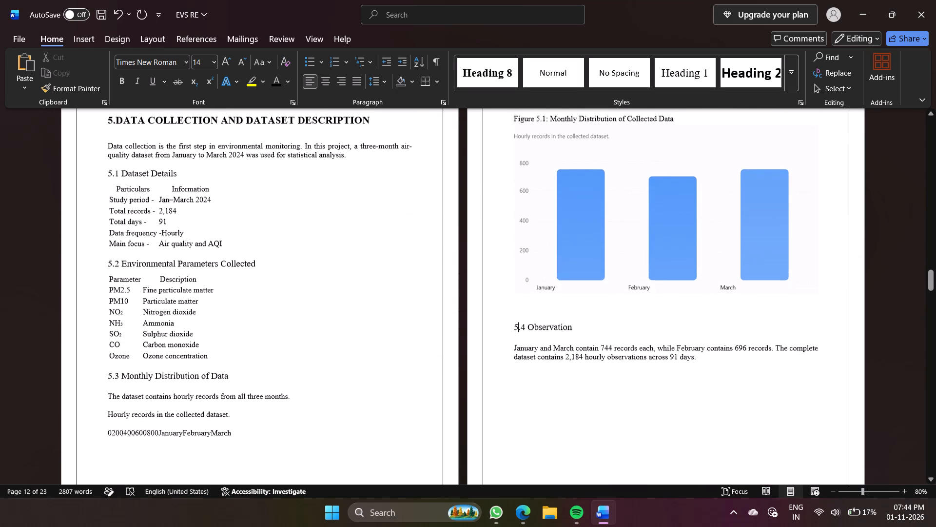
scroll(284, 276, "down", 2)
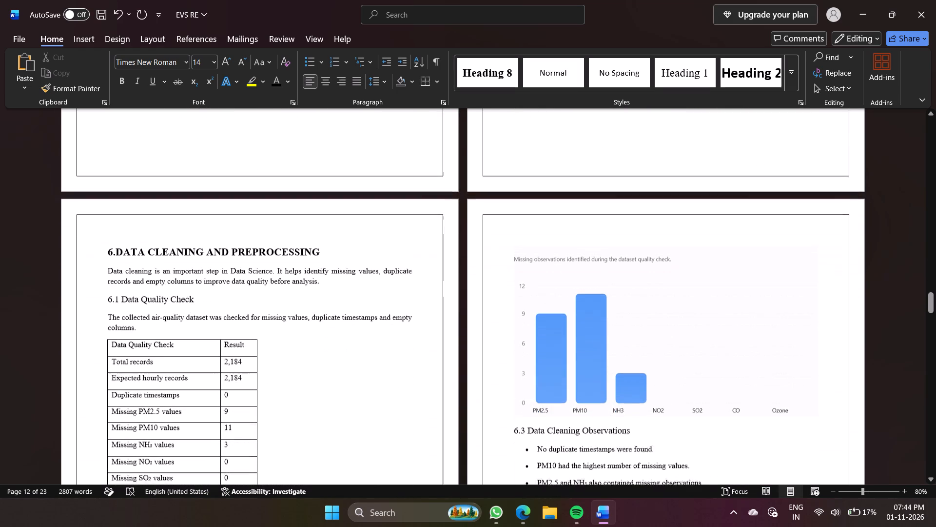
scroll(284, 276, "down", 1)
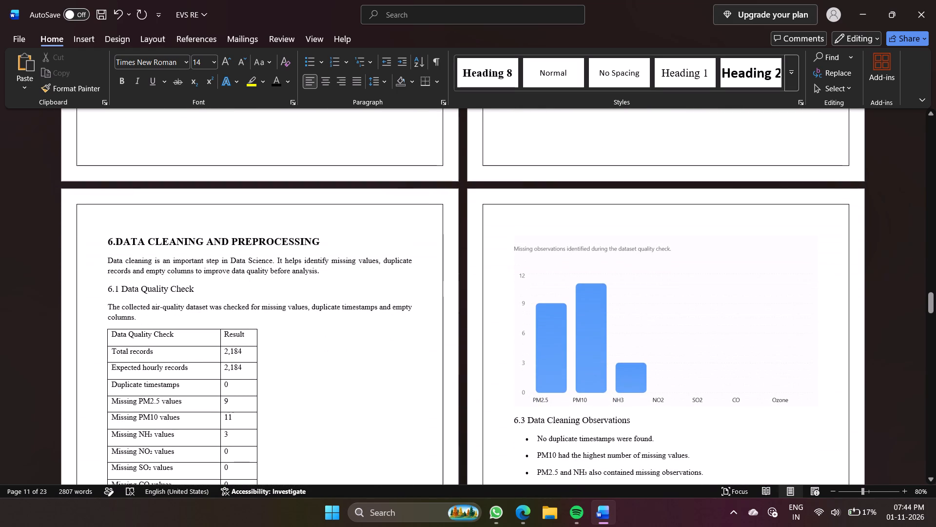
scroll(363, 335, "up", 2)
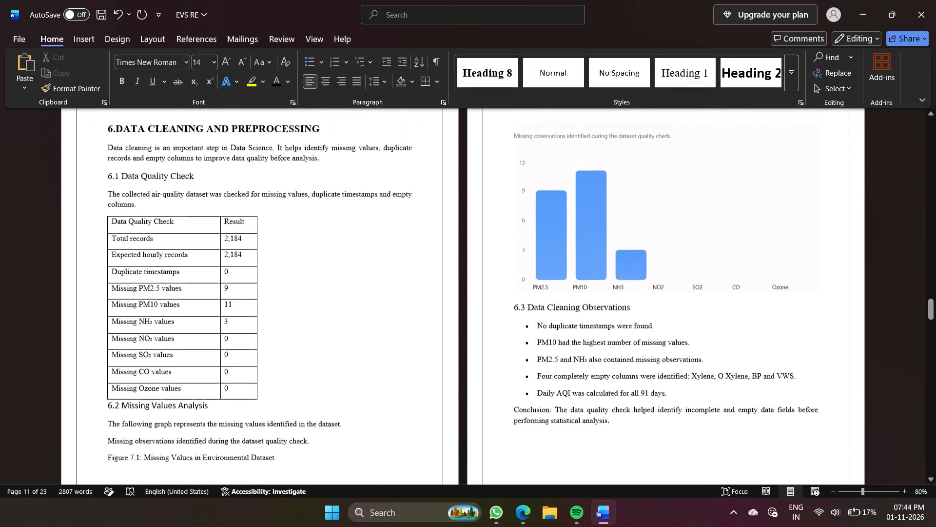
scroll(363, 335, "up", 2)
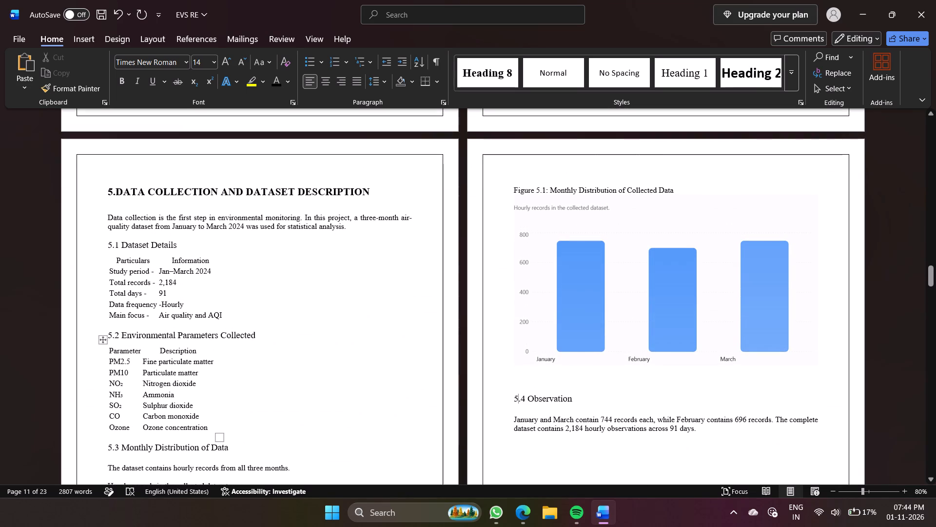
Apply the fully bordered grid table style to the 5.2 Environmental Parameters Collected and 5.1 Dataset Details tables.
left_click(163, 408)
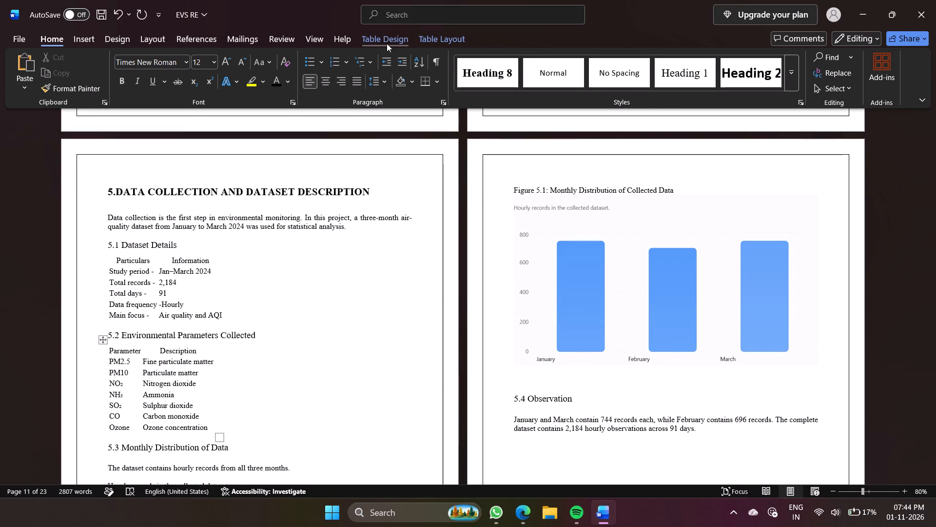
left_click(387, 43)
left_click(185, 76)
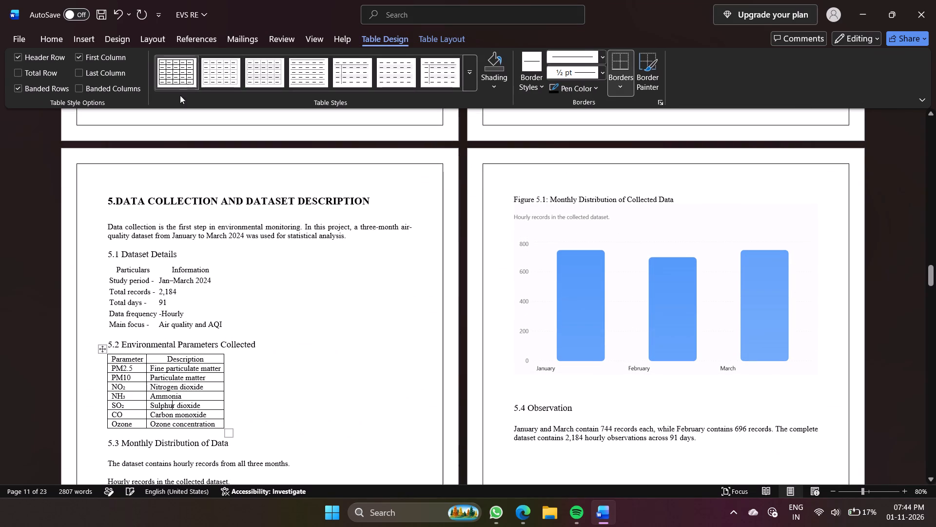
left_click(166, 290)
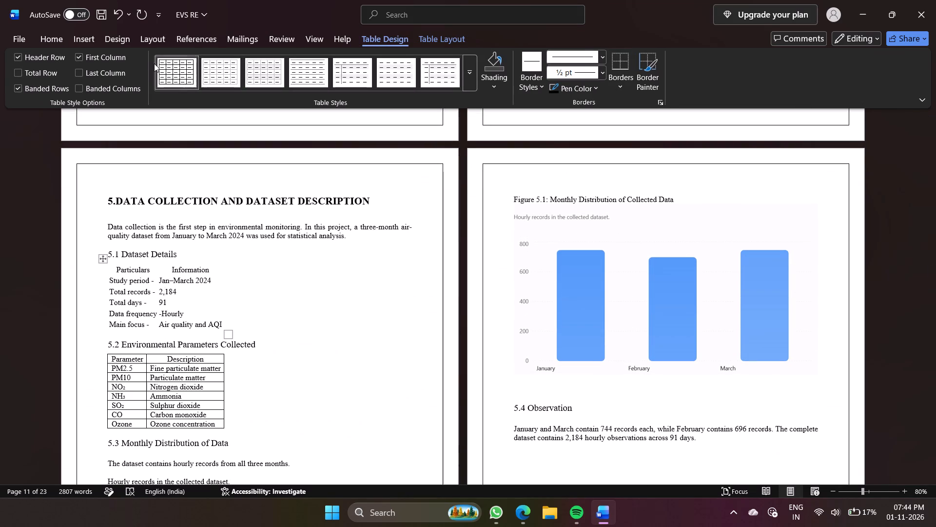
left_click(172, 77)
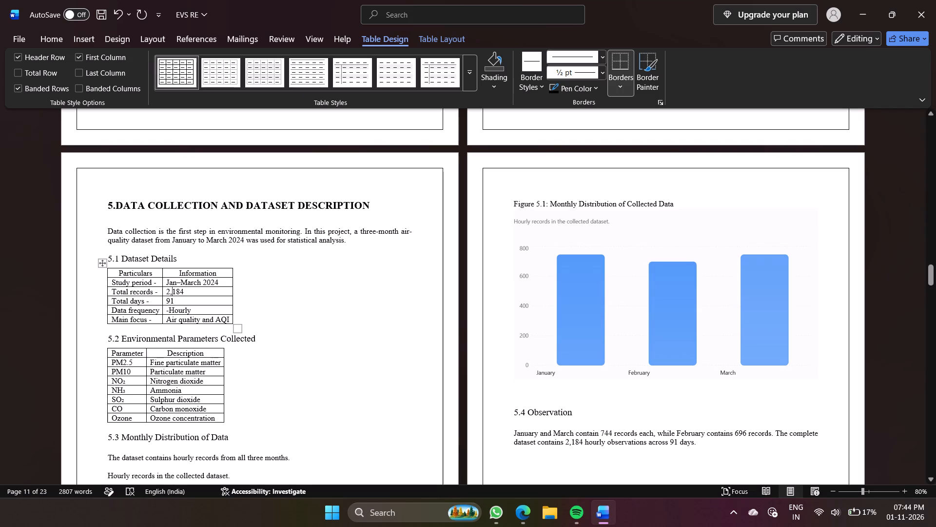
Remove the trailing hyphens from the Study period, Total records, Total days and Main focus labels in the 5.1 Dataset Details table.
left_click(156, 283)
key("BackSpace")
key("Down")
key("Right")
key("BackSpace")
key("Right")
key("BackSpace")
key("Down")
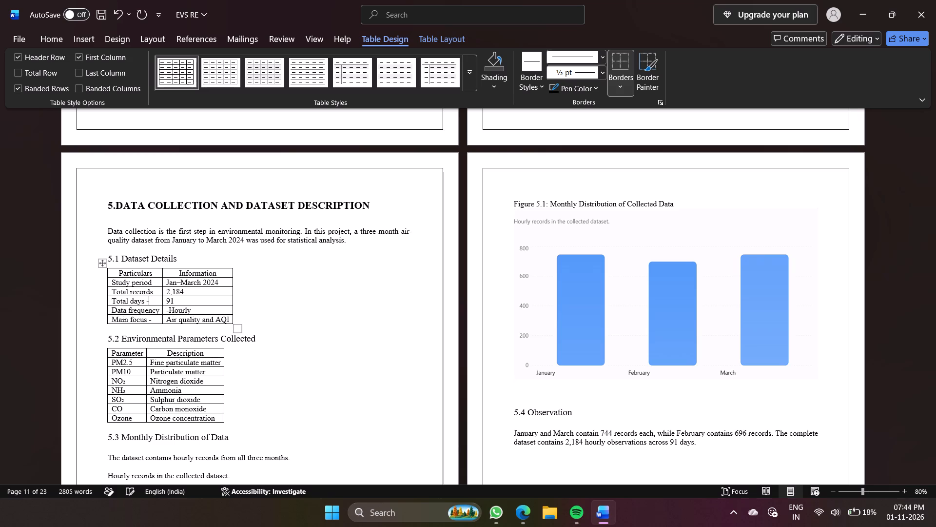
key("BackSpace")
key("BackSpace")
key("Down")
key("Right")
key("Up")
key("Down")
key("Down")
key("Right")
key("BackSpace")
key("BackSpace")
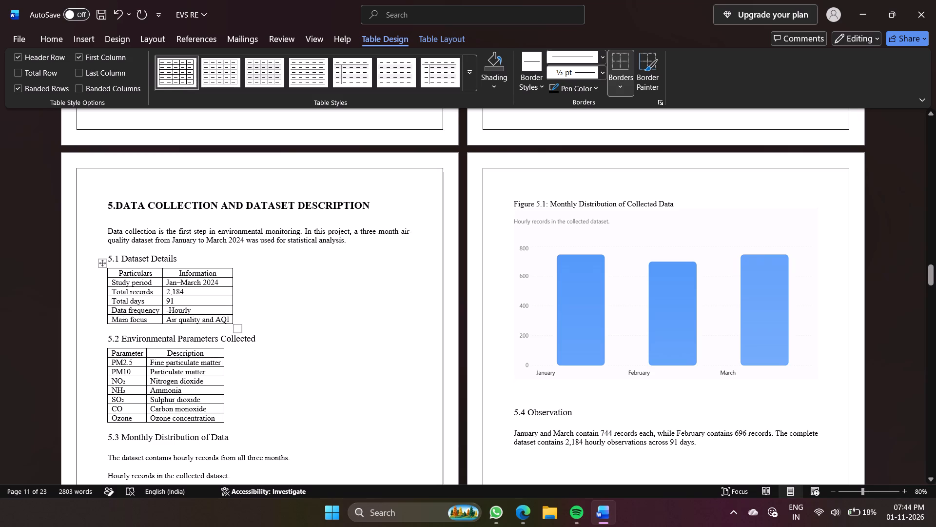
Remove the leading hyphen before Hourly in the Data frequency row of the 5.1 Dataset Details table.
left_click(170, 310)
key("BackSpace")
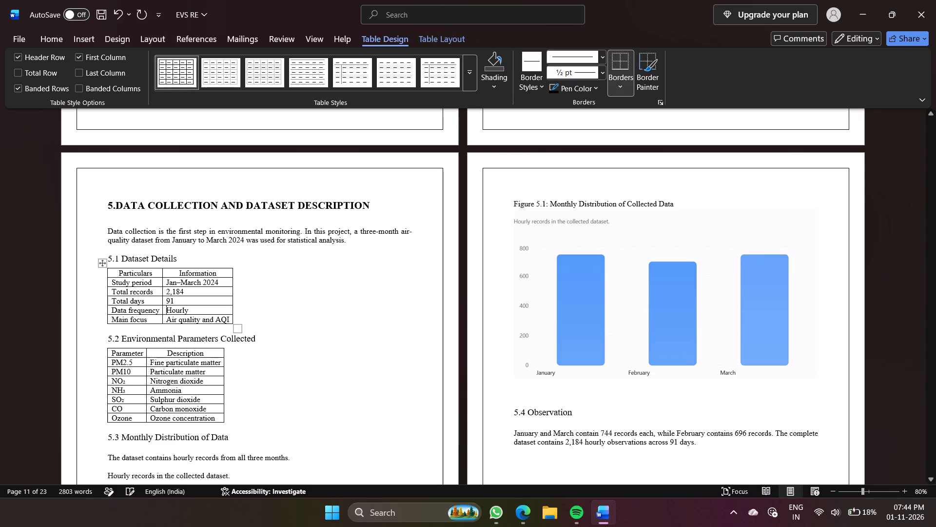
scroll(258, 375, "down", 2)
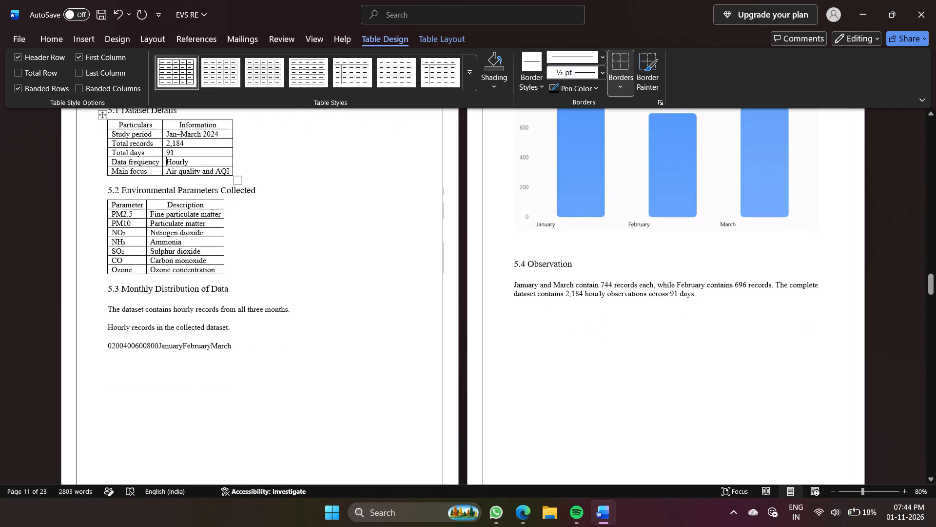
scroll(258, 375, "up", 5)
scroll(258, 375, "down", 3)
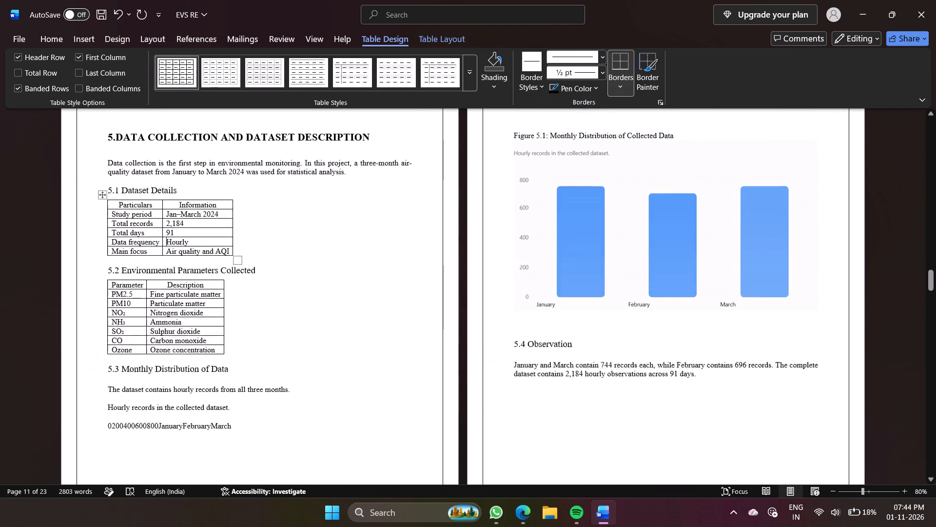
left_click_drag(237, 402, 78, 410)
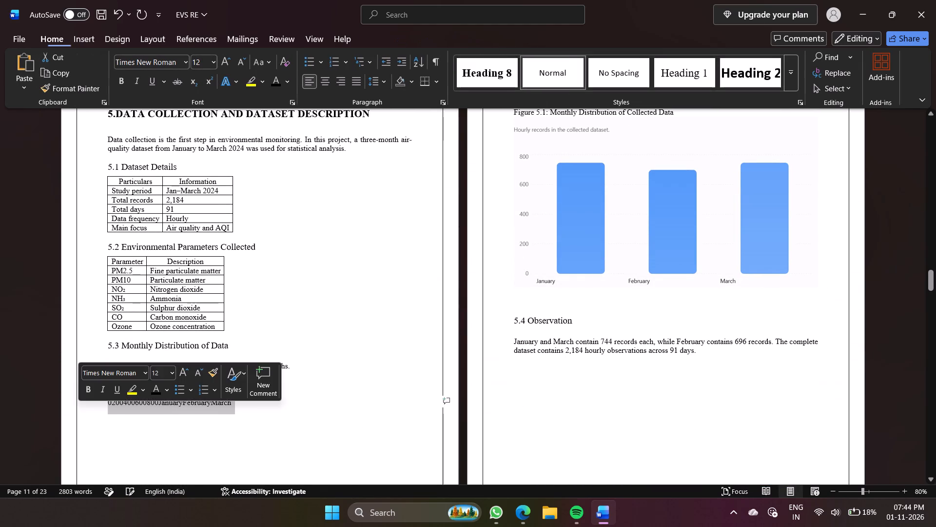
key("Delete")
Review the pages of sections 2 to 5 for remaining formatting issues in headings, text and tables.
scroll(191, 407, "up", 2)
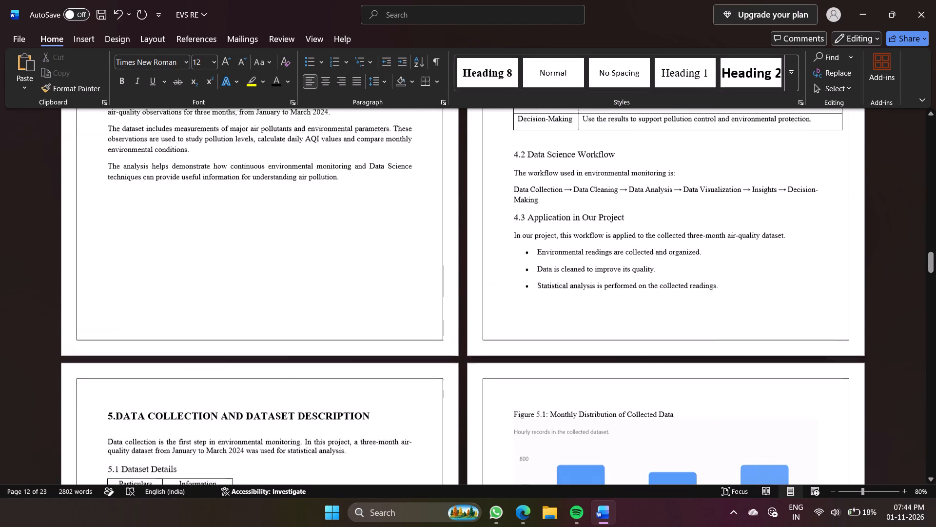
scroll(191, 407, "up", 7)
scroll(191, 407, "right", 1)
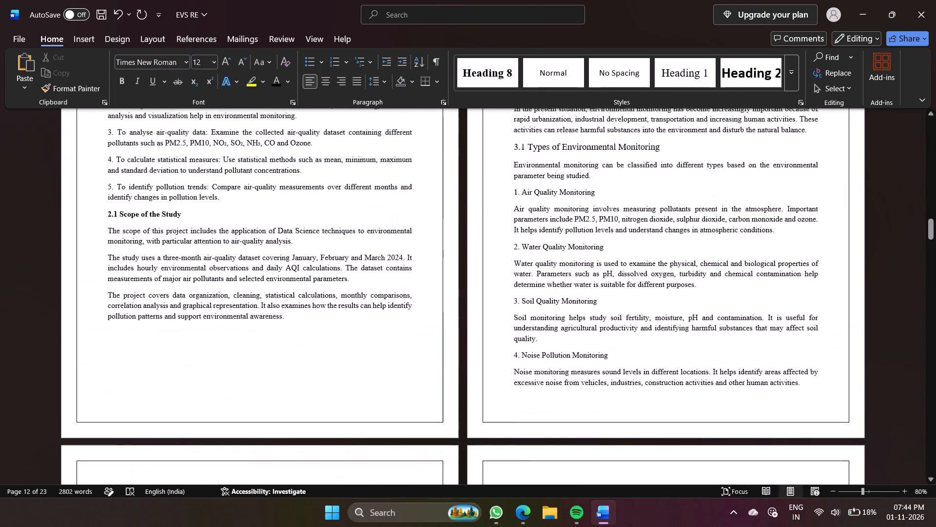
scroll(191, 407, "right", 1)
scroll(191, 407, "down", 2)
scroll(191, 407, "up", 1)
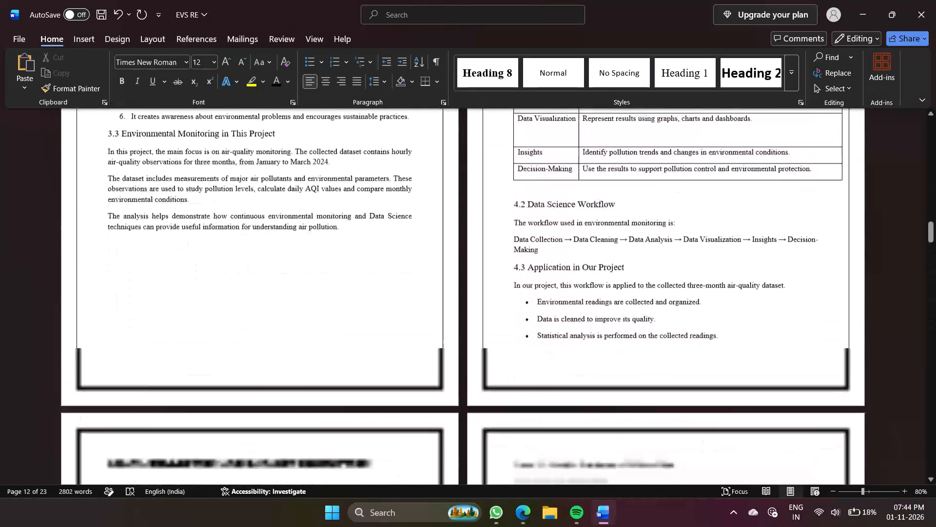
scroll(191, 407, "up", 1)
scroll(191, 407, "down", 5)
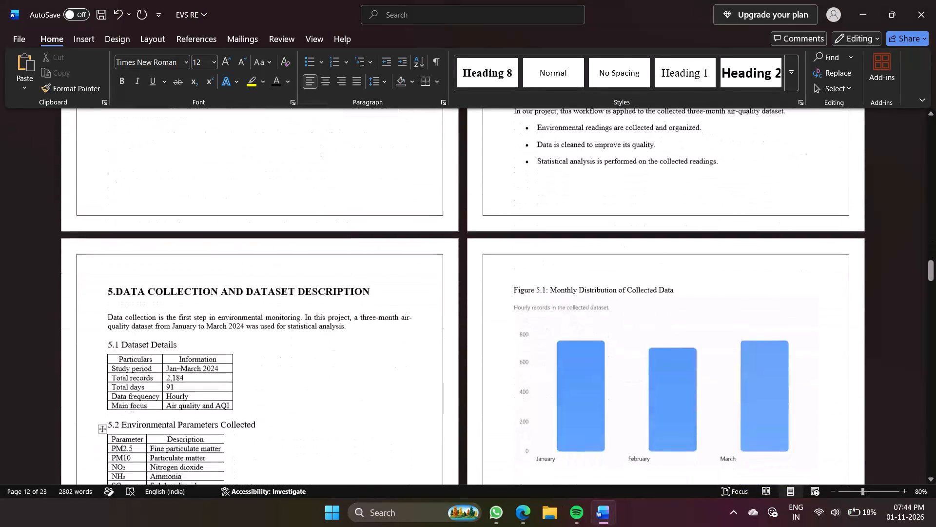
scroll(191, 407, "down", 1)
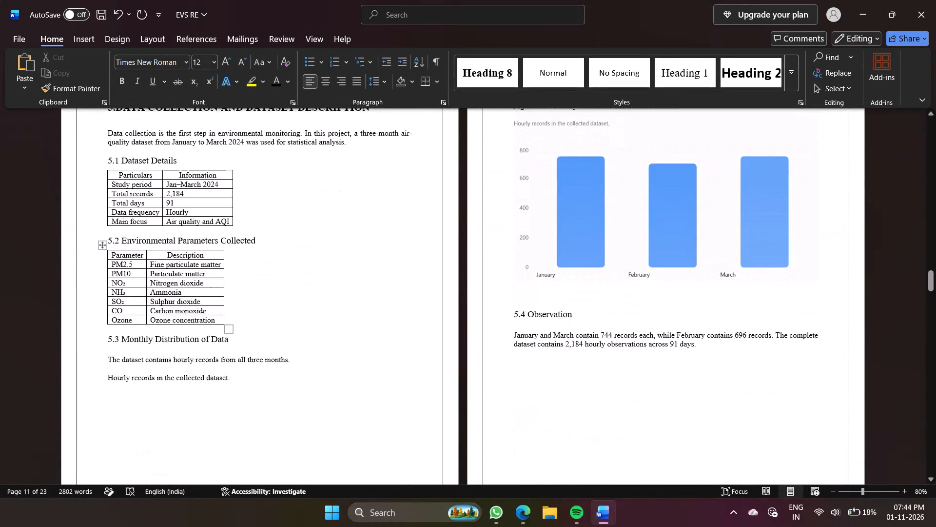
scroll(191, 407, "up", 1)
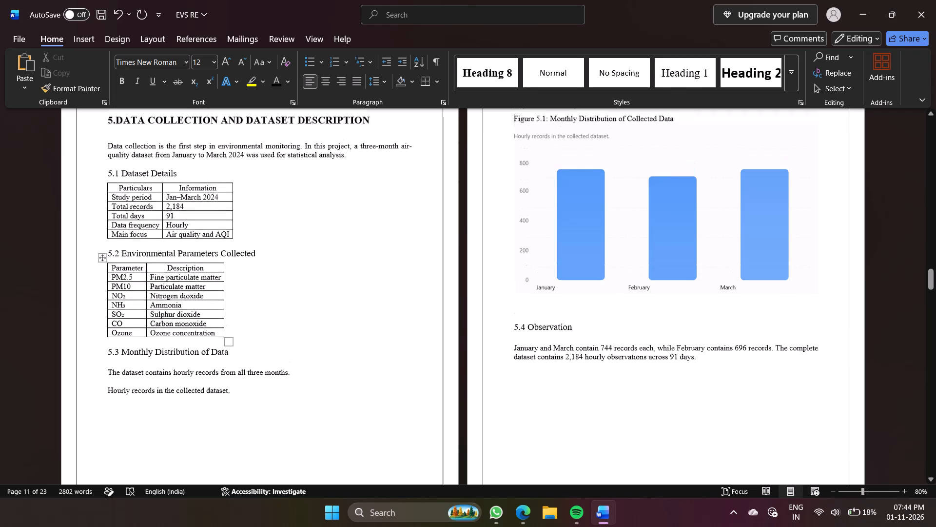
scroll(191, 407, "up", 1)
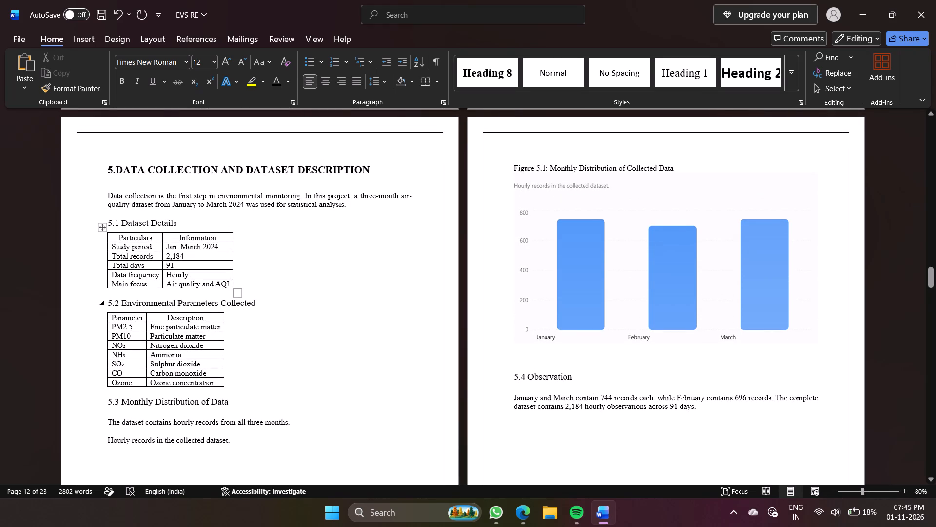
Enlarge the 5.1 Dataset Details table proportionally so its columns are wider and its rows slightly taller.
left_click(235, 298)
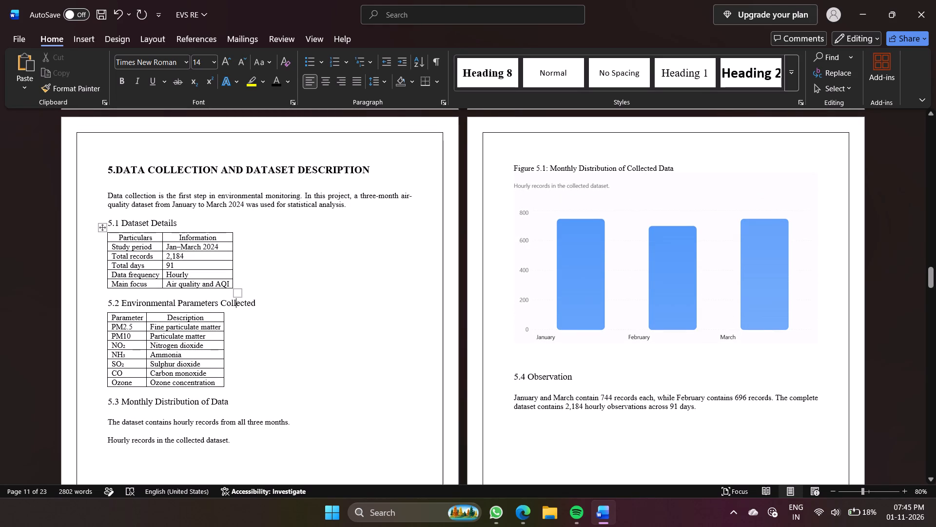
left_click_drag(237, 291, 265, 305)
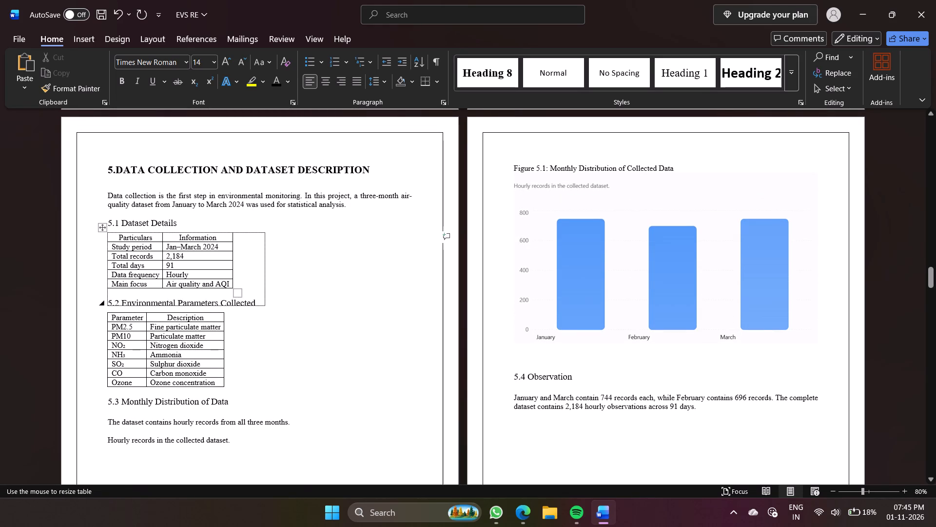
left_click_drag(265, 305, 266, 303)
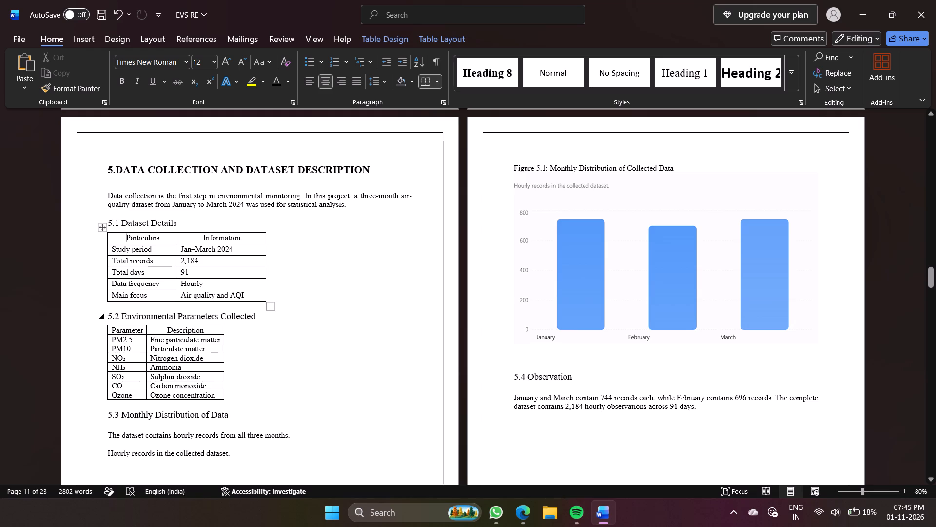
Enlarge the 5.2 Environmental Parameters Collected table to about the same width as the 5.1 Dataset Details table.
left_click(209, 377)
left_click(232, 403)
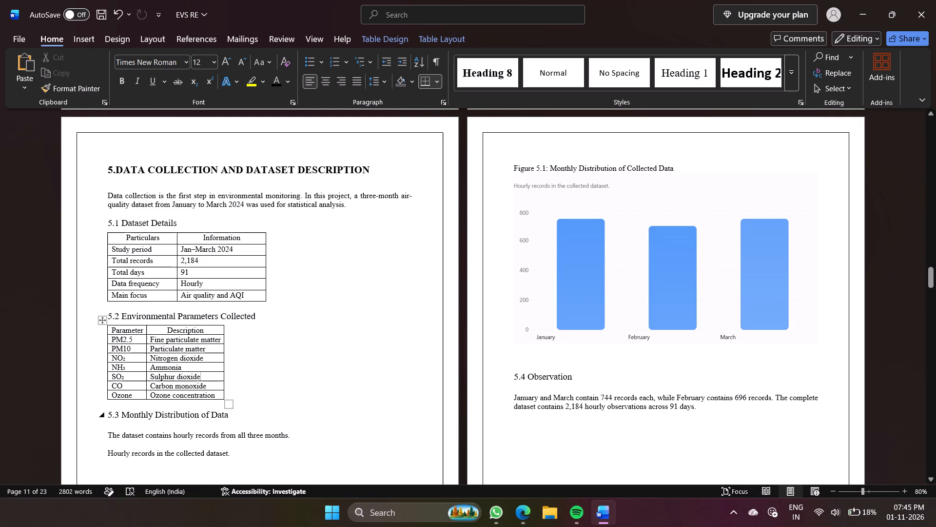
scroll(232, 403, "up", 1, "ctrl")
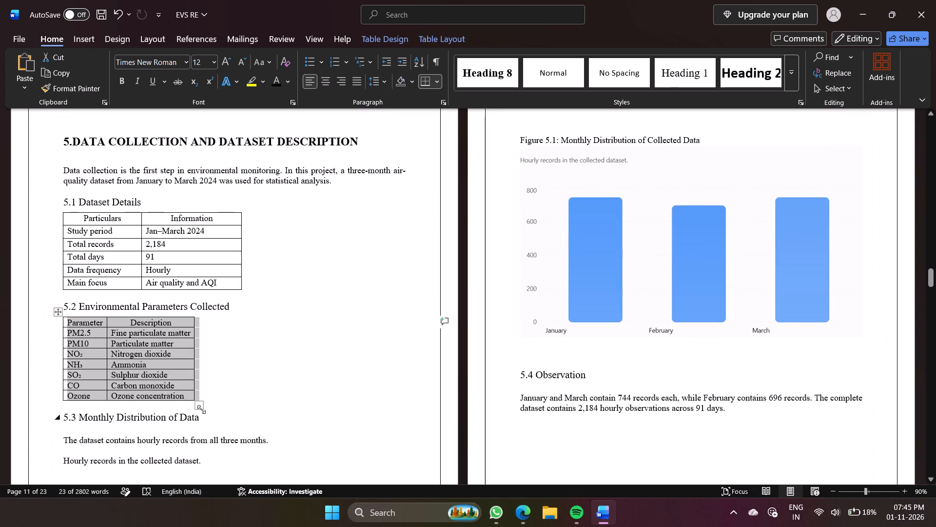
left_click_drag(201, 409, 241, 410)
Check the alignment of the introductory paragraph under the DATA CLEANING AND PREPROCESSING heading.
scroll(237, 458, "down", 2)
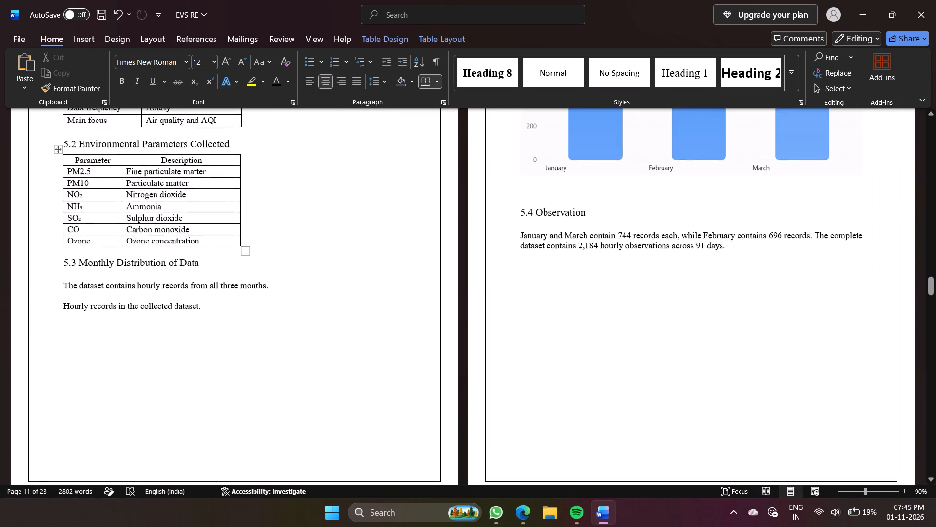
scroll(237, 458, "down", 2)
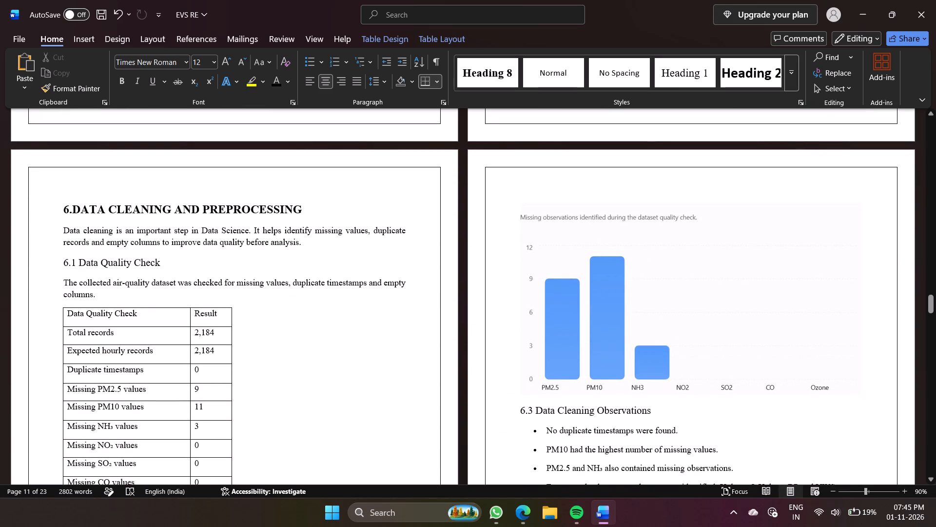
left_click_drag(60, 227, 261, 248)
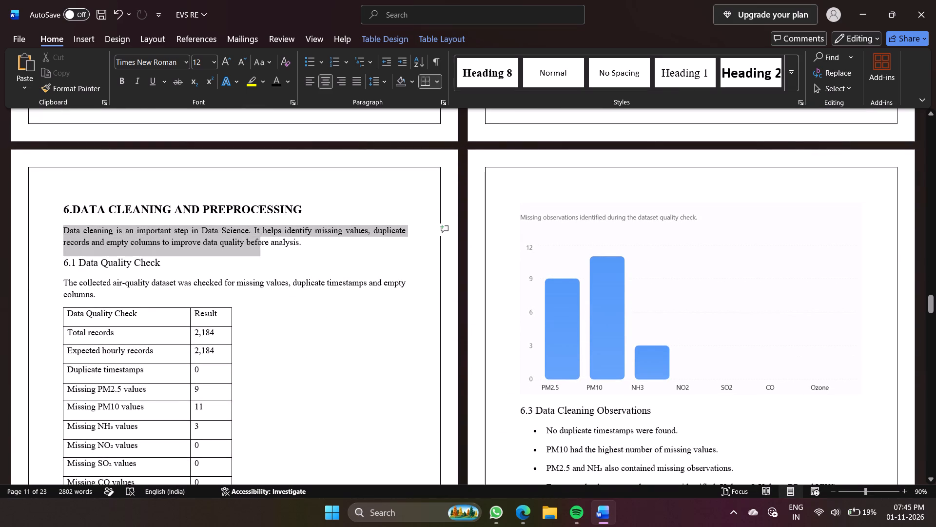
left_click_drag(261, 248, 299, 252)
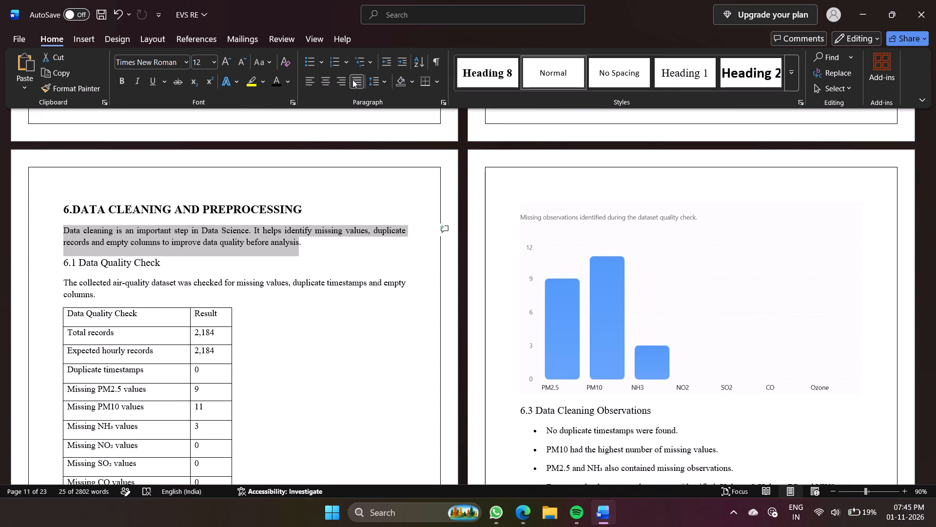
Justify the AIR QUALITY INDEX (AQI) section from its opening paragraph through the Figure 7.1: Distribution of AQI Categories caption.
scroll(294, 313, "down", 3)
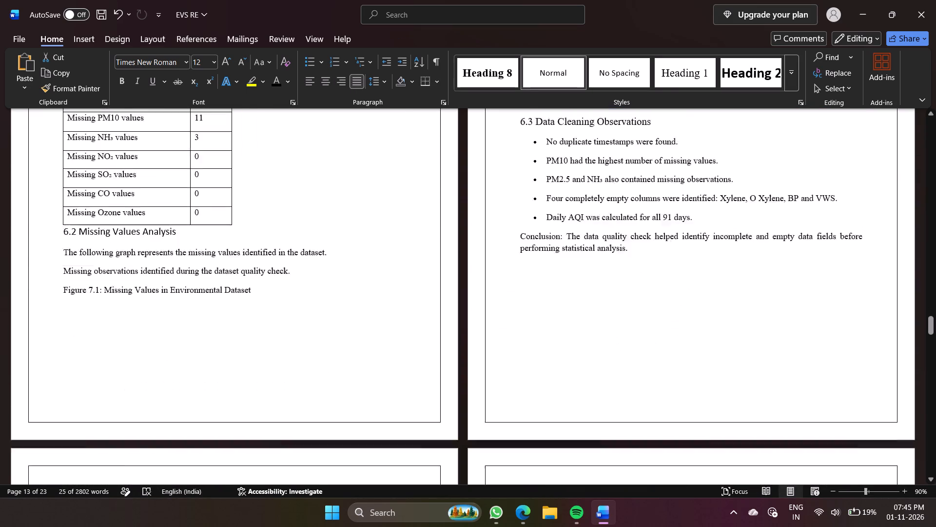
scroll(294, 313, "down", 2)
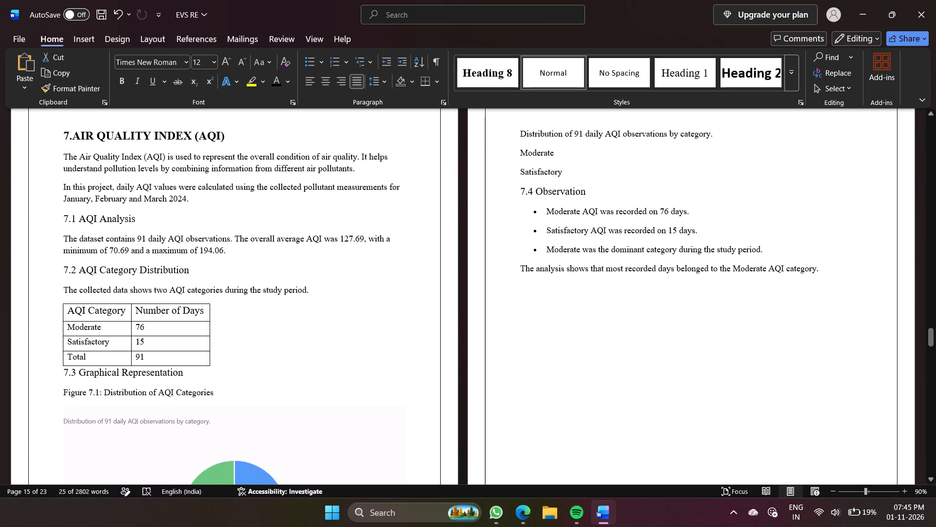
left_click_drag(64, 153, 215, 425)
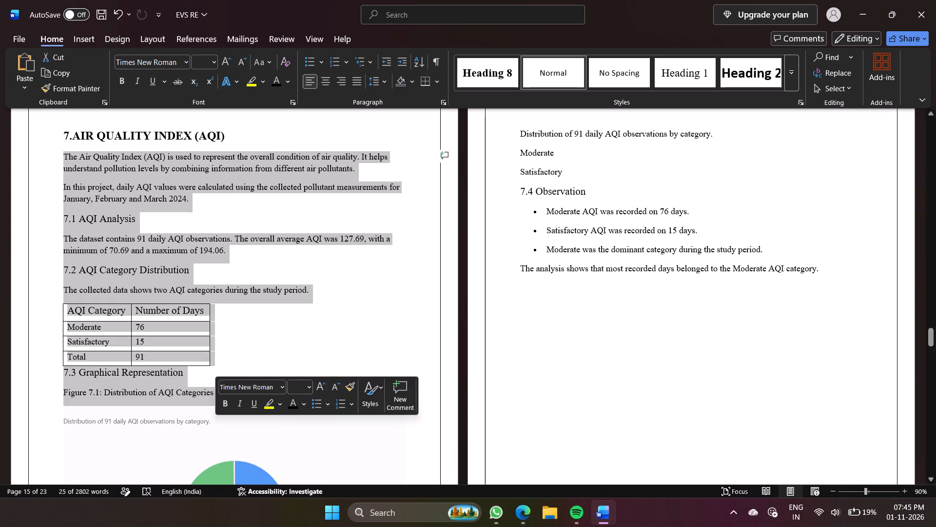
left_click(352, 79)
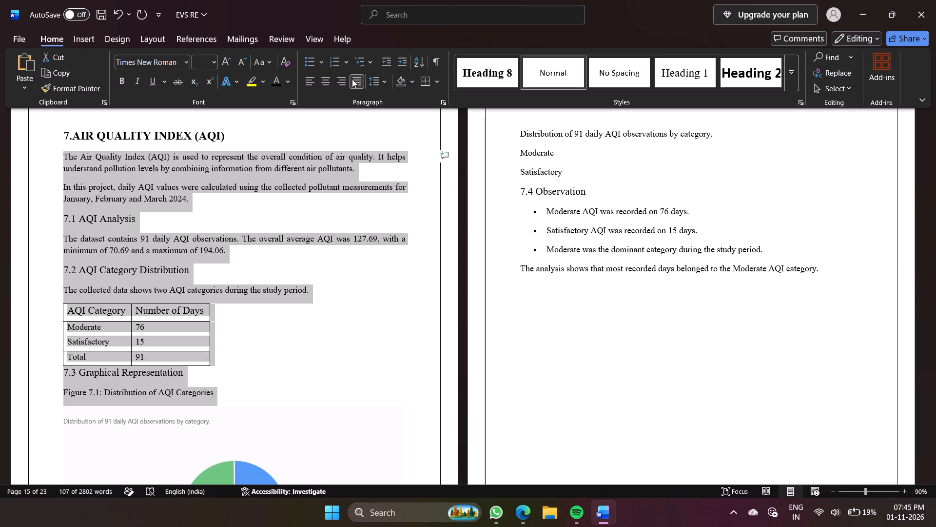
left_click(412, 416)
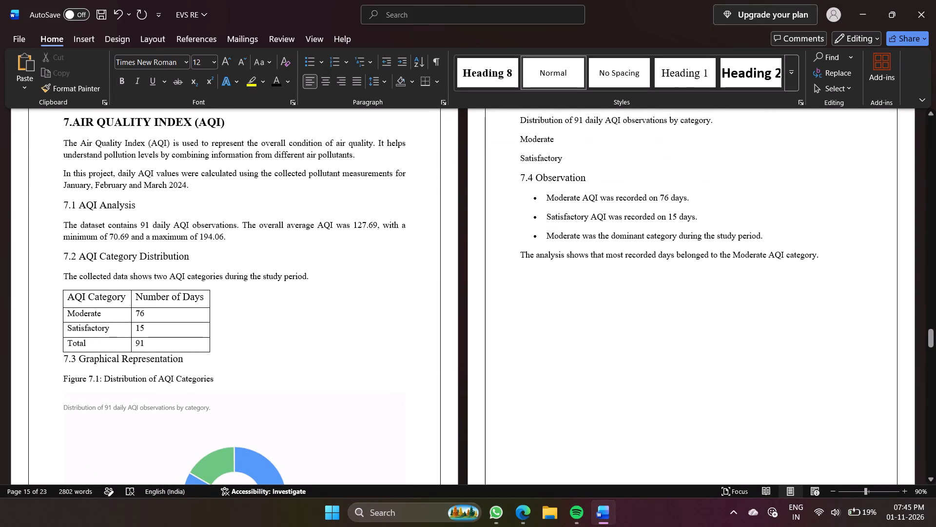
Justify the text after the AQI chart, from the Distribution of 91 daily AQI observations line through the closing sentence of 7.4 Observation.
left_click_drag(825, 254, 555, 205)
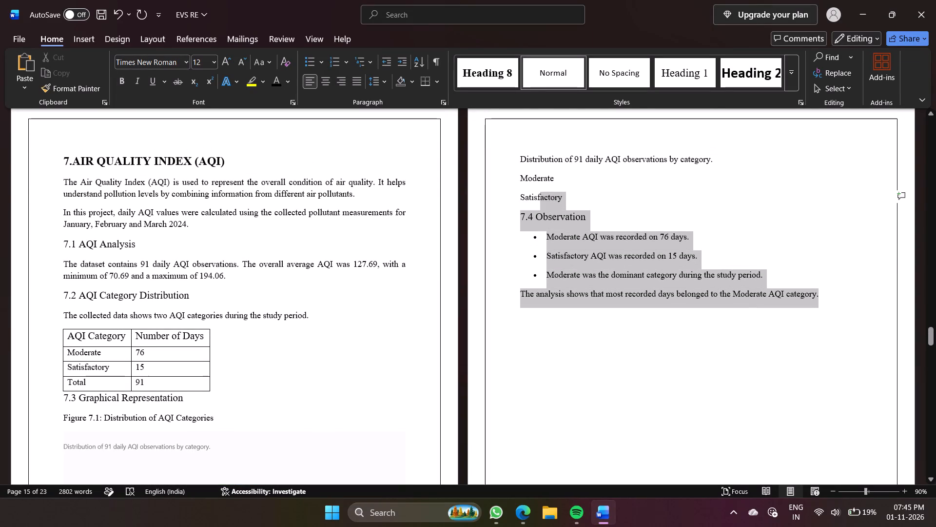
left_click_drag(555, 205, 507, 154)
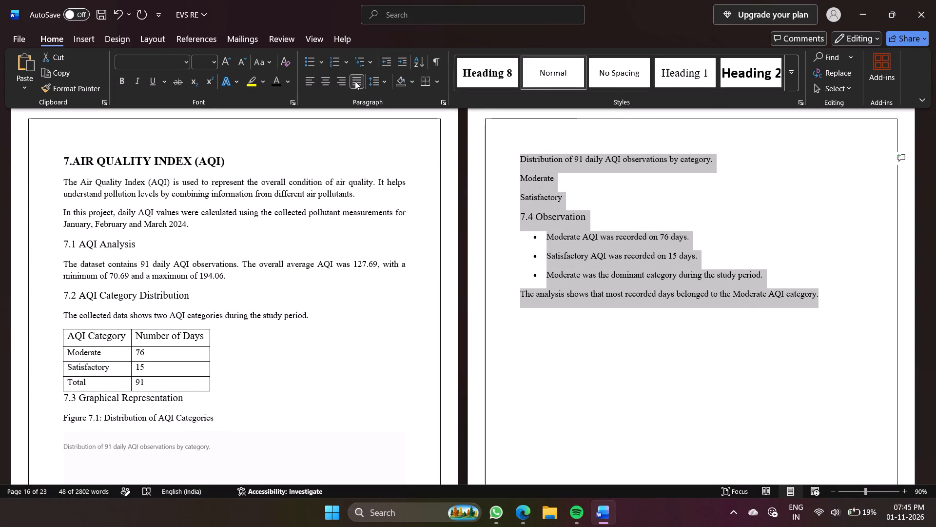
left_click(355, 81)
Number the FIELD VISIT AND ENVIRONMENTAL OBSERVATIONS heading as 8. and set it to size 16, keeping it bold.
scroll(428, 322, "down", 3)
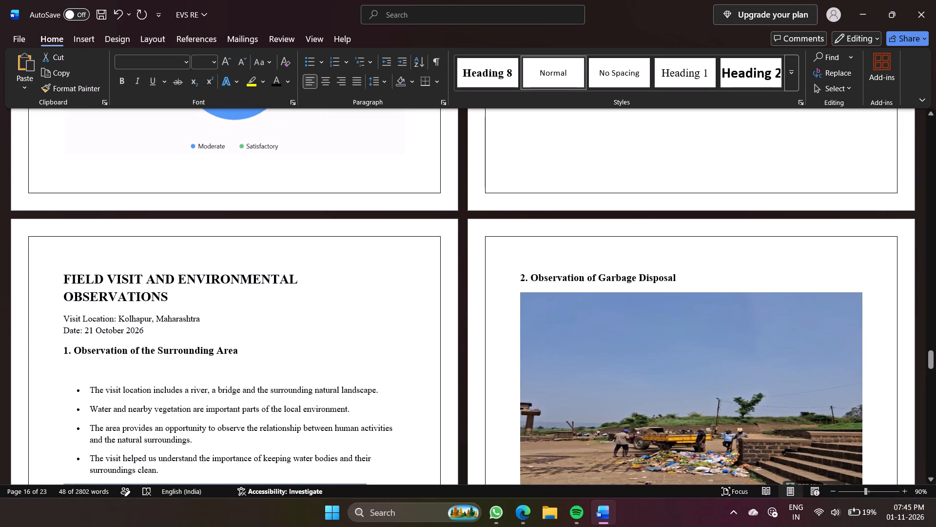
left_click(310, 336)
scroll(201, 293, "up", 1)
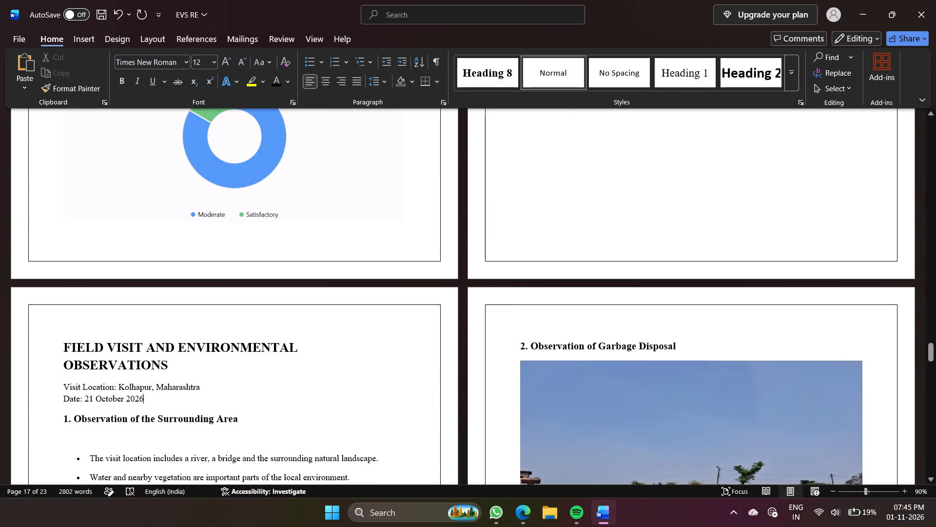
scroll(201, 293, "up", 1)
left_click(68, 382)
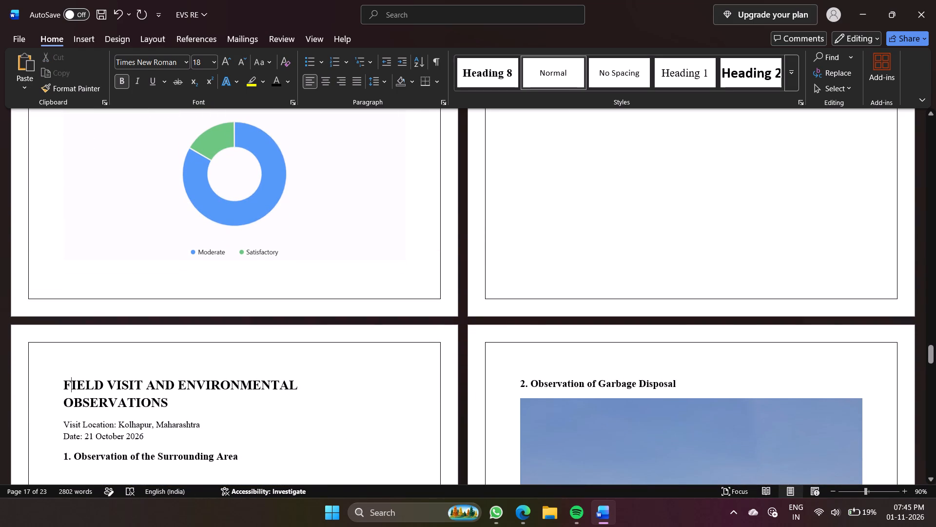
key("Left")
type("8.")
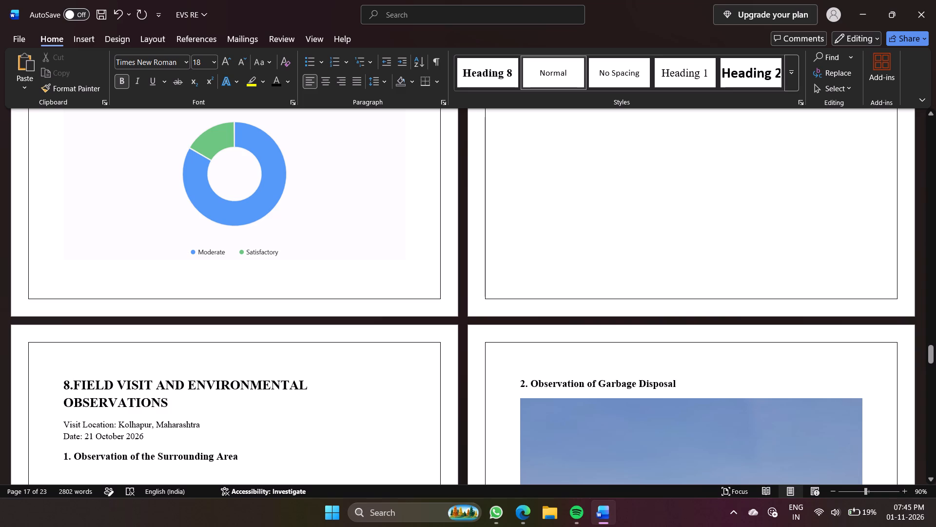
left_click_drag(171, 405, 56, 387)
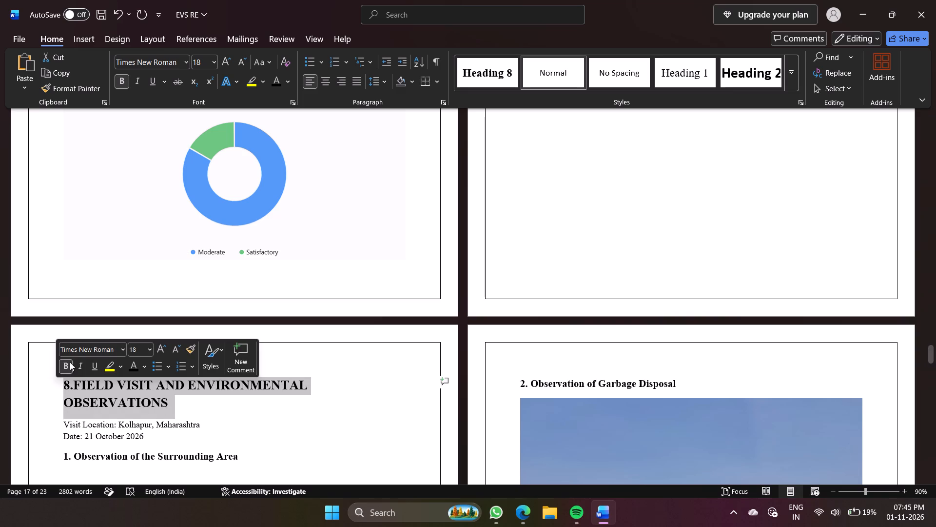
left_click(69, 364)
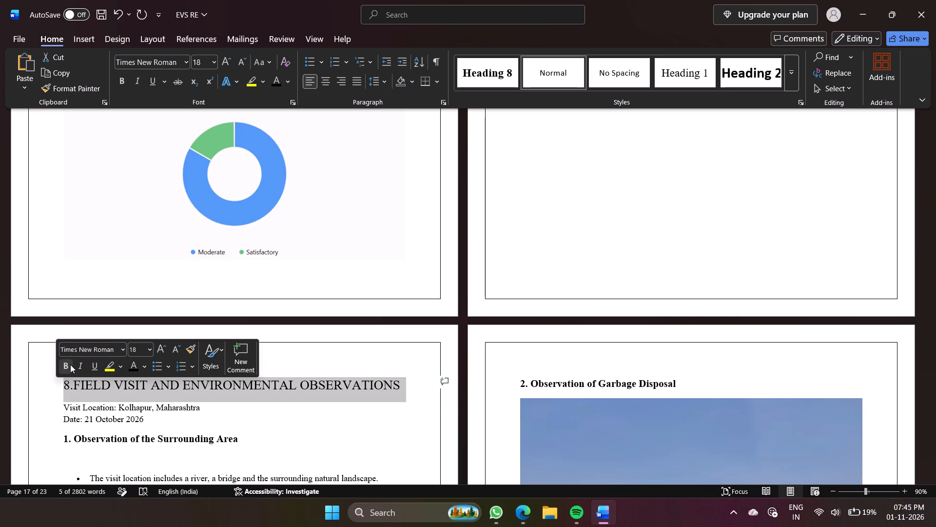
left_click(70, 365)
left_click(147, 351)
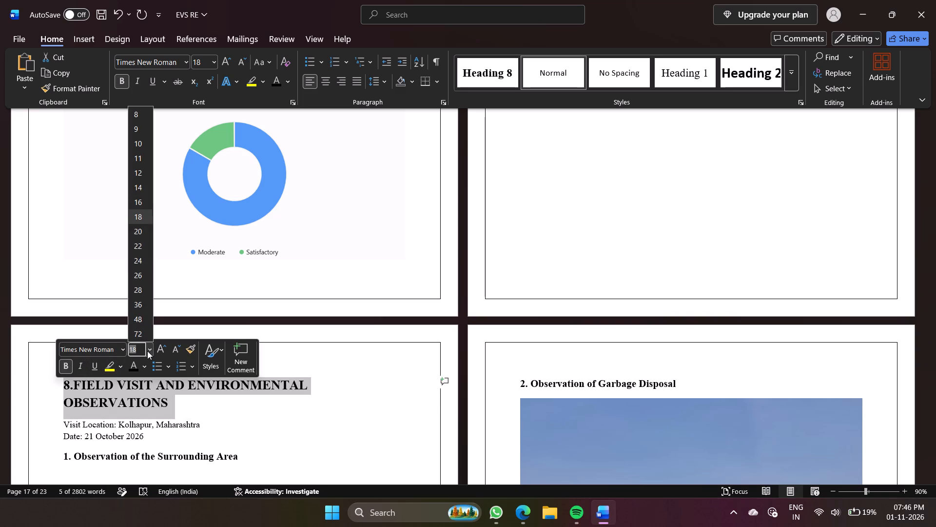
left_click(139, 204)
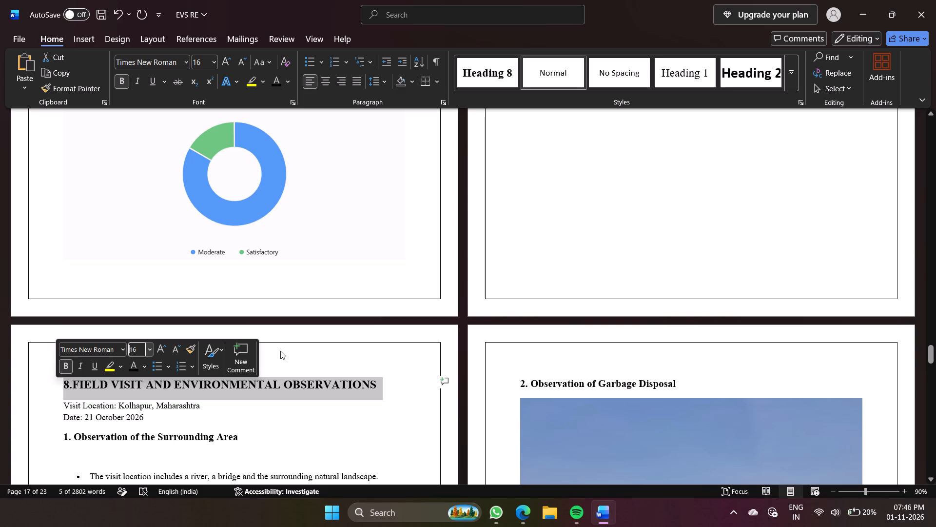
Justify the introductory paragraph under the DATA ANALYSIS AND KEY FINDINGS heading.
scroll(280, 351, "down", 5)
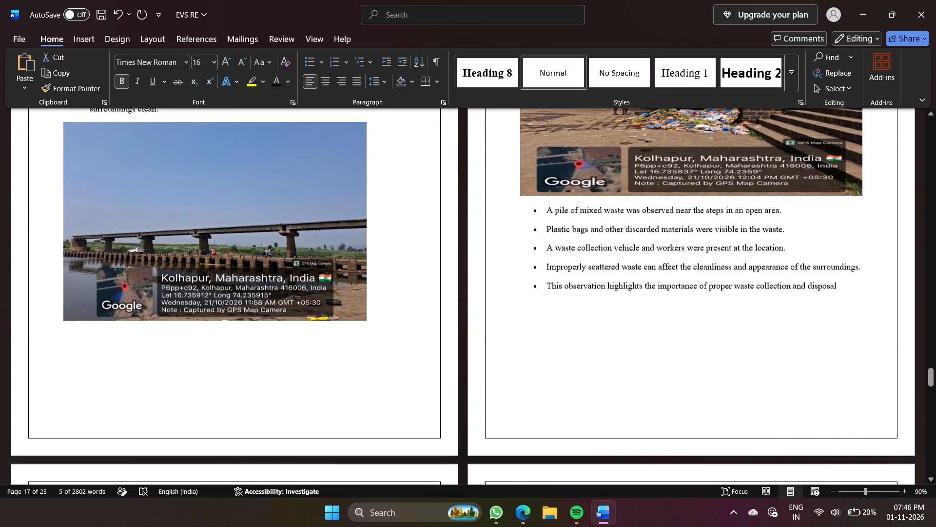
scroll(280, 351, "down", 1)
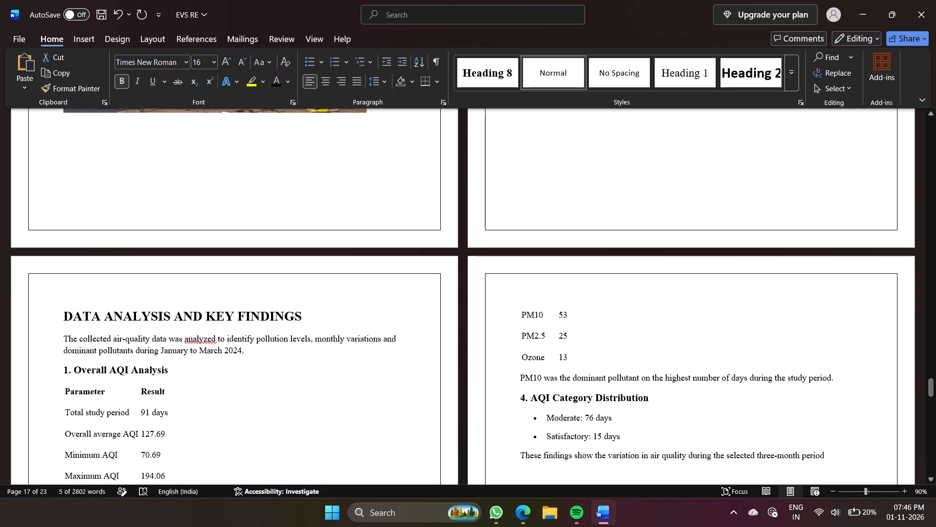
left_click_drag(248, 350, 71, 342)
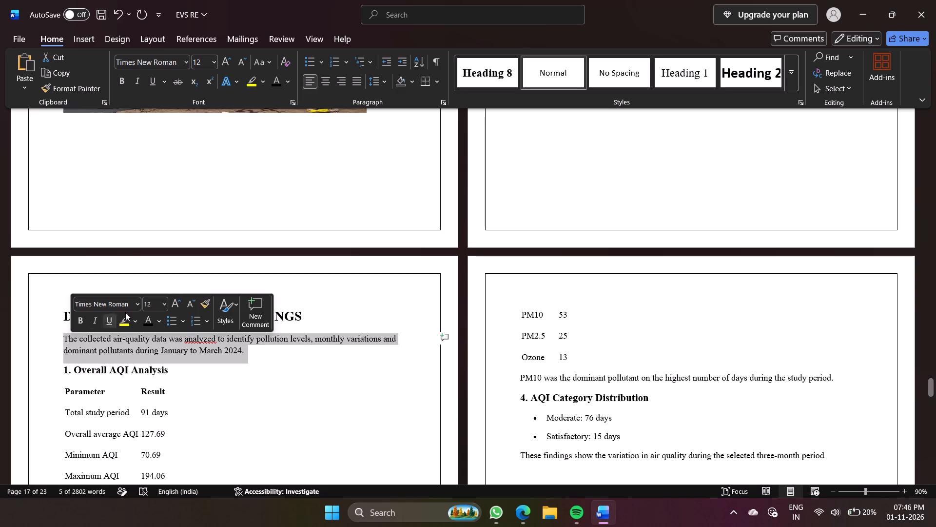
left_click(356, 83)
left_click(314, 387)
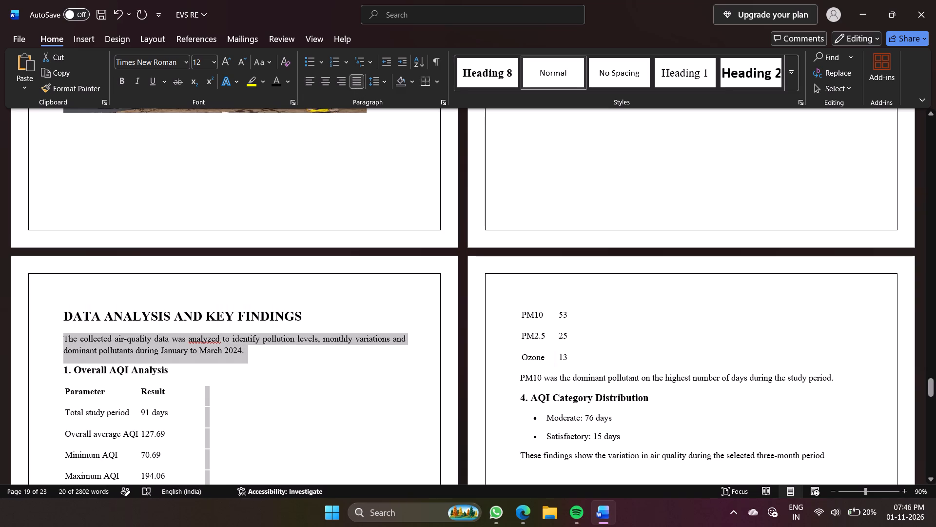
Remove bold from the 1. Overall AQI Analysis subheading and the Parameter/Result header row of its table.
left_click_drag(165, 392, 62, 366)
left_click(76, 337)
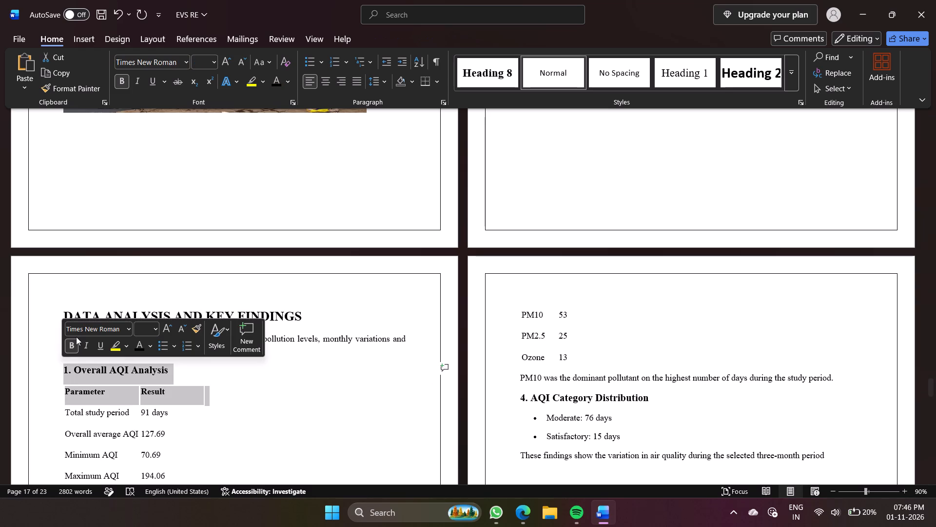
left_click(74, 349)
left_click(260, 406)
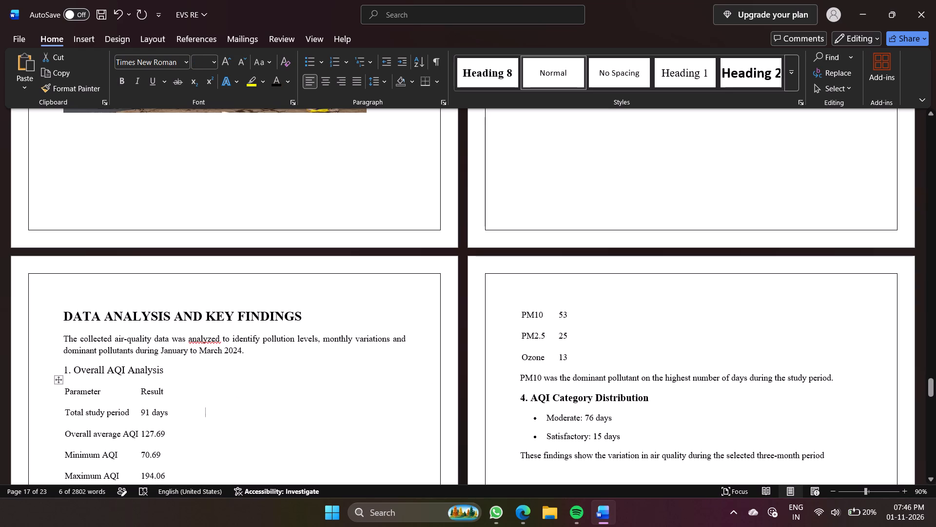
Delete the empty line above the bullets under Observation of the Surrounding Area and justify the bulleted list.
scroll(200, 316, "up", 4)
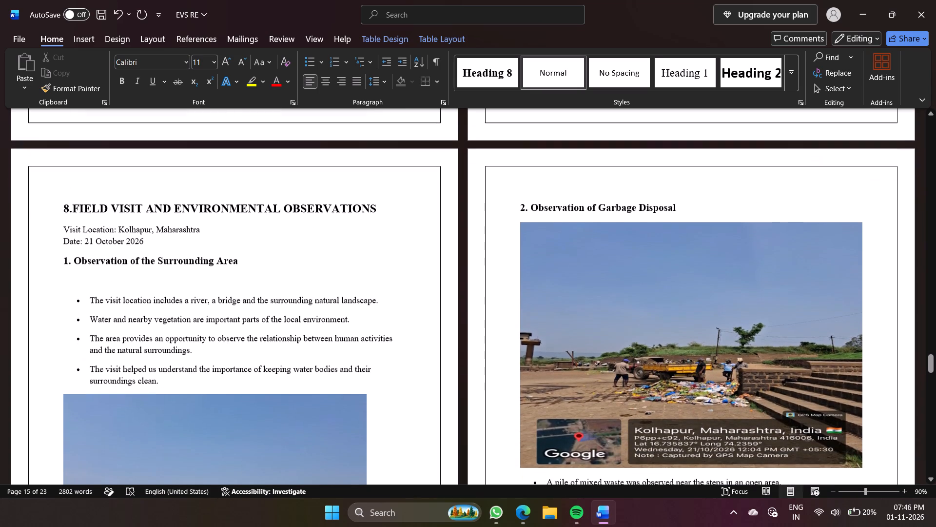
left_click(99, 278)
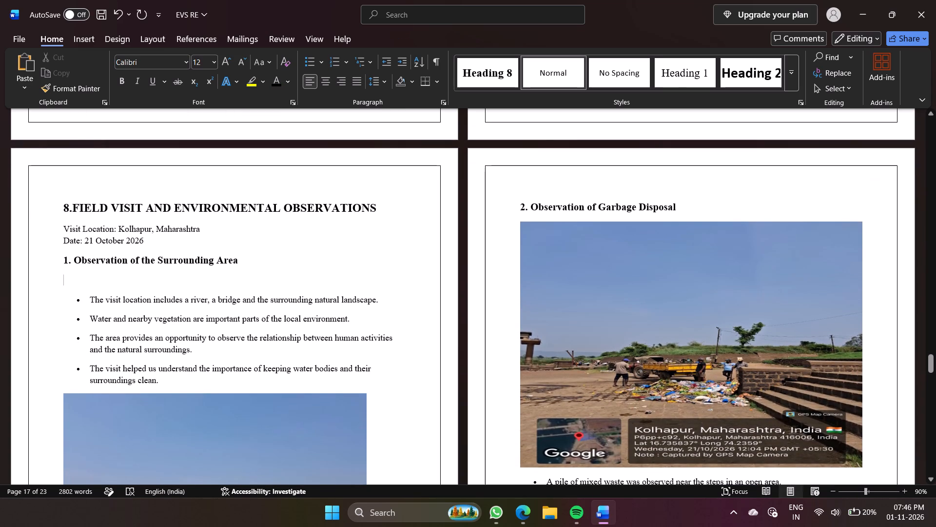
key("Delete")
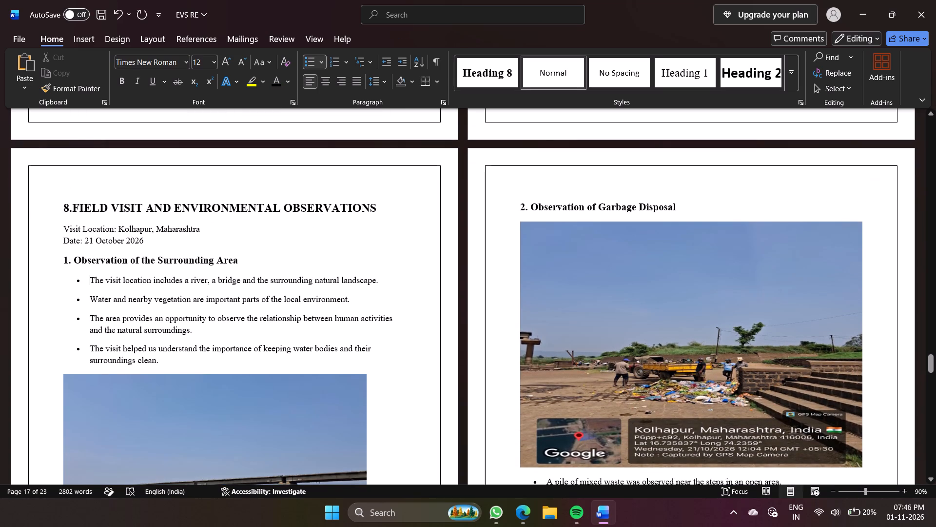
left_click_drag(158, 363, 40, 278)
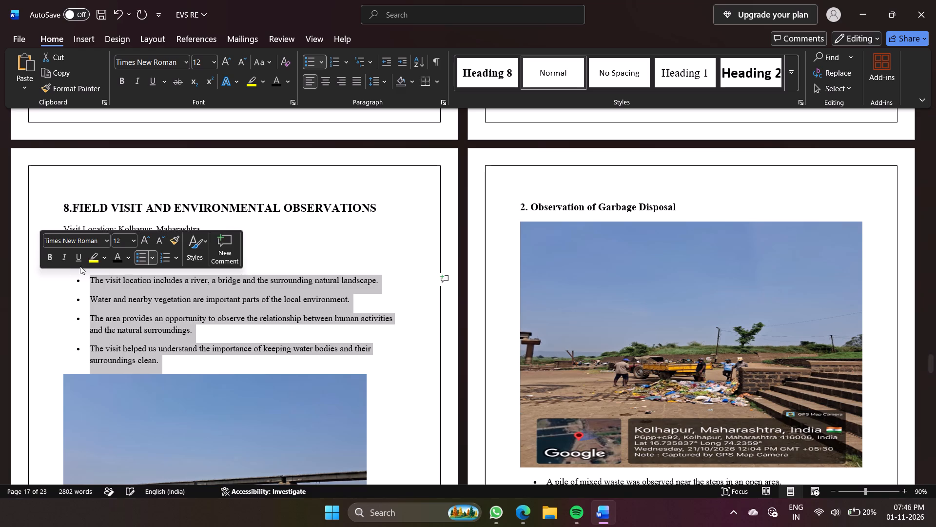
left_click(357, 79)
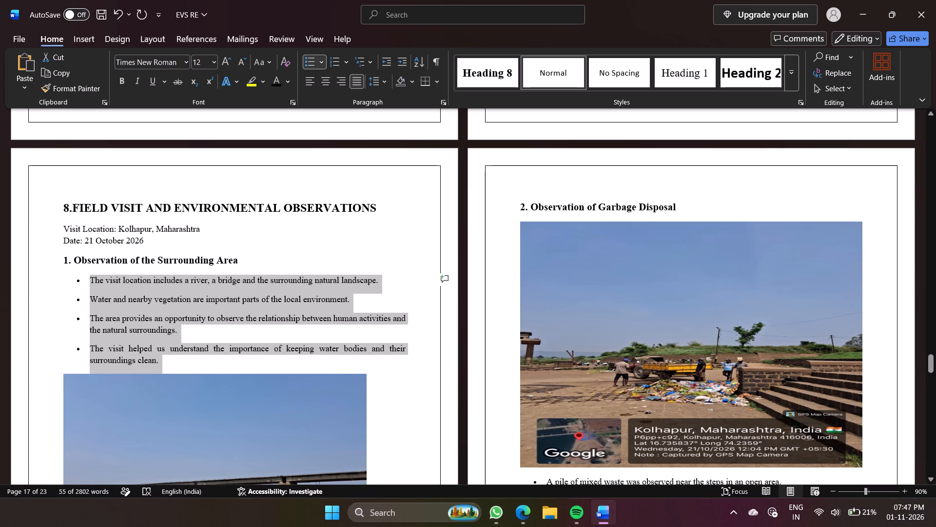
Remove bold from the subheadings 1. Observation of the Surrounding Area and 2. Observation of Garbage Disposal.
left_click_drag(240, 262, 57, 267)
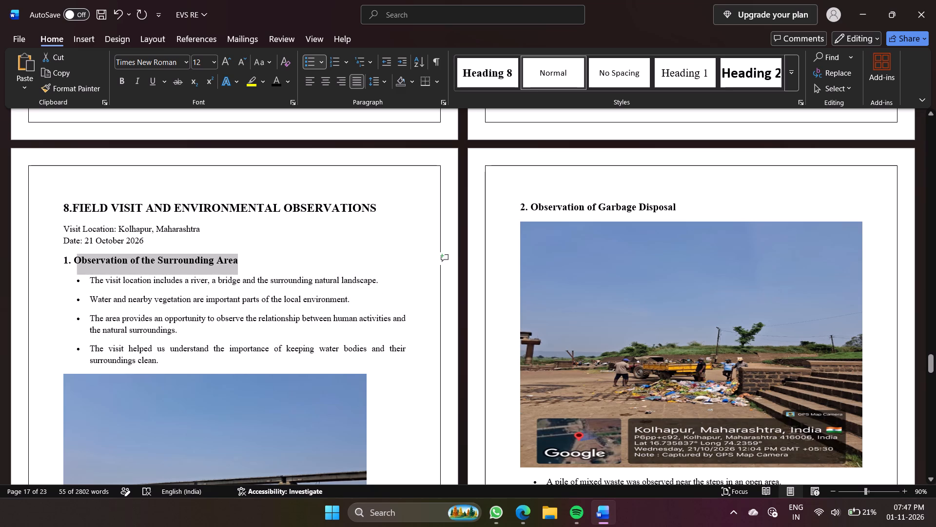
left_click_drag(57, 267, 47, 268)
left_click(53, 245)
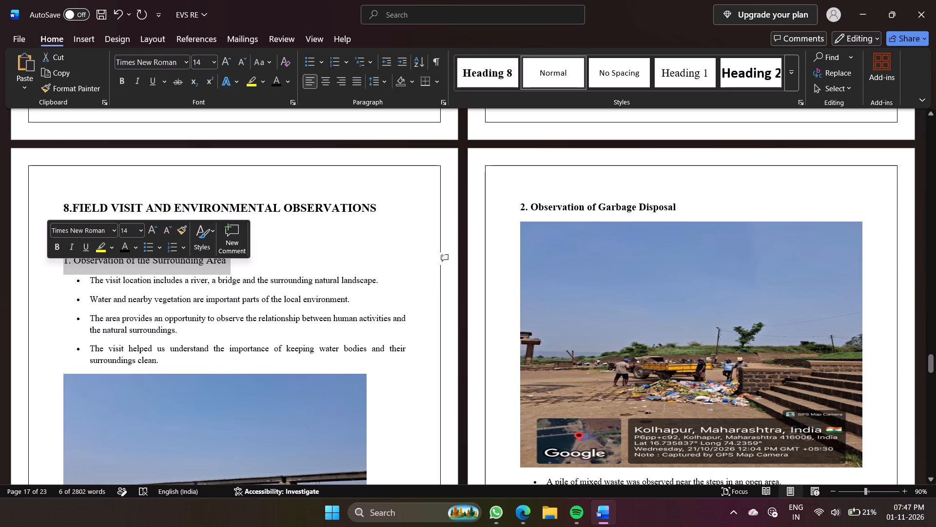
left_click_drag(693, 201, 505, 202)
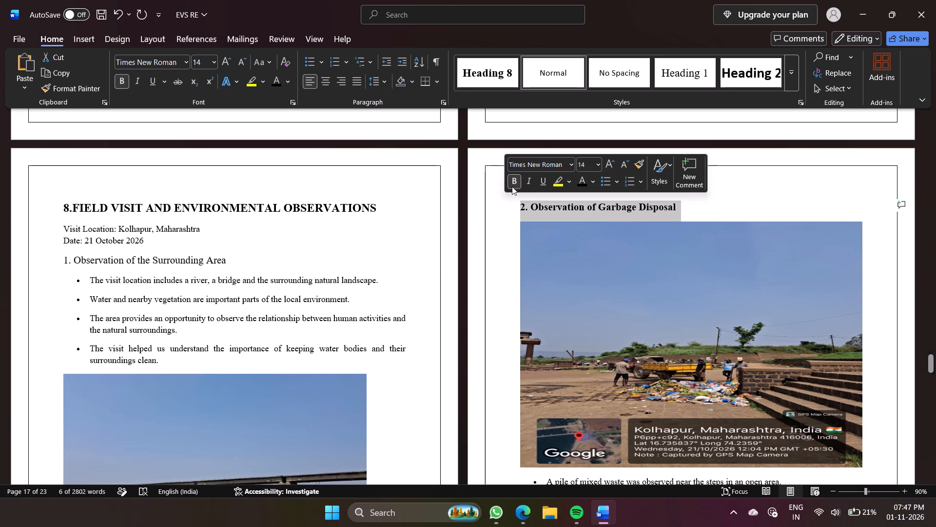
left_click(513, 182)
Justify the five bullet points below the garbage disposal photo.
scroll(568, 415, "down", 1)
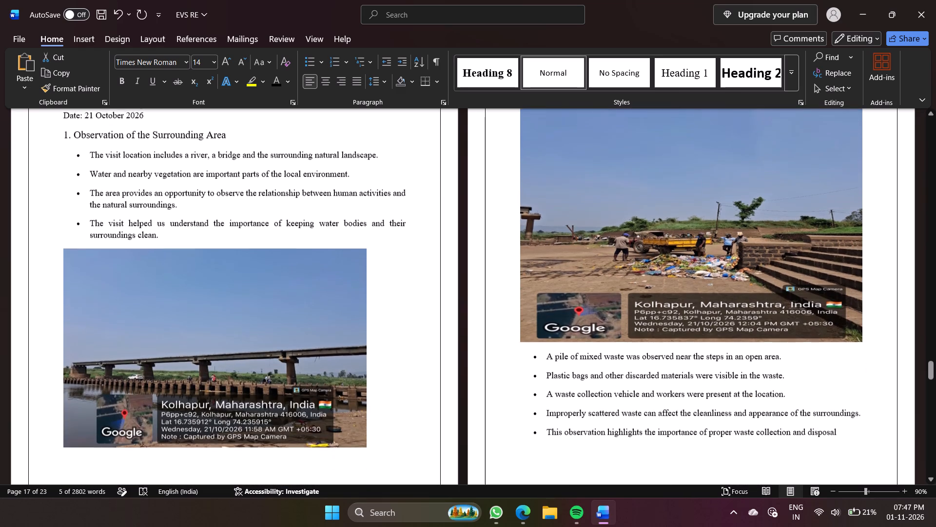
scroll(568, 415, "down", 1)
left_click_drag(827, 419, 523, 368)
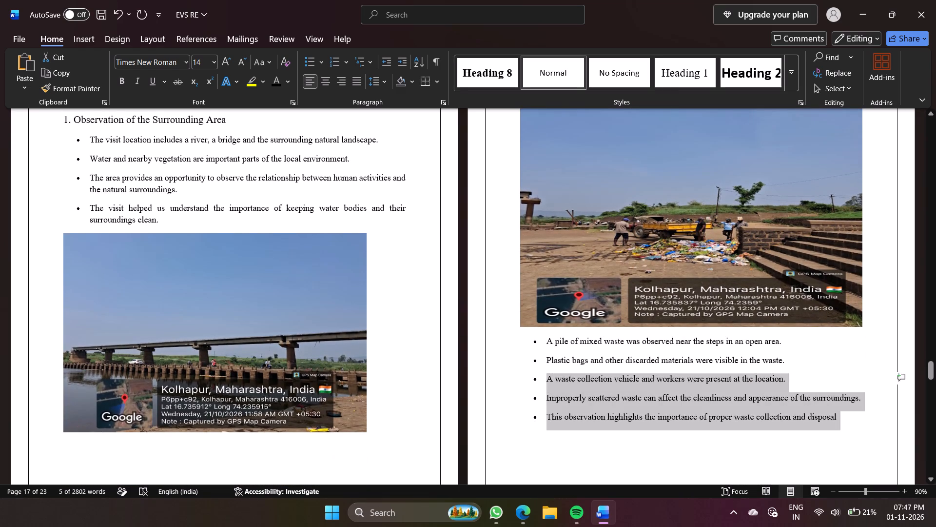
left_click_drag(523, 368, 523, 346)
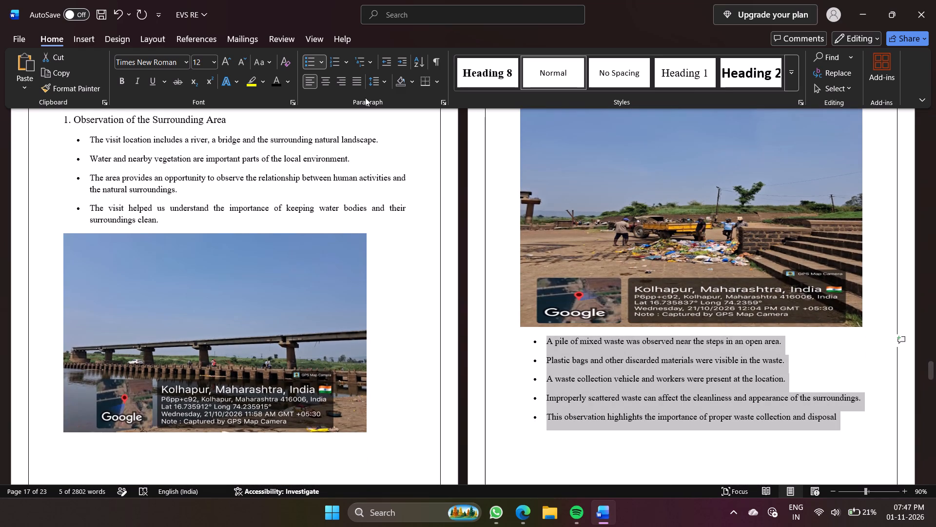
left_click(357, 81)
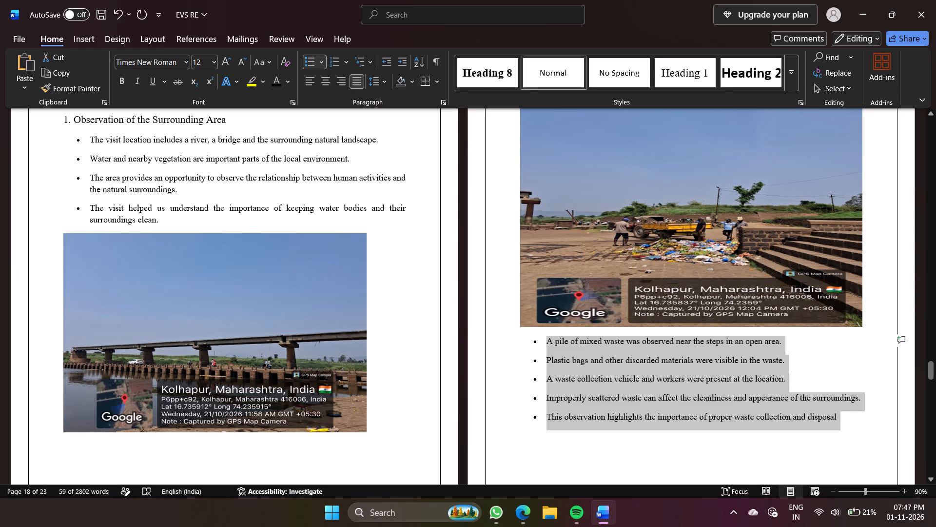
Number the DATA ANALYSIS AND KEY FINDINGS heading as 9. and set it to bold, size 16.
scroll(484, 428, "down", 3)
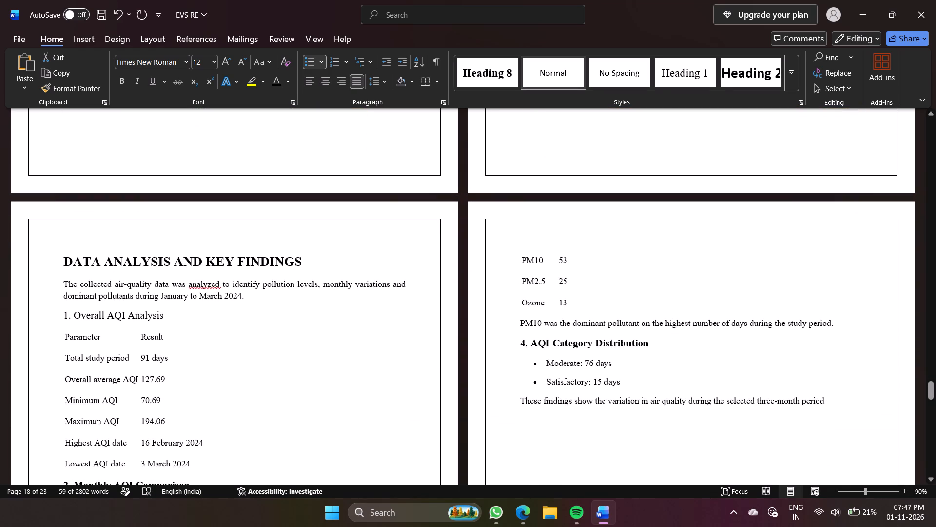
left_click(65, 259)
type("9.")
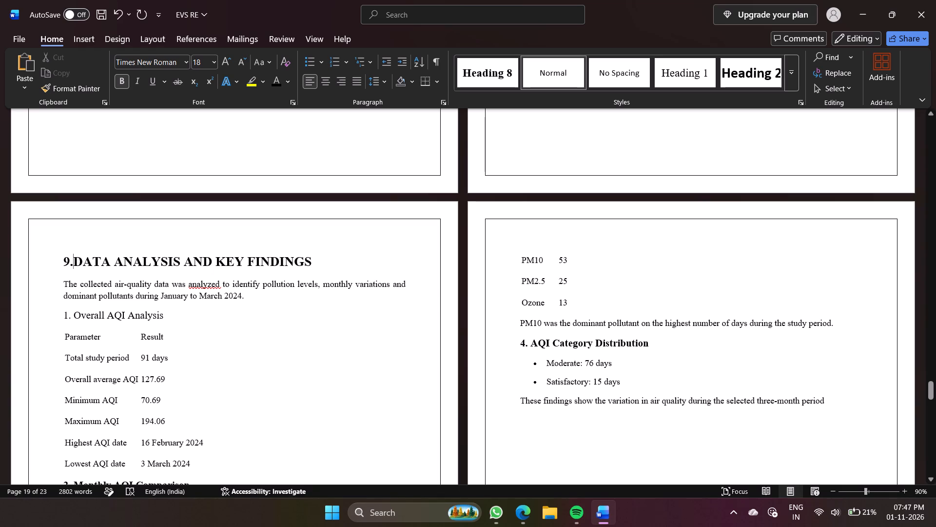
left_click_drag(321, 263, 28, 248)
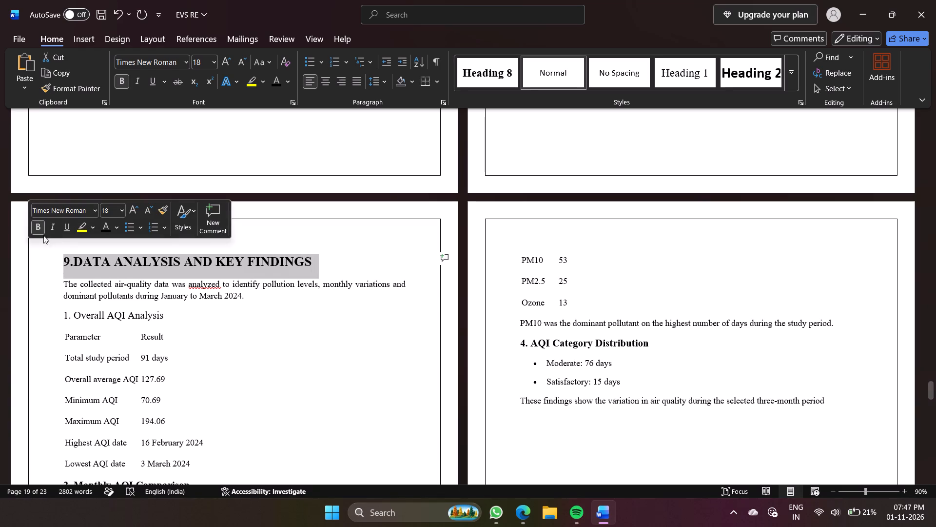
left_click(40, 232)
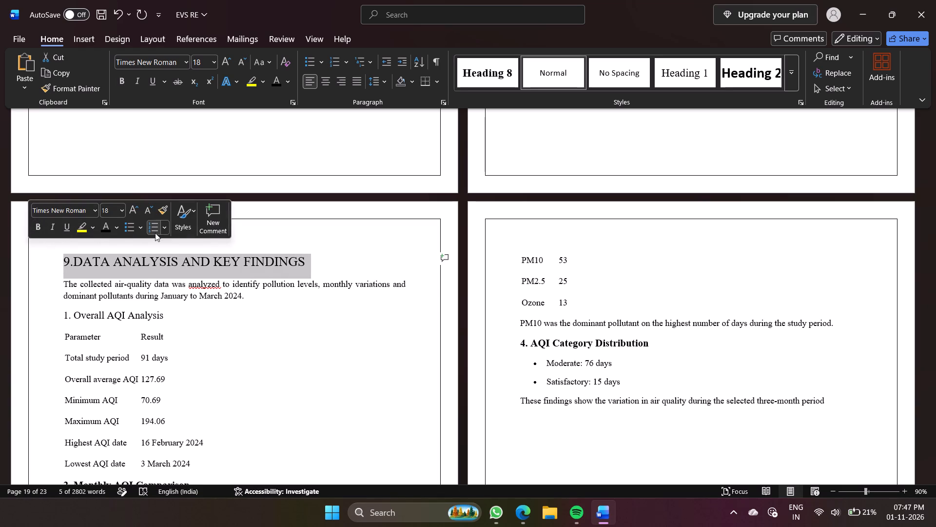
left_click(123, 208)
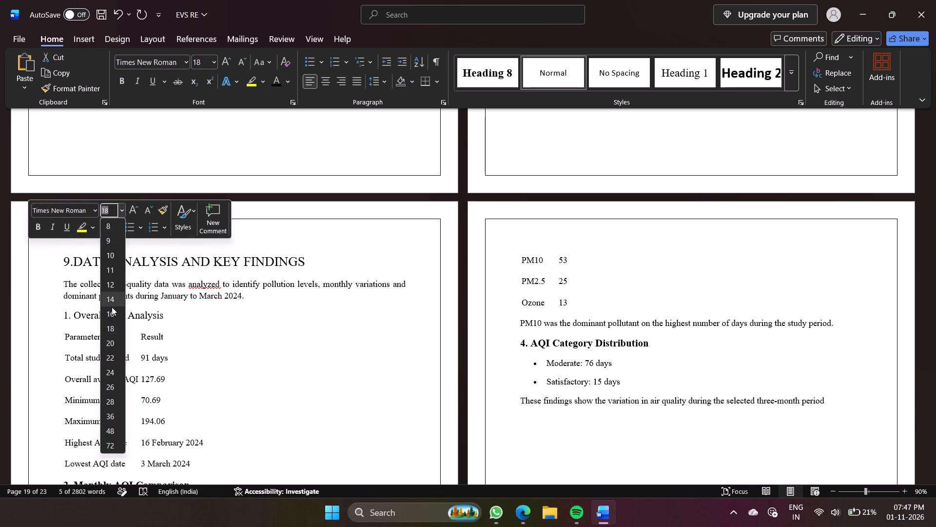
left_click(112, 308)
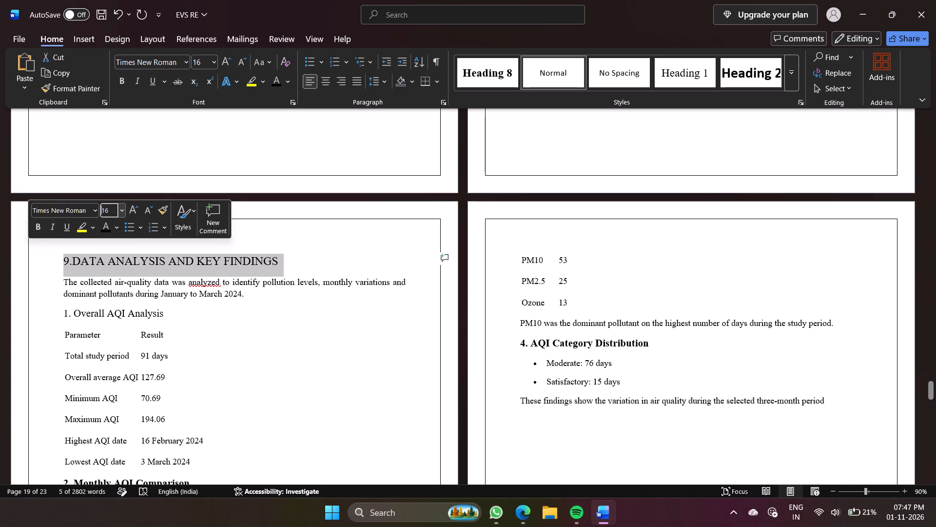
left_click(41, 228)
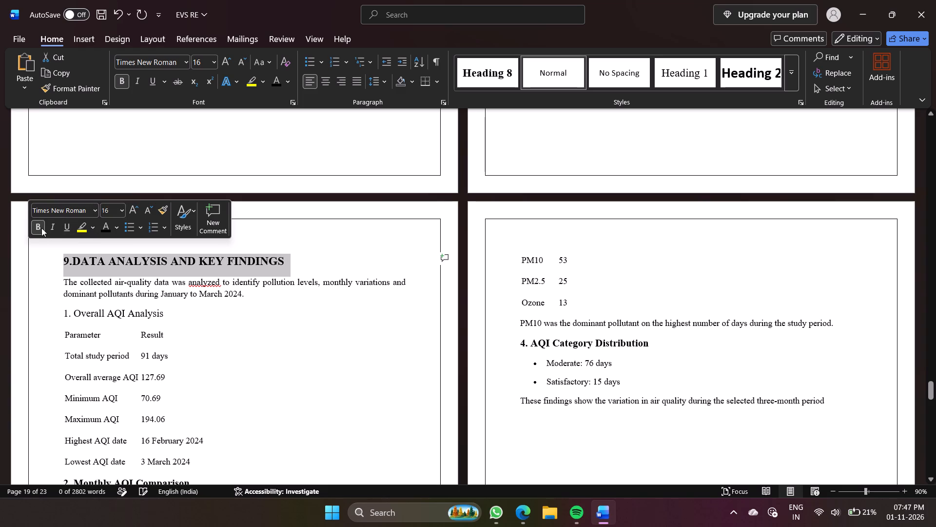
Apply the bordered grid table style to the parameter and result table under 1. Overall AQI Analysis.
scroll(291, 384, "down", 2)
left_click(142, 325)
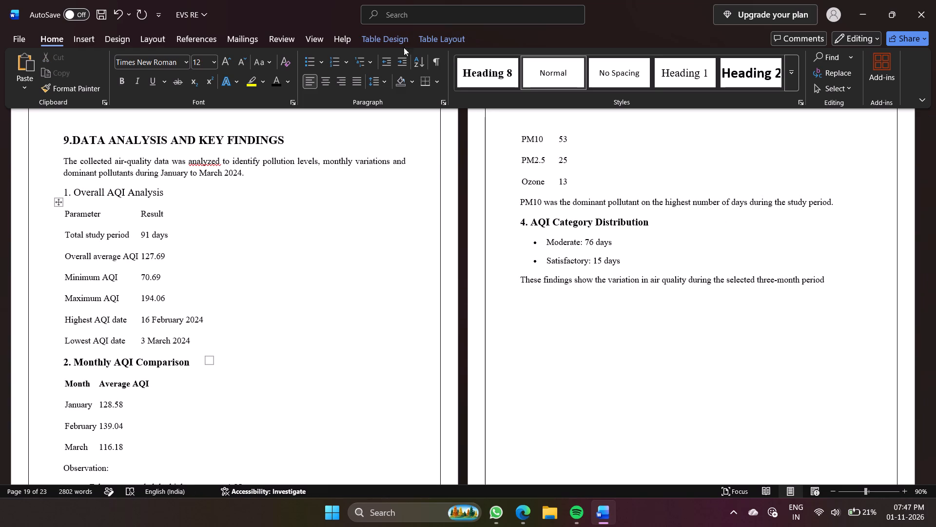
left_click(407, 32)
left_click(185, 80)
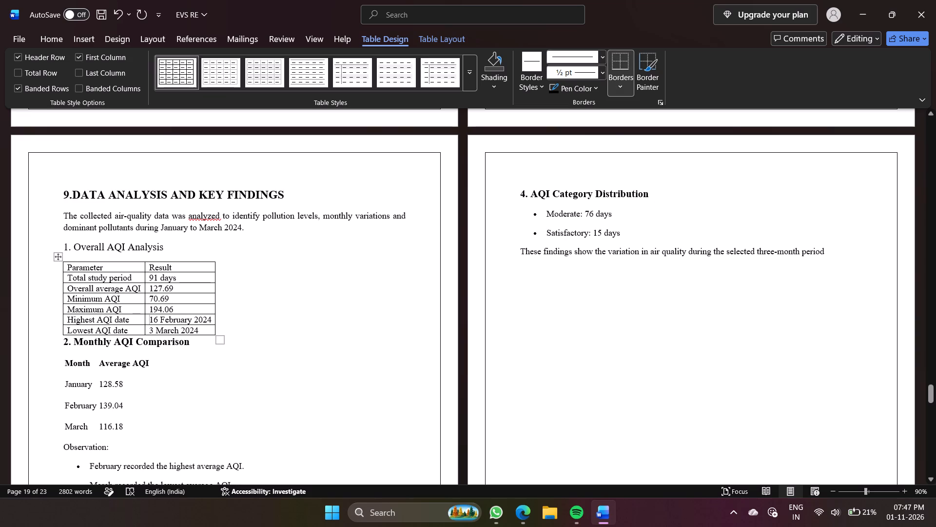
Remove bold from the subheading 2. Monthly AQI Comparison and from the Month and Average AQI header row.
left_click_drag(194, 340, 57, 364)
left_click_drag(57, 364, 29, 353)
left_click(44, 332)
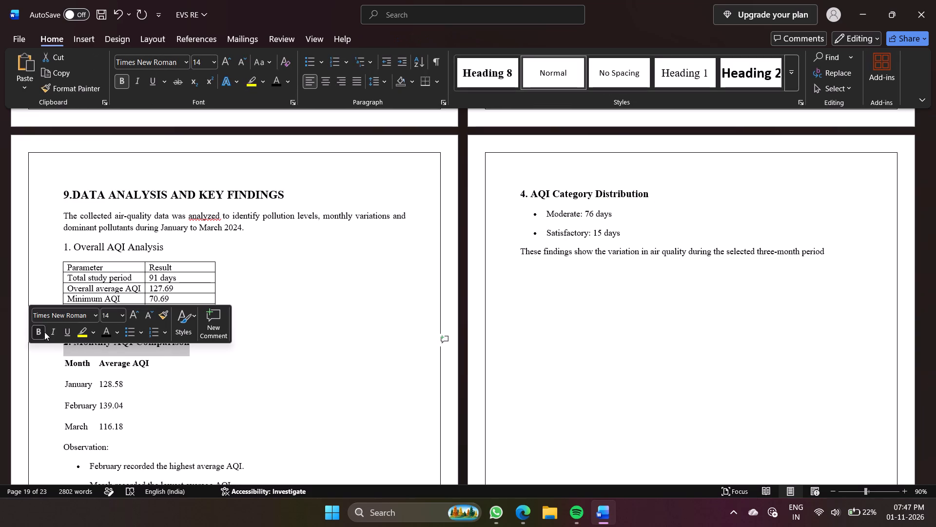
left_click_drag(153, 363, 70, 361)
scroll(70, 361, "right", 1)
scroll(70, 361, "left", 1)
scroll(70, 361, "right", 1)
scroll(70, 361, "left", 1)
scroll(70, 361, "right", 6)
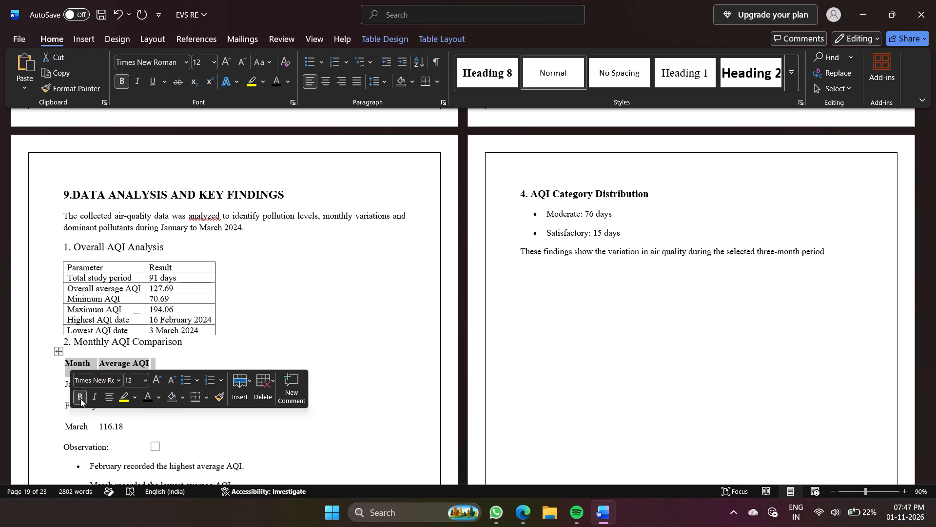
left_click(80, 399)
left_click(248, 416)
Remove bold from the subheading 3. Dominant Pollutants and from the Pollutant and Number of Days header row.
scroll(248, 416, "down", 1)
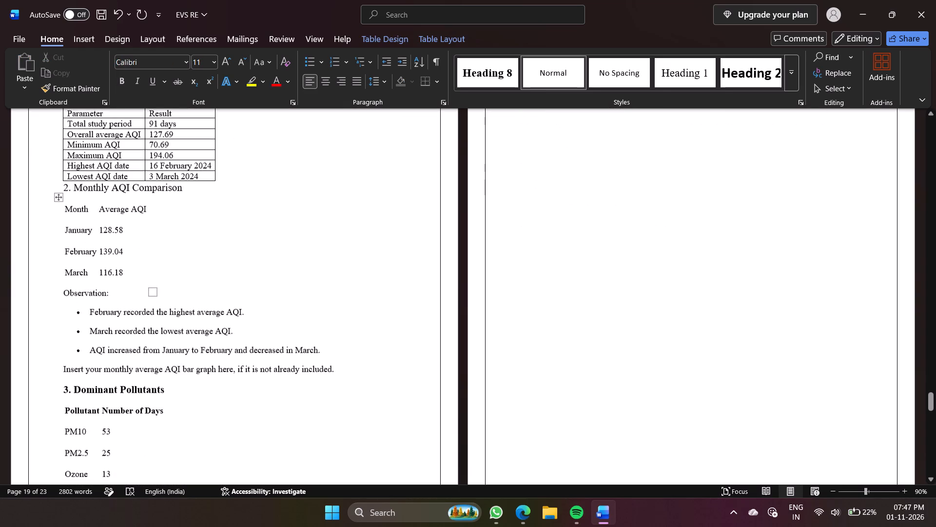
scroll(248, 416, "down", 1)
left_click_drag(173, 382, 42, 411)
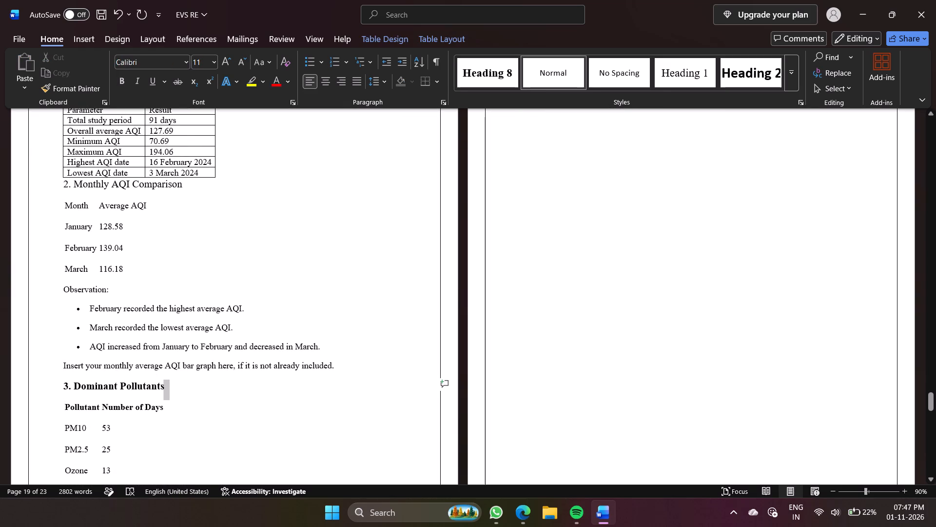
left_click_drag(42, 411, 12, 392)
left_click(16, 375)
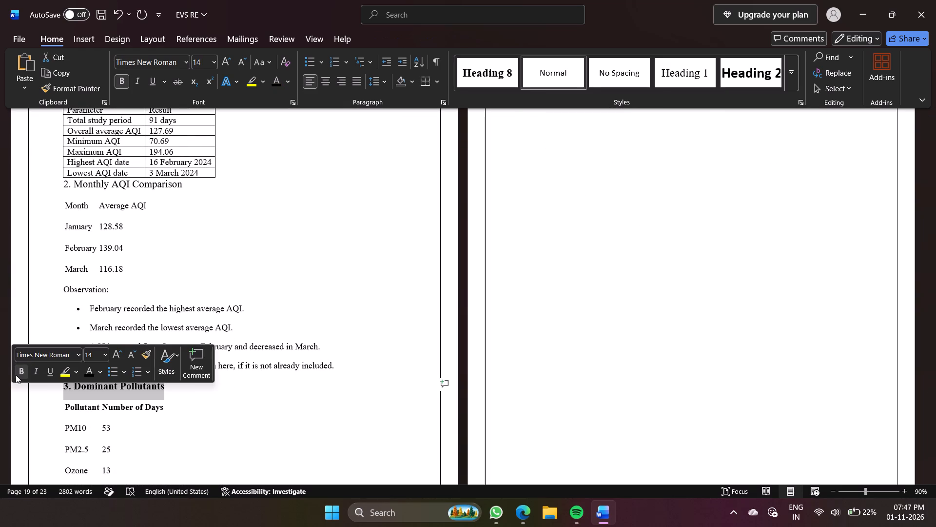
left_click_drag(169, 406, 57, 397)
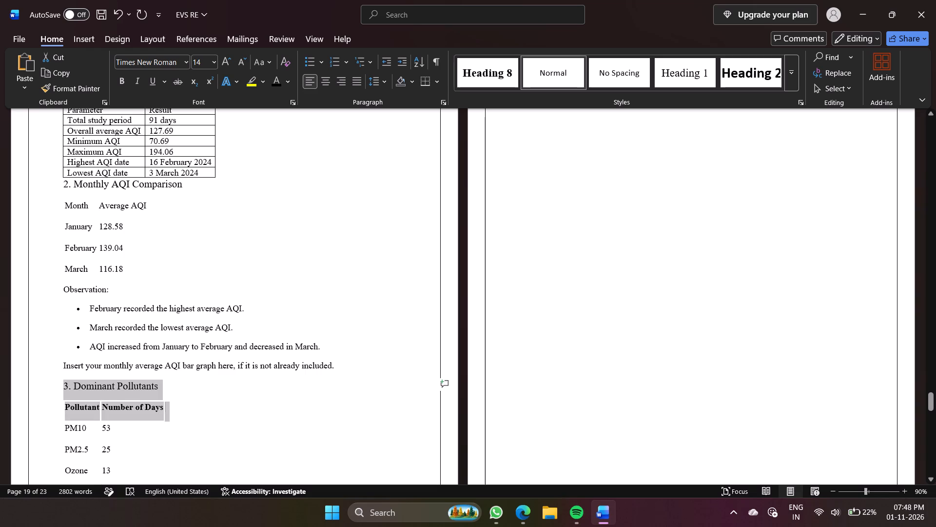
left_click_drag(57, 397, 57, 405)
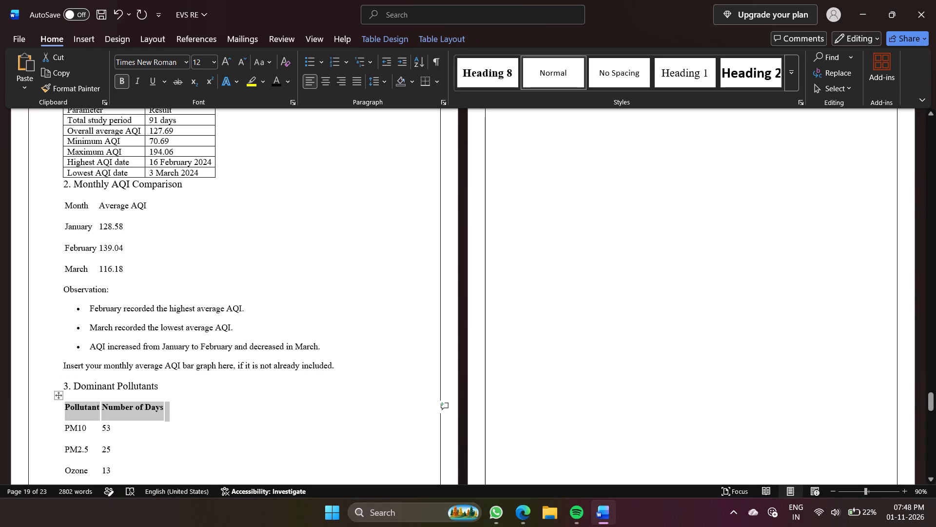
left_click(118, 83)
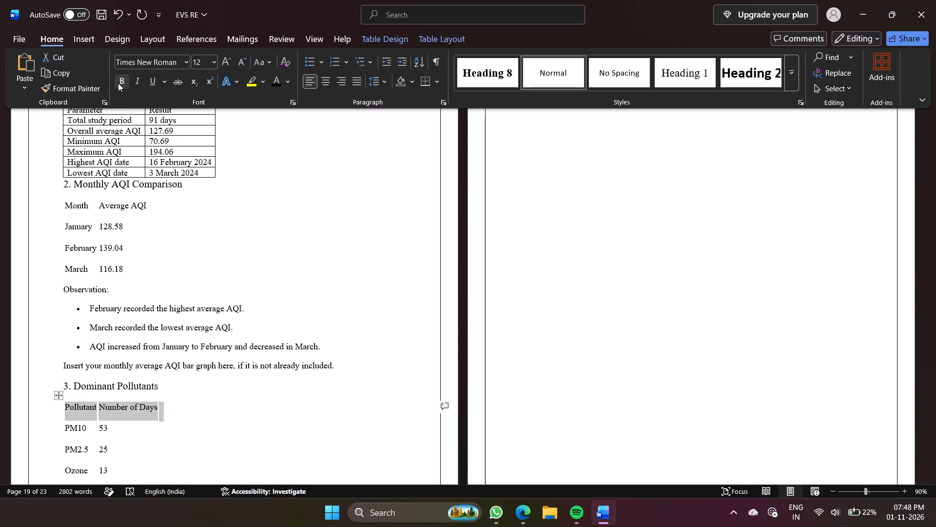
Remove bold from the subheading 4. AQI Category Distribution.
scroll(307, 289, "down", 1)
scroll(575, 244, "up", 1)
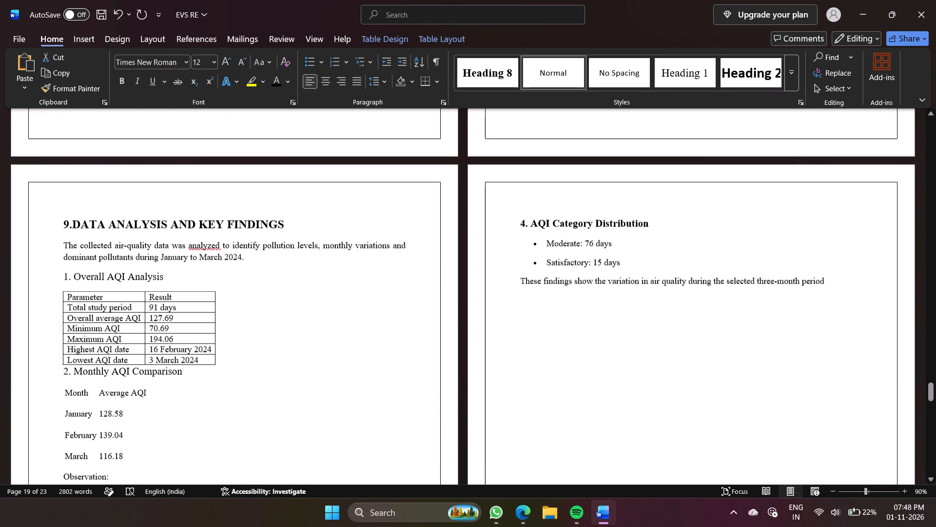
scroll(575, 244, "up", 1)
left_click_drag(667, 229, 505, 233)
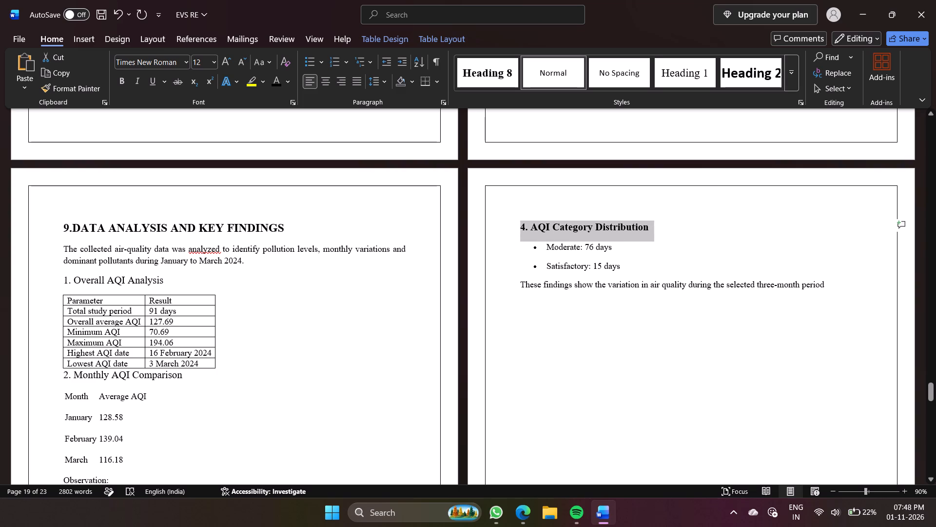
left_click(515, 210)
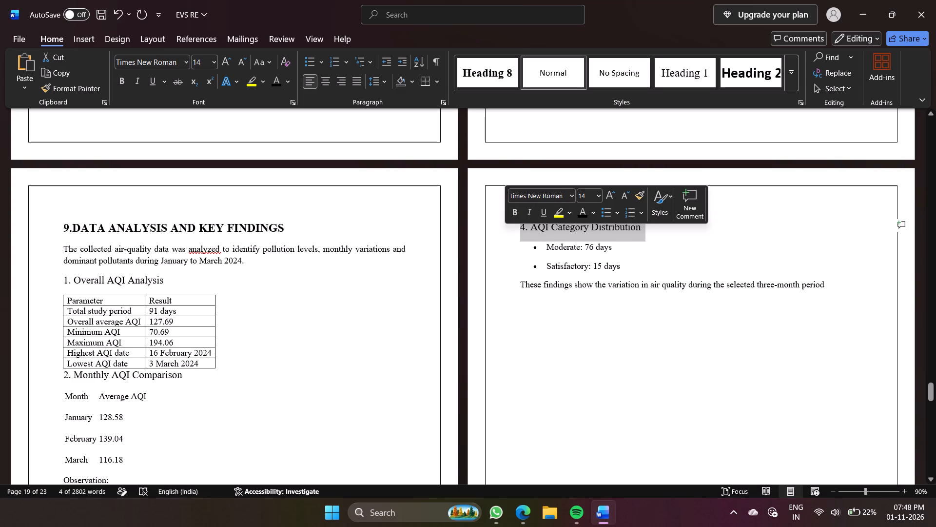
Justify the AQI Category Distribution section and all other content below the DATA ANALYSIS AND KEY FINDINGS heading.
left_click_drag(842, 288, 497, 244)
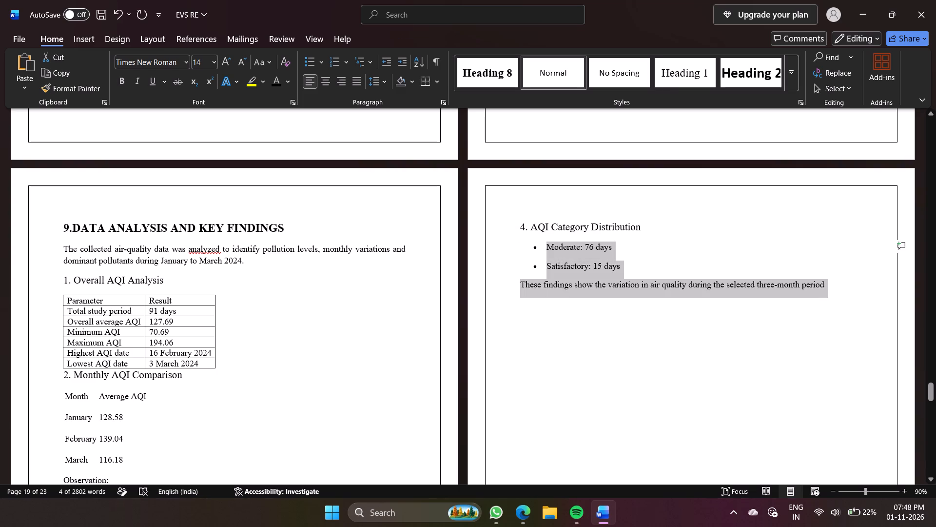
left_click_drag(497, 244, 497, 228)
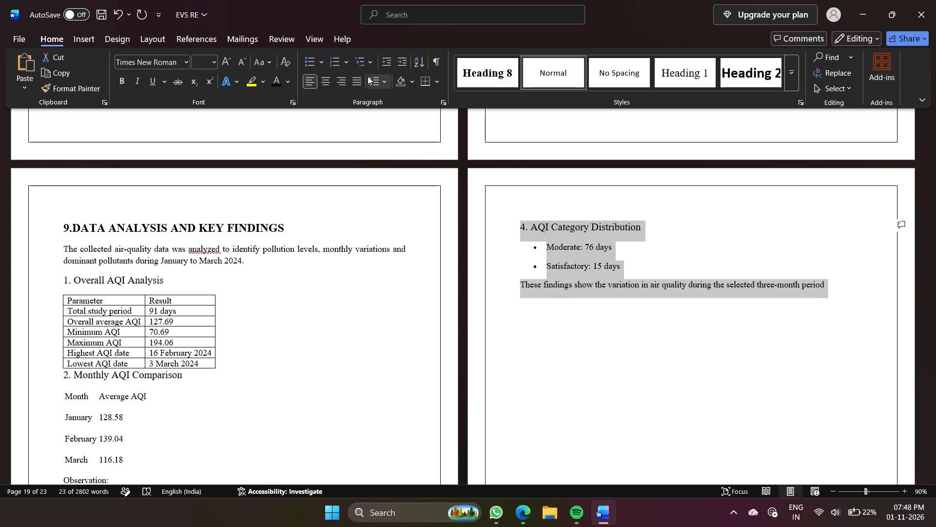
left_click(356, 82)
scroll(439, 376, "down", 2)
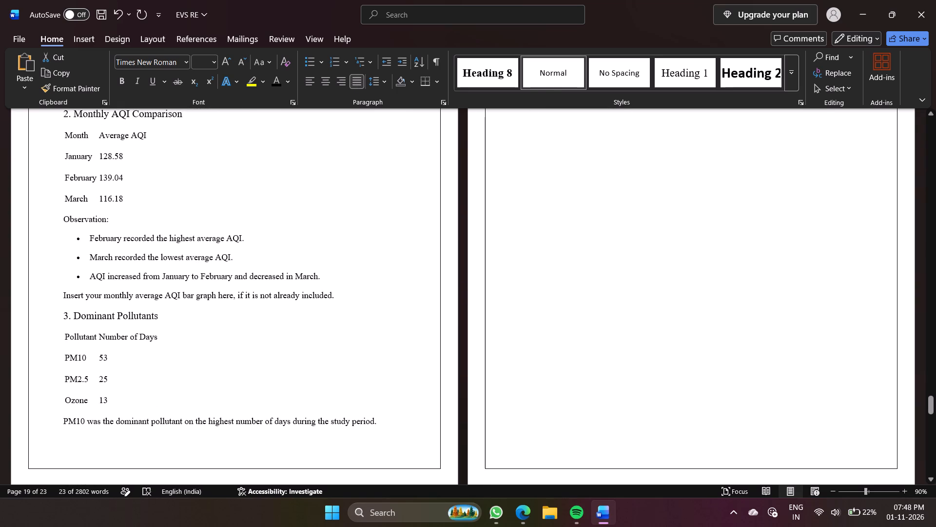
left_click_drag(390, 426, 0, 221)
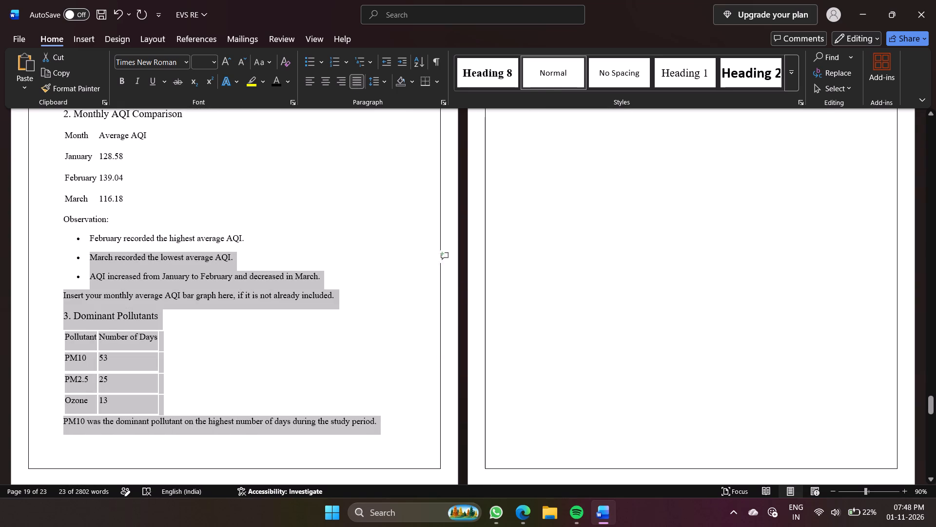
left_click_drag(0, 221, 0, 159)
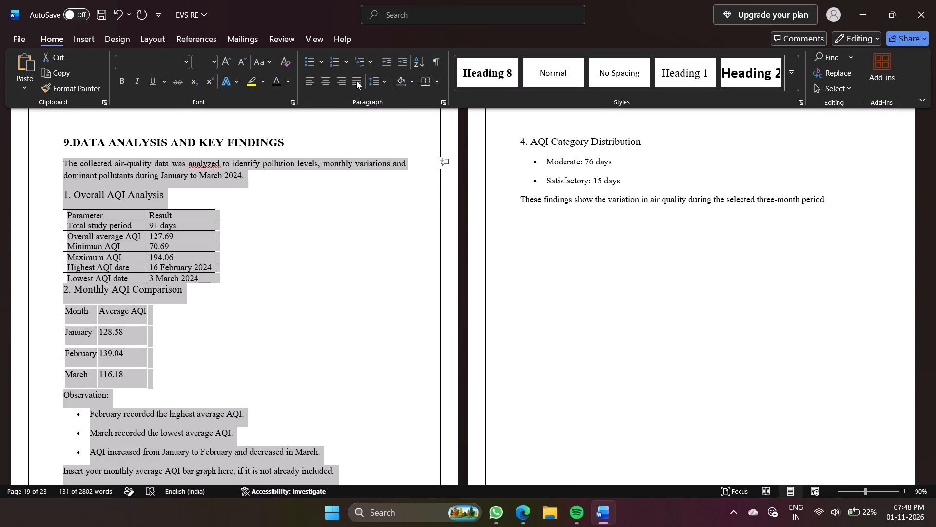
left_click(356, 81)
Apply the bordered grid table style to the table under 3. Dominant Pollutants.
scroll(318, 384, "down", 1)
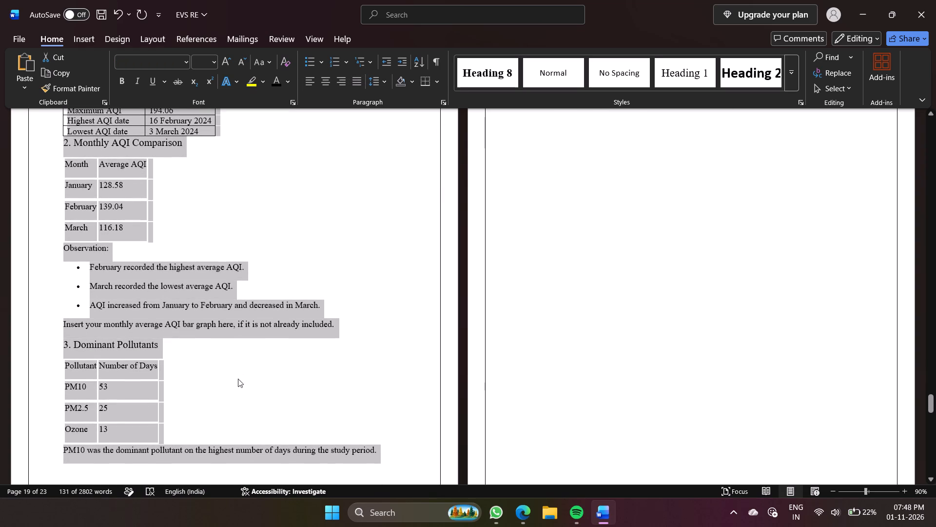
left_click(166, 429)
left_click(109, 419)
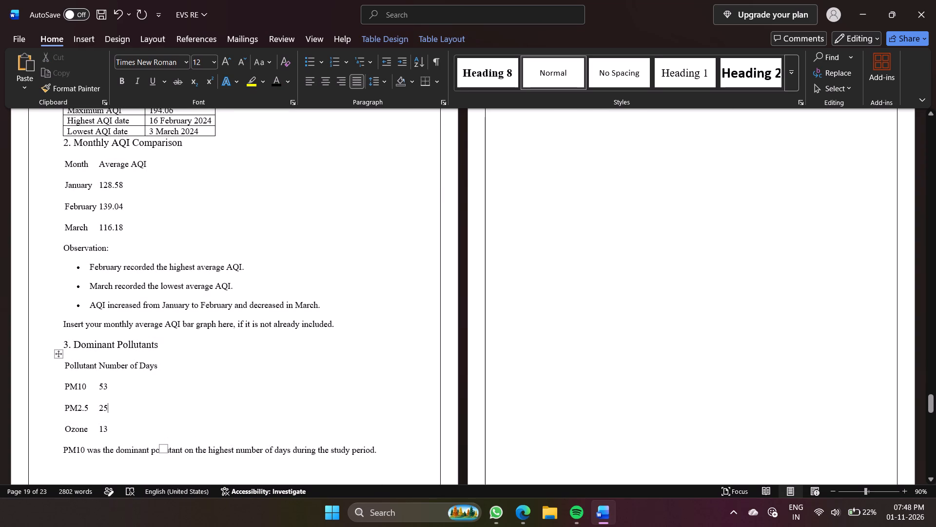
left_click(385, 38)
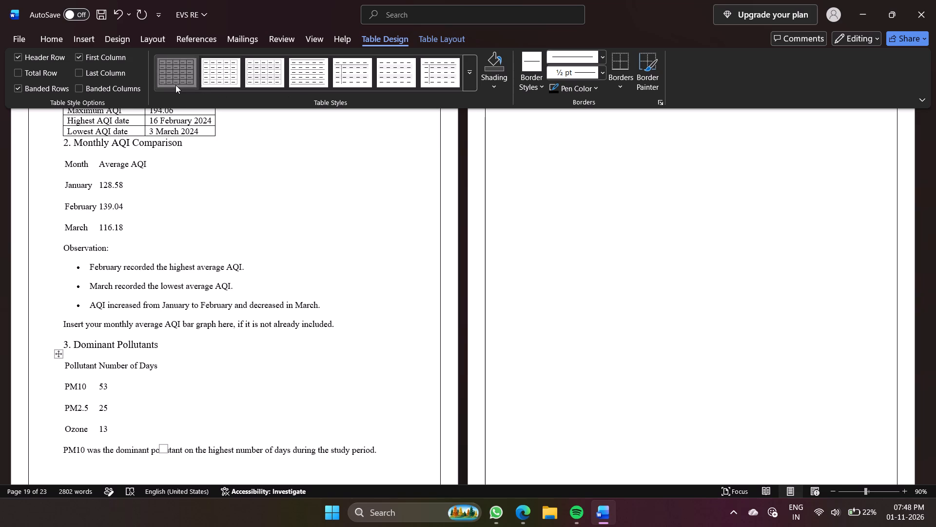
left_click(175, 85)
Enlarge the Overall AQI Analysis table and the Dominant Pollutants table slightly in width and height.
scroll(217, 263, "up", 1)
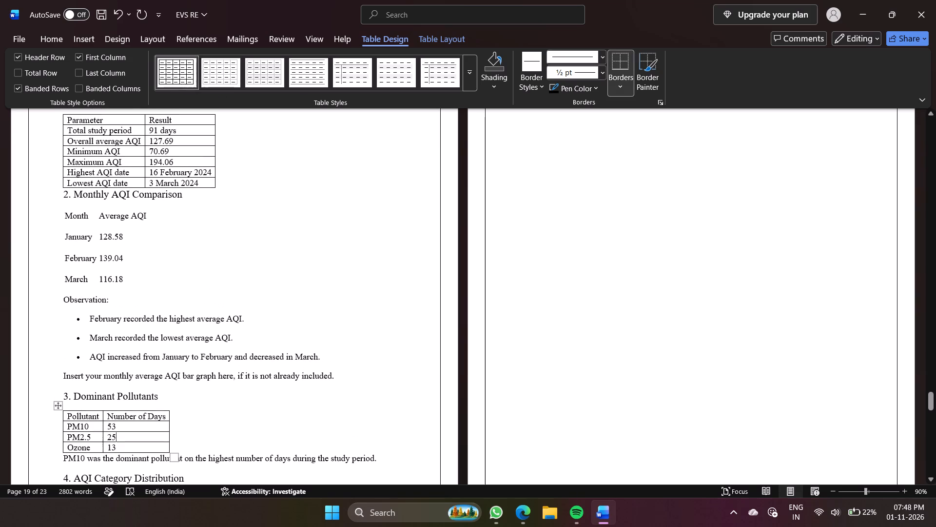
left_click(209, 183)
left_click_drag(222, 193, 236, 218)
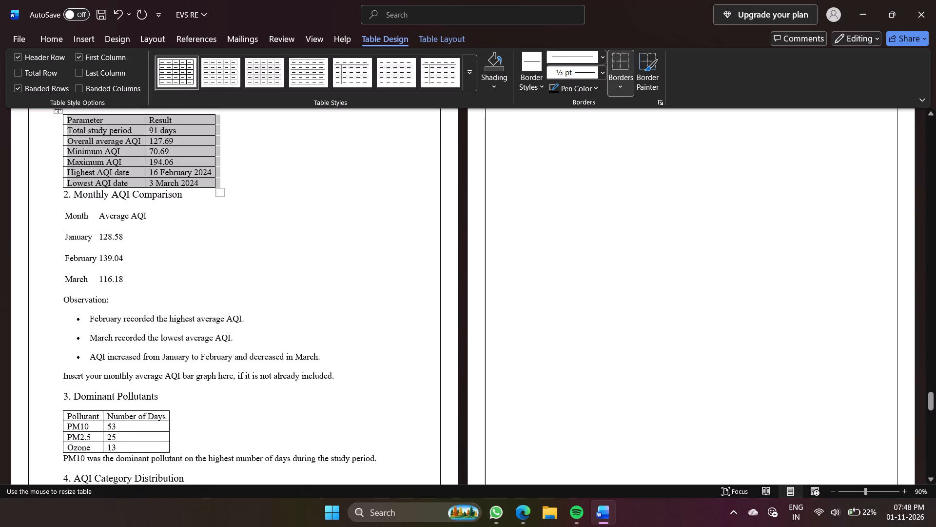
left_click_drag(236, 218, 247, 233)
scroll(247, 233, "down", 1)
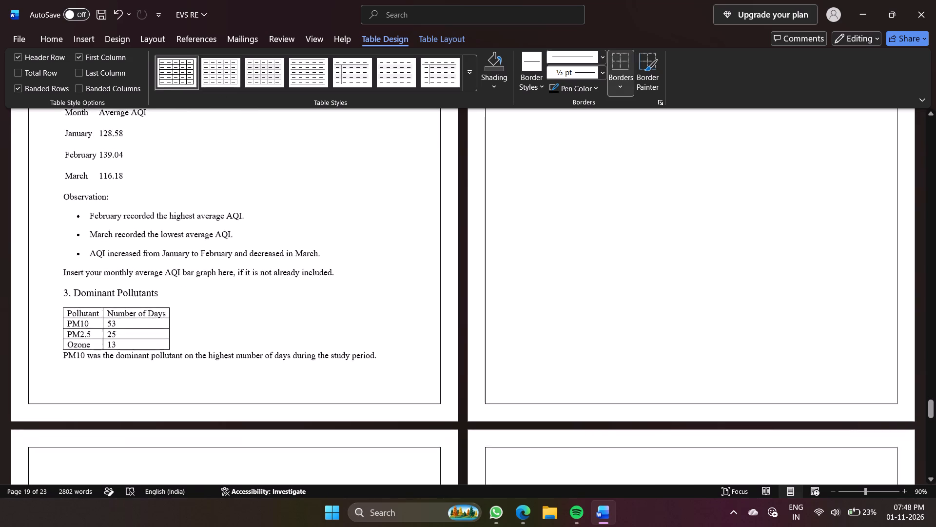
left_click(150, 321)
left_click_drag(176, 349, 199, 376)
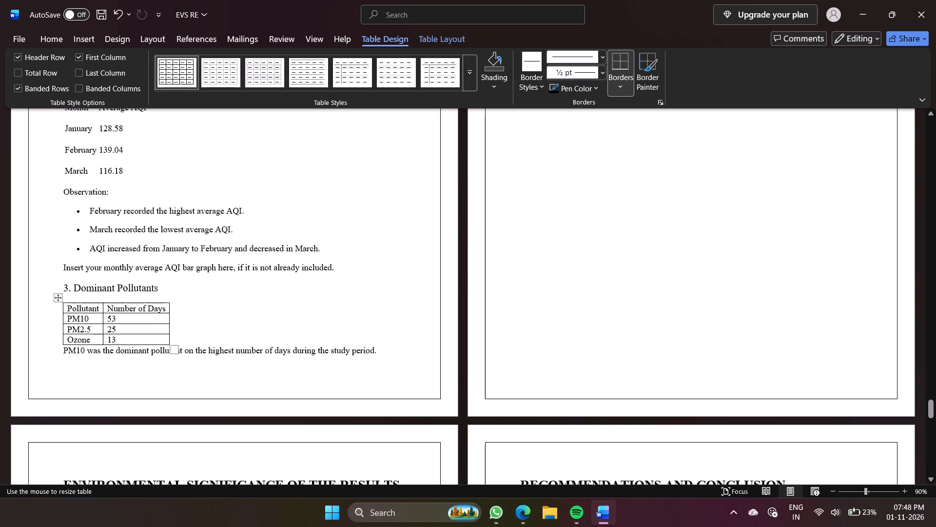
Enlarge the table under 2. Monthly AQI Comparison slightly and apply the bordered grid table style to it.
scroll(199, 376, "down", 2)
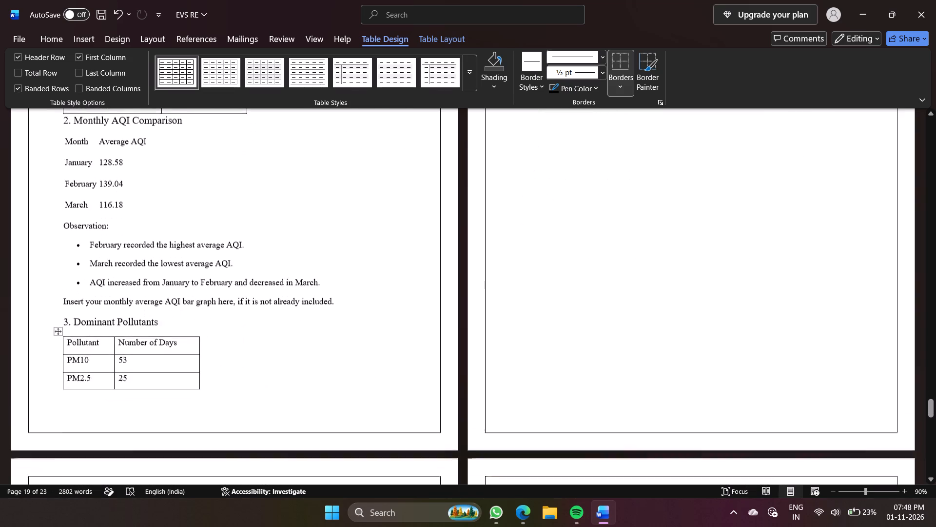
scroll(199, 376, "down", 1)
scroll(520, 526, "up", 2)
scroll(552, 313, "up", 1)
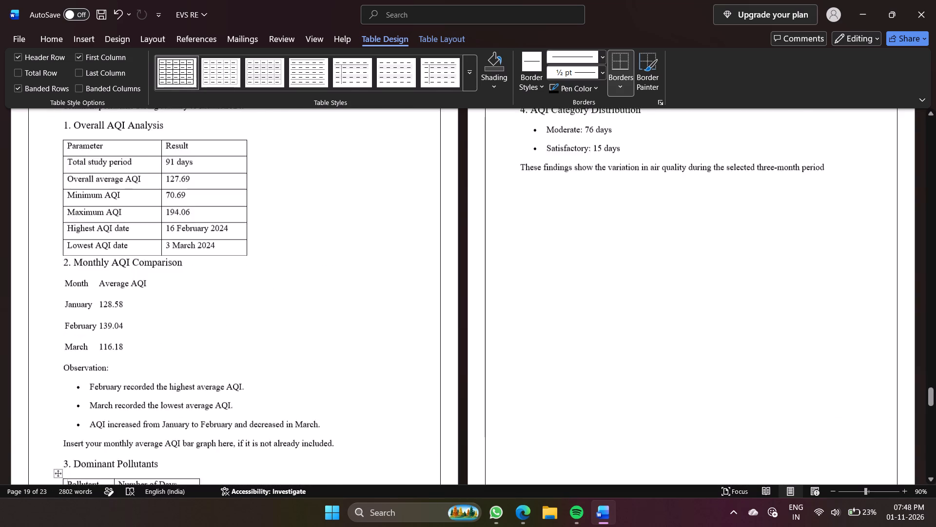
scroll(552, 313, "up", 1)
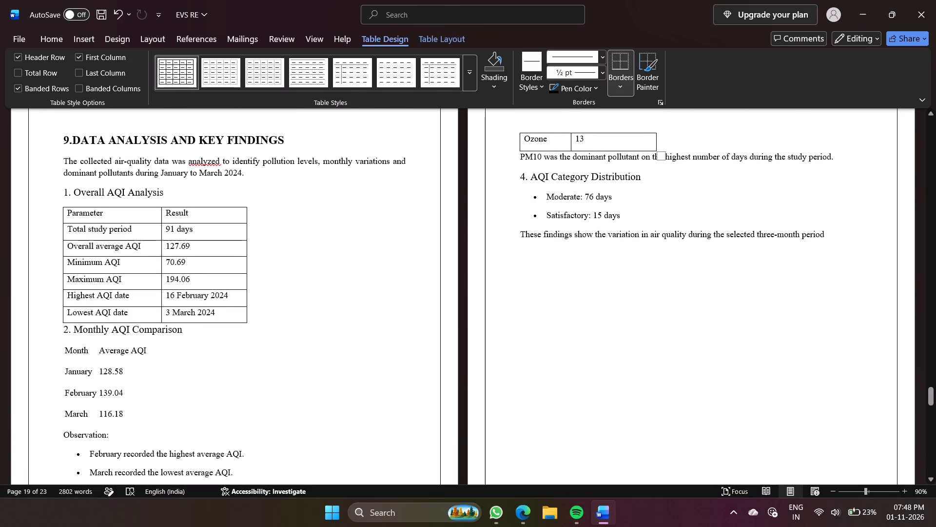
left_click(111, 413)
left_click_drag(154, 435, 170, 433)
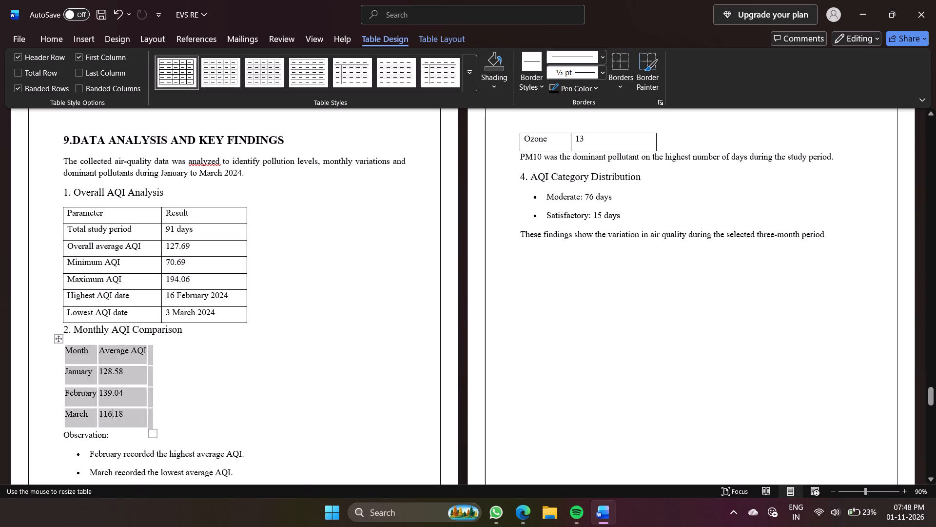
left_click_drag(170, 433, 195, 444)
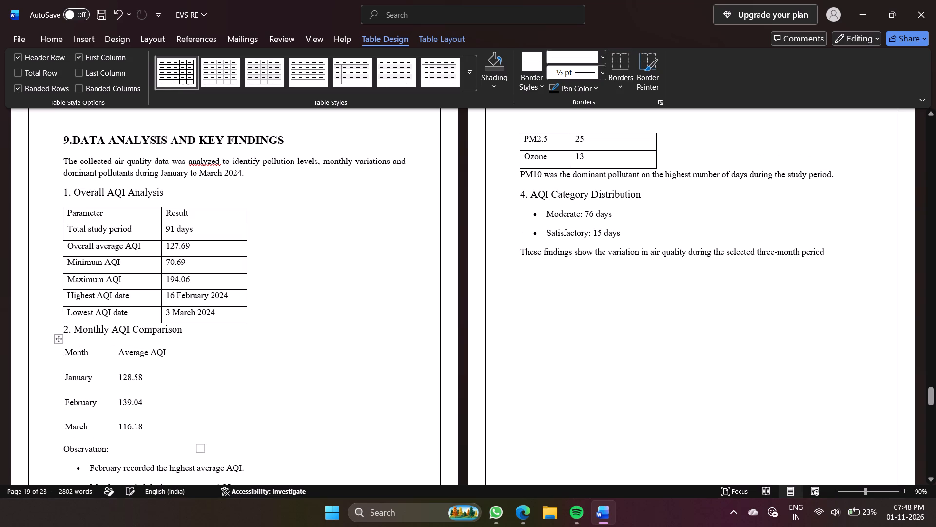
left_click(177, 79)
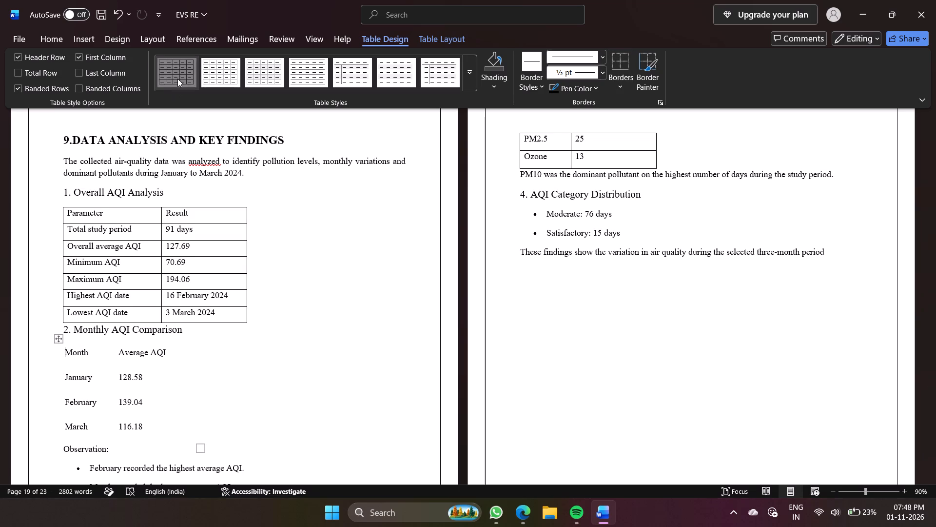
scroll(273, 287, "down", 1)
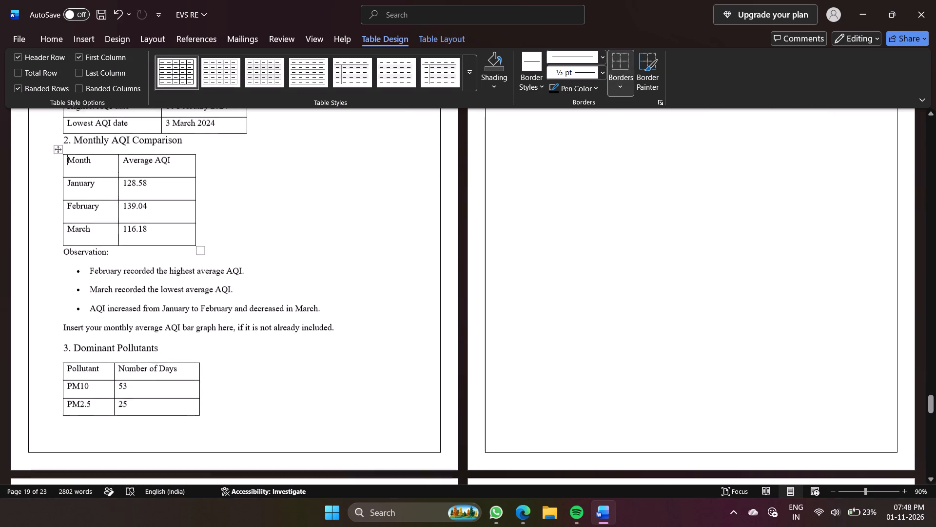
scroll(273, 287, "down", 1)
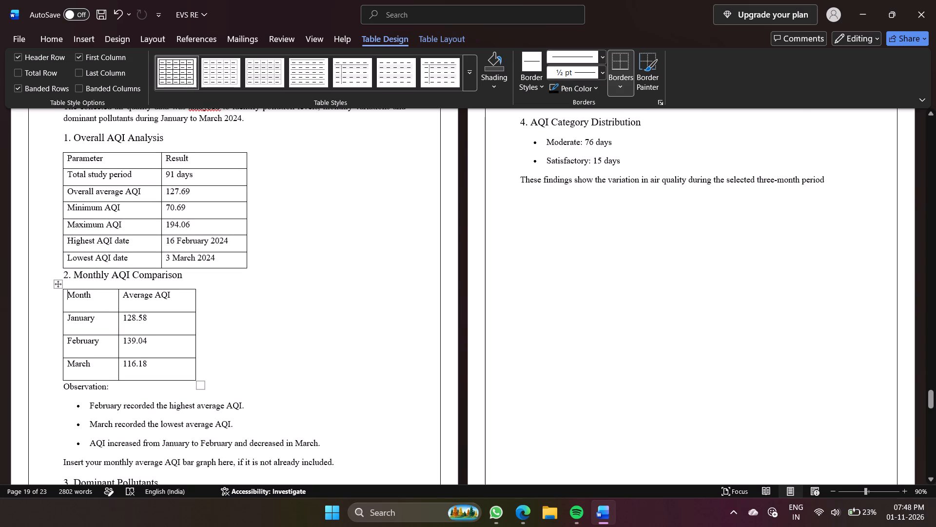
Reduce the table under 2. Monthly AQI Comparison slightly in width and height.
left_click_drag(199, 381, 193, 378)
Insert a blank line above the 2. Monthly AQI Comparison heading and above the 3. Dominant Pollutants heading.
scroll(209, 375, "down", 1)
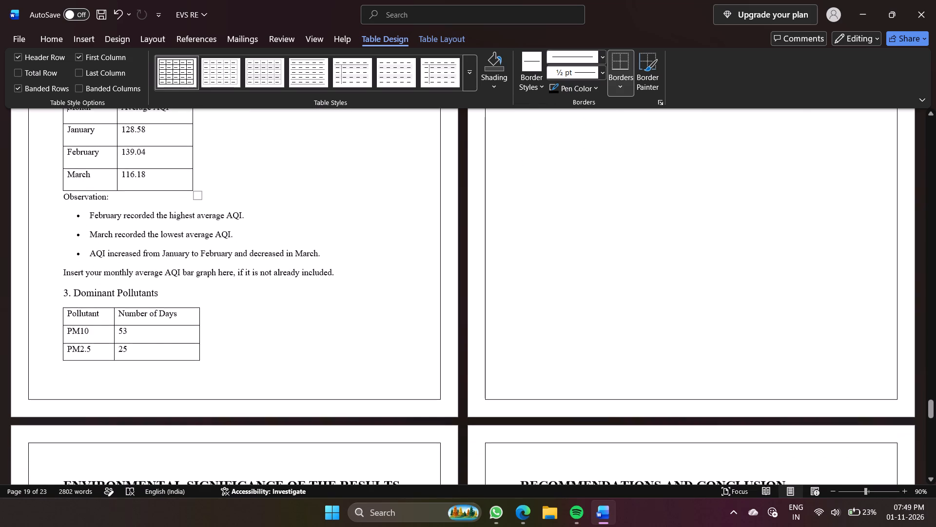
scroll(219, 268, "up", 2)
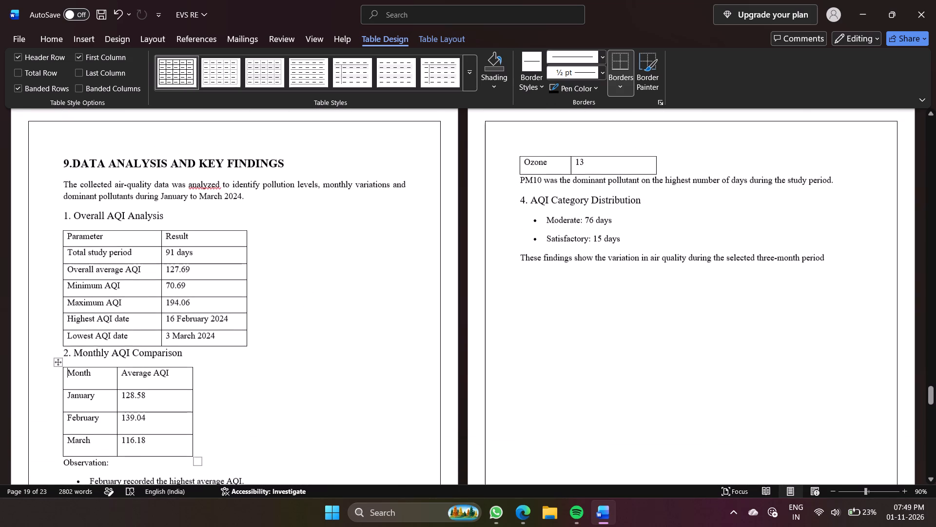
scroll(219, 268, "up", 1)
left_click(263, 338)
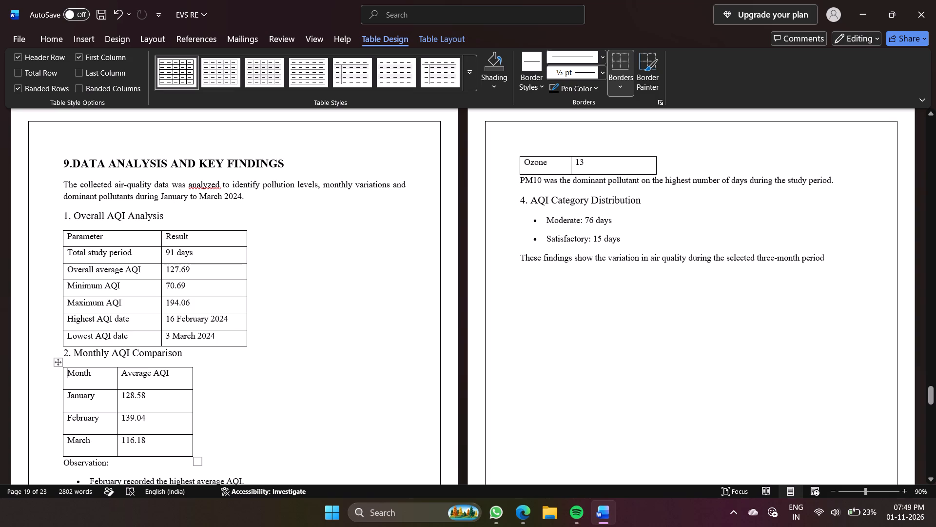
left_click(63, 355)
key("Return")
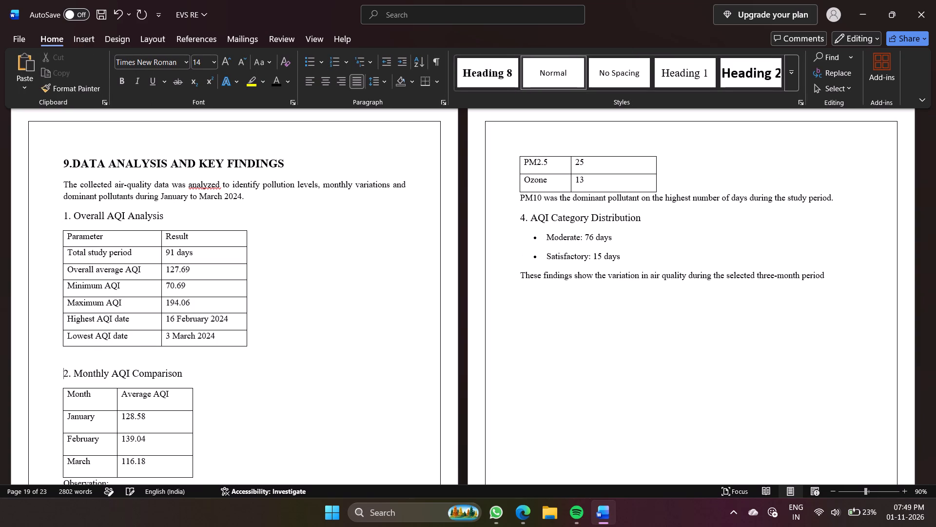
scroll(189, 428, "down", 1)
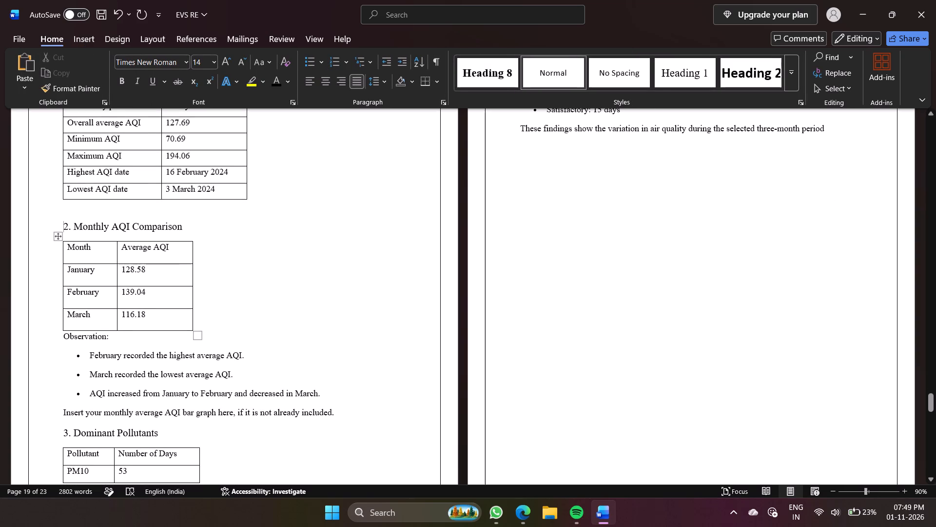
left_click(59, 434)
key("Return")
Insert a blank line above the PM10 dominant pollutant sentence and above the 4. AQI Category Distribution heading.
scroll(59, 434, "up", 1)
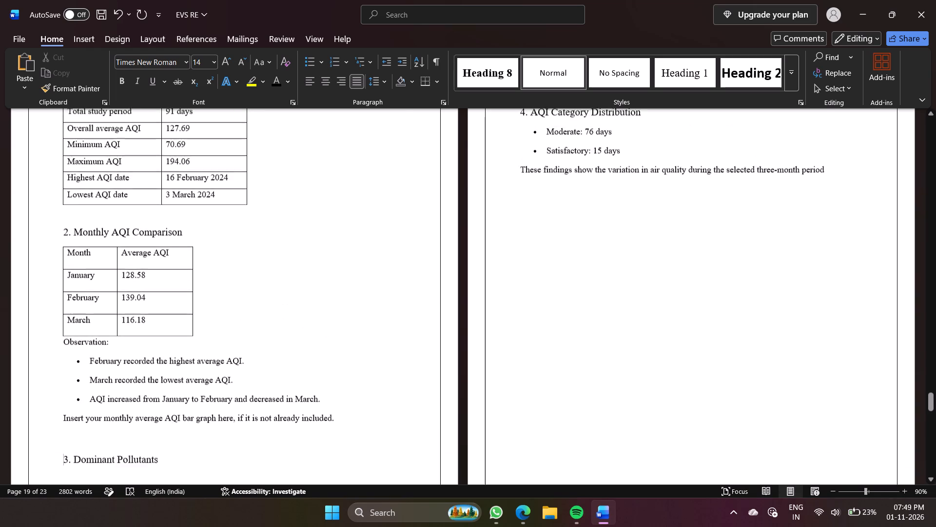
scroll(59, 434, "up", 2)
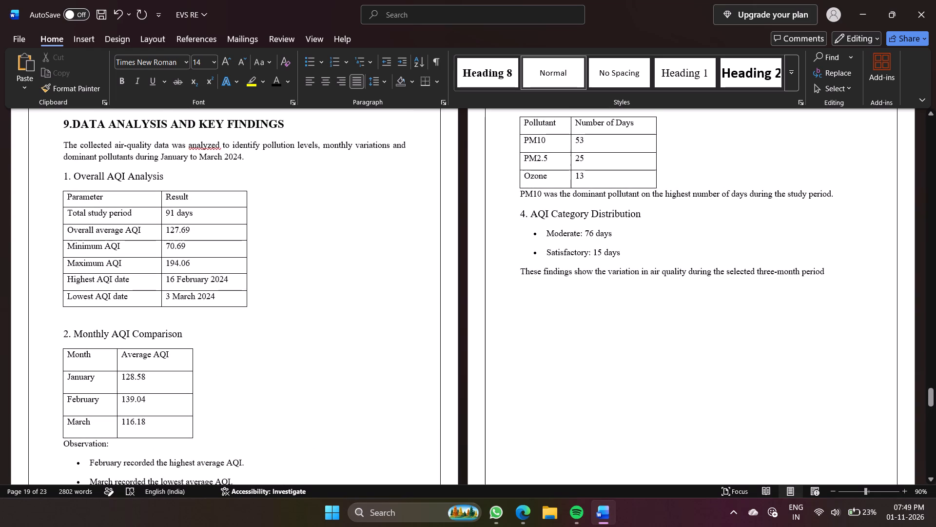
scroll(59, 434, "up", 3)
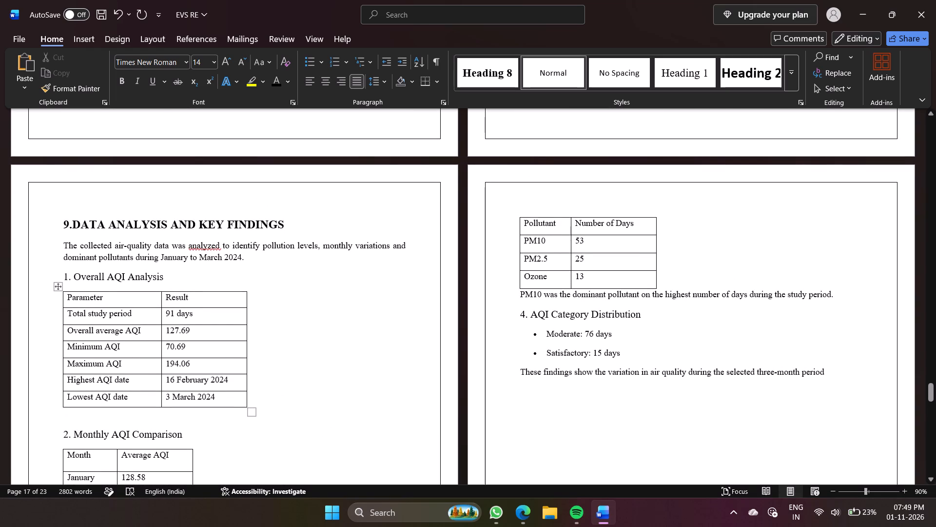
left_click(521, 295)
key("Return")
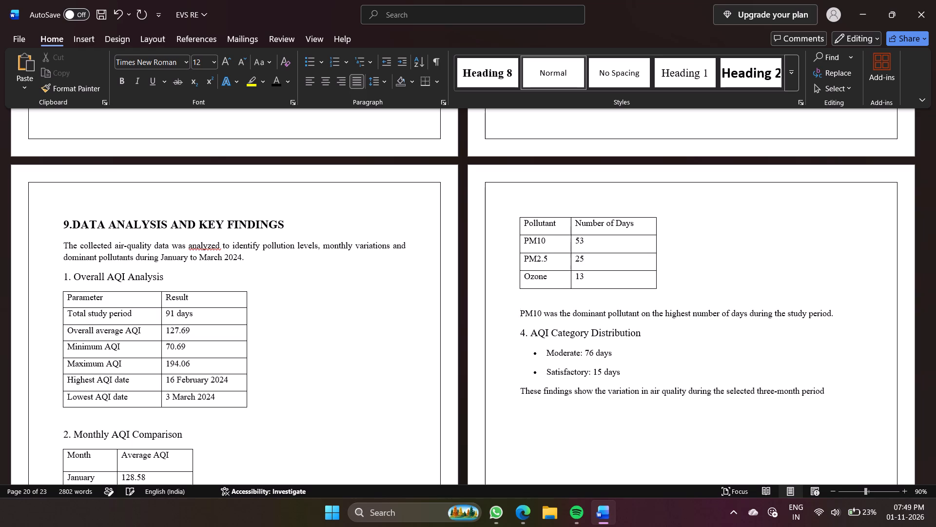
left_click(517, 332)
key("Return")
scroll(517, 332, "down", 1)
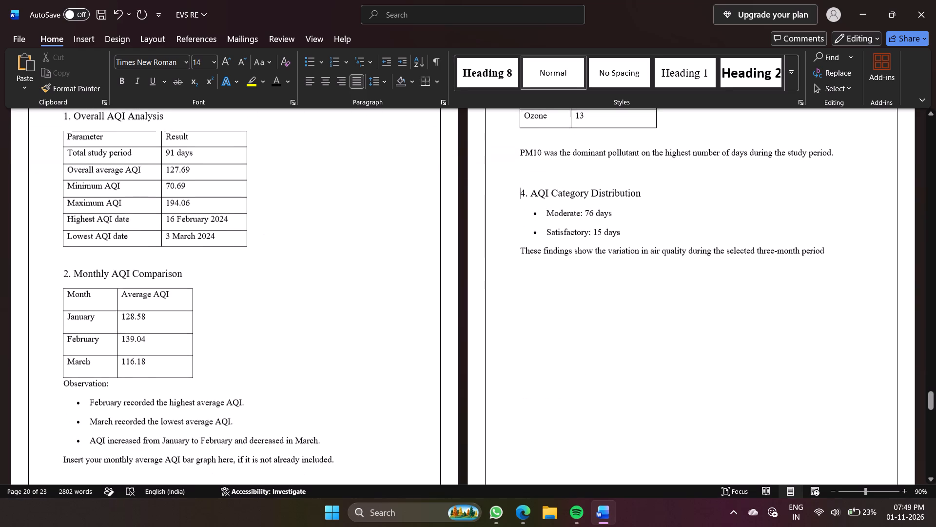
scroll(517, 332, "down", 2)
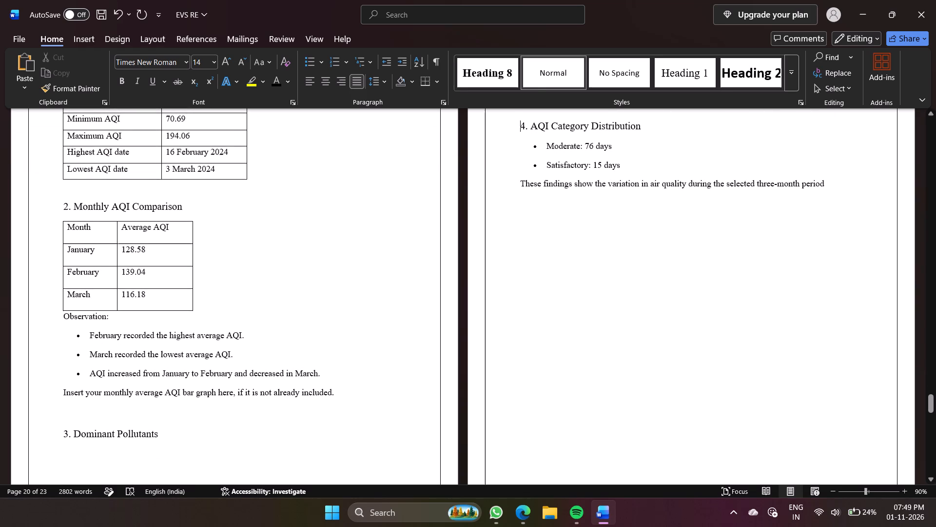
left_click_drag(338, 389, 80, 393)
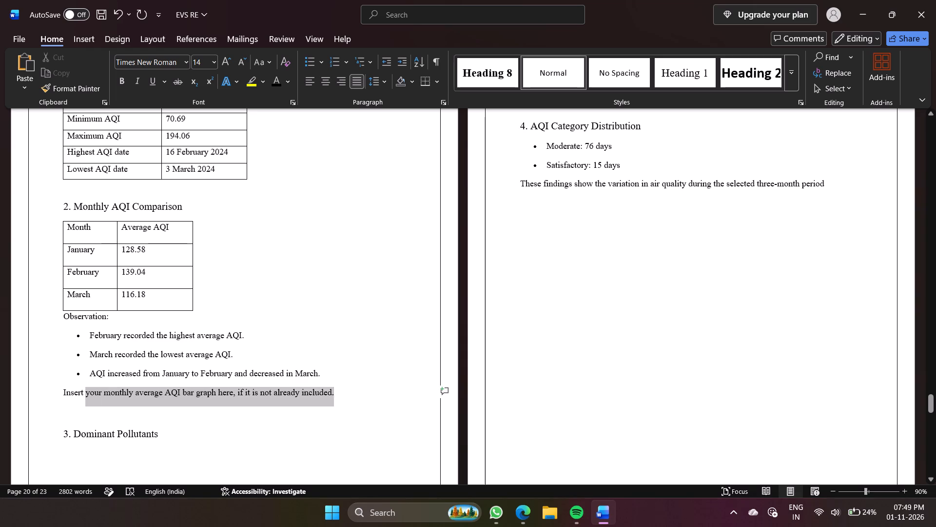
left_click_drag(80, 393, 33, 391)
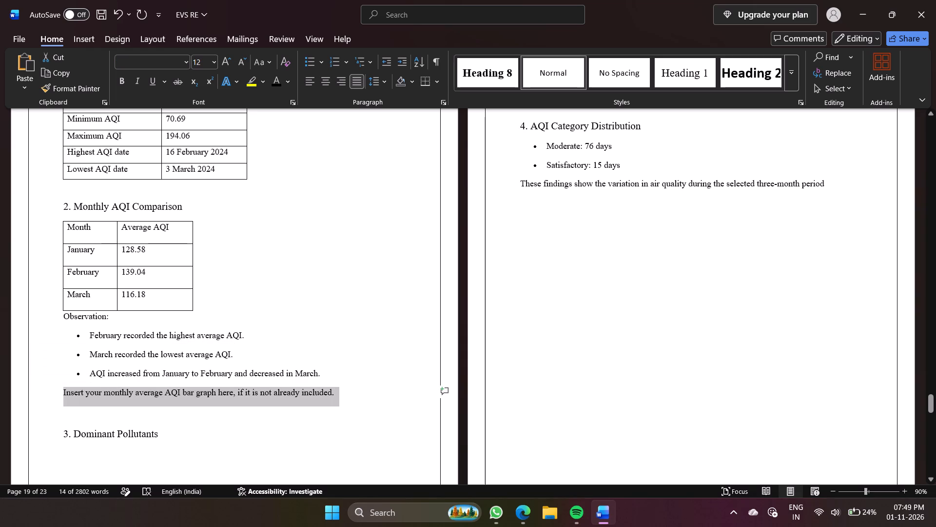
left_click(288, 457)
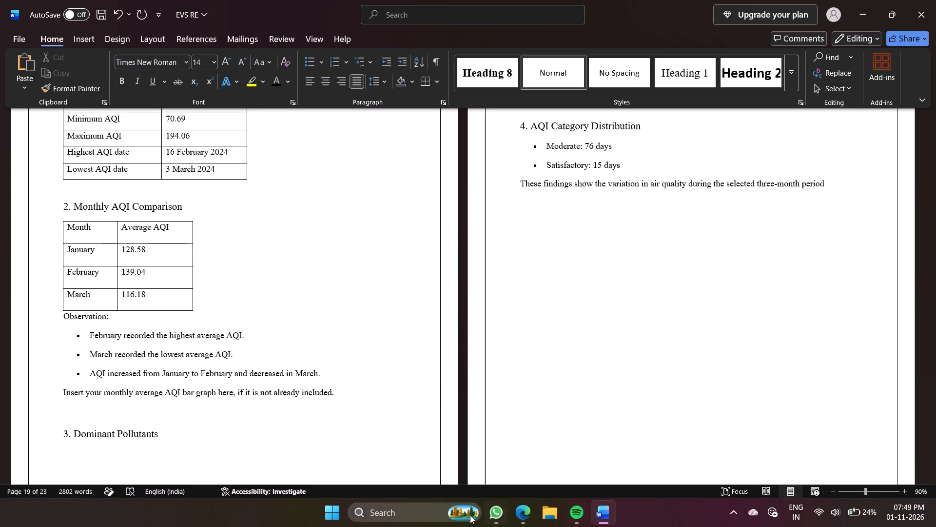
Switch to Google Chrome, search for looker studio and open the EVS PROJECT report in Data Studio.
left_click(422, 507)
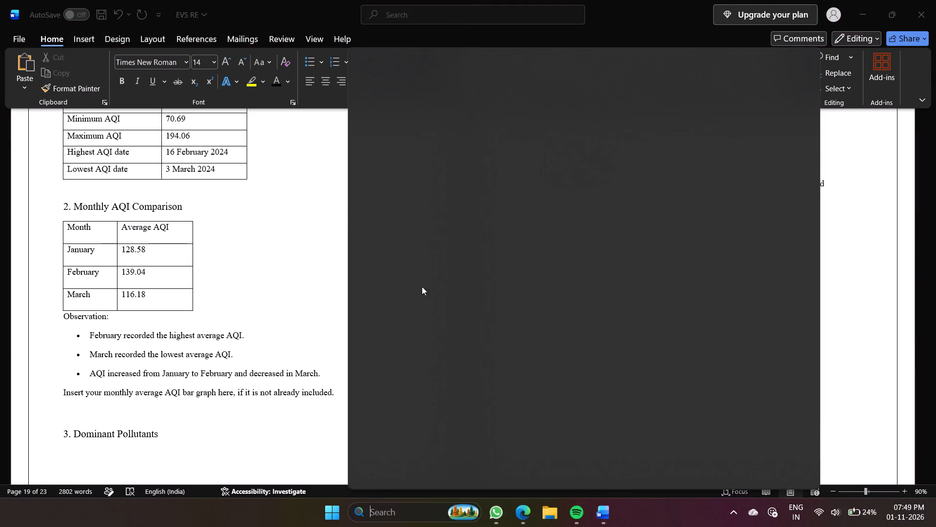
left_click(567, 231)
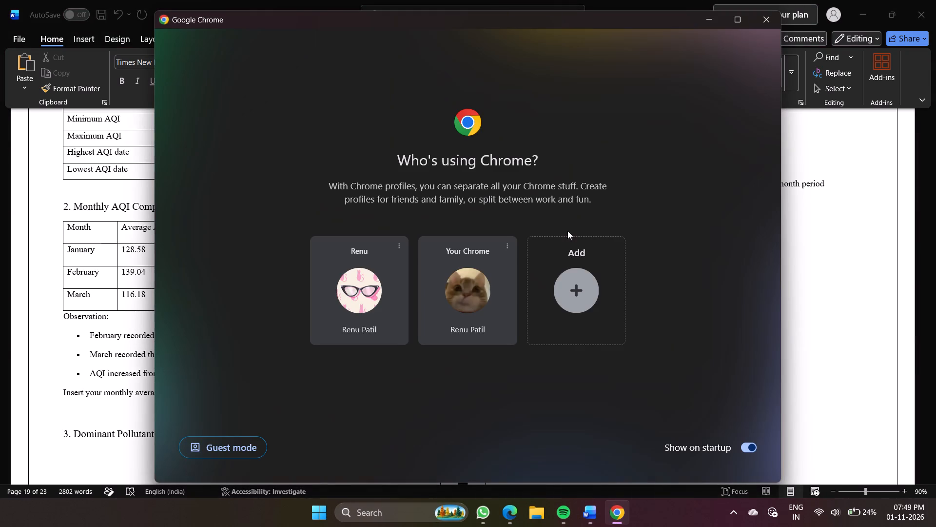
left_click(490, 302)
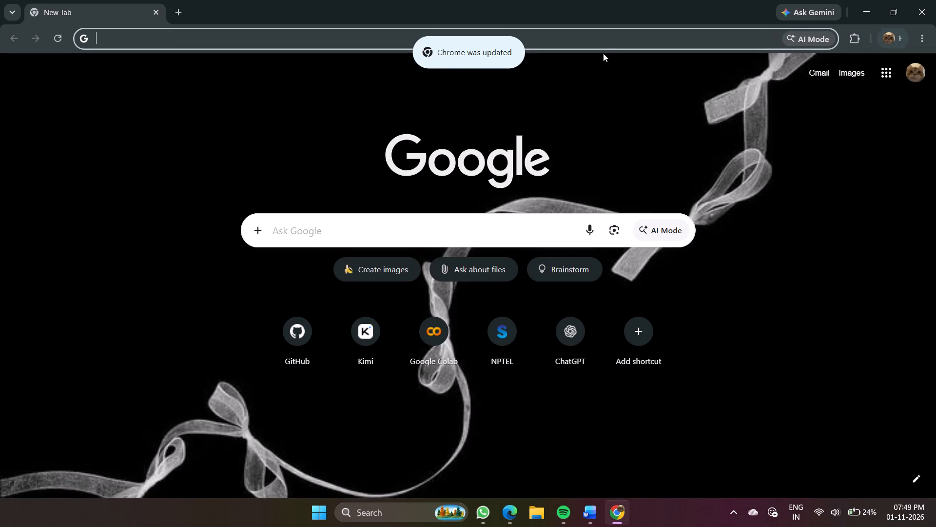
left_click(603, 40)
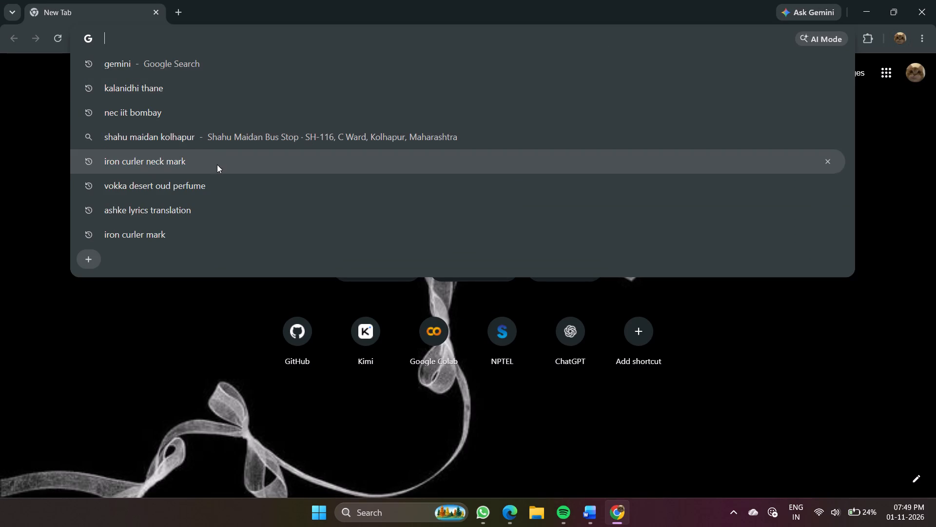
type("look")
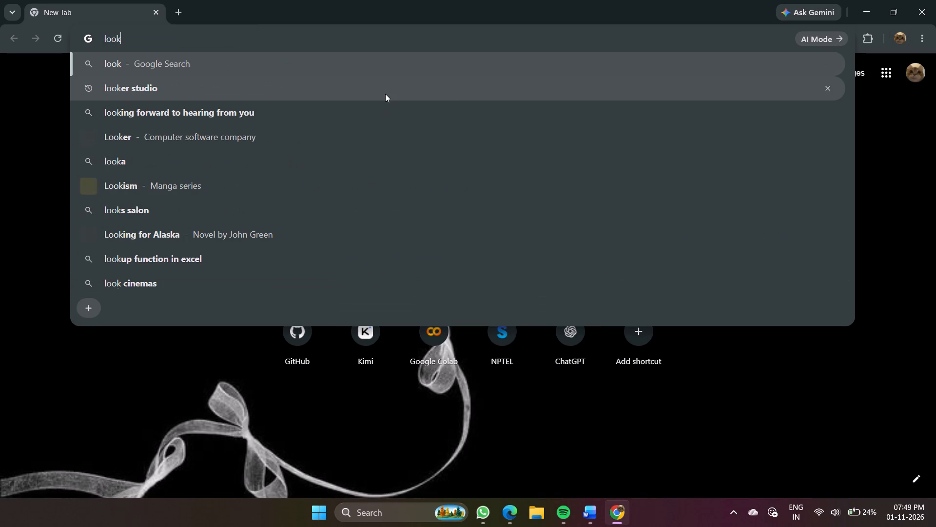
left_click(380, 100)
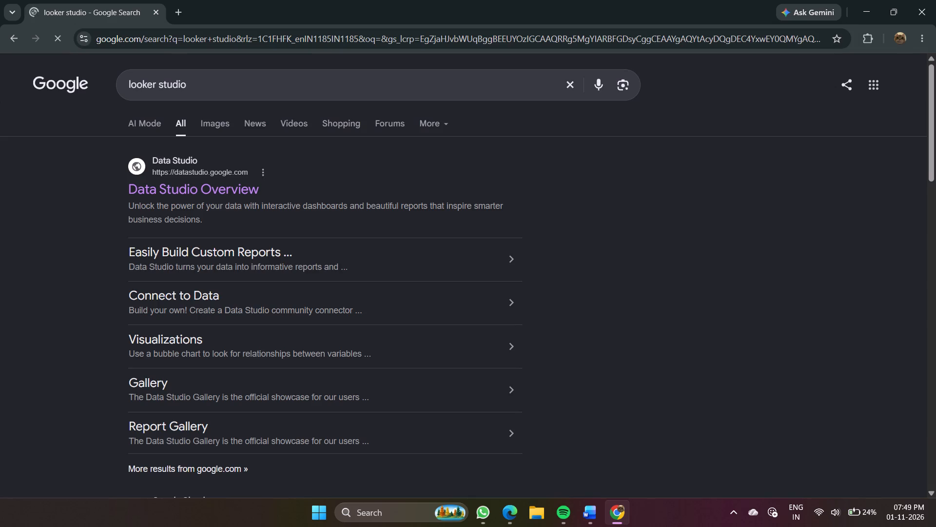
left_click(258, 188)
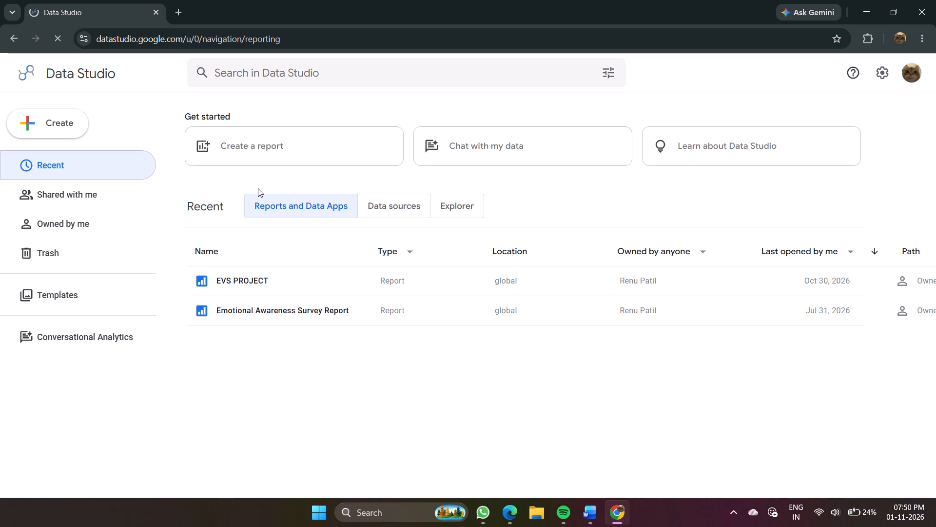
left_click(238, 283)
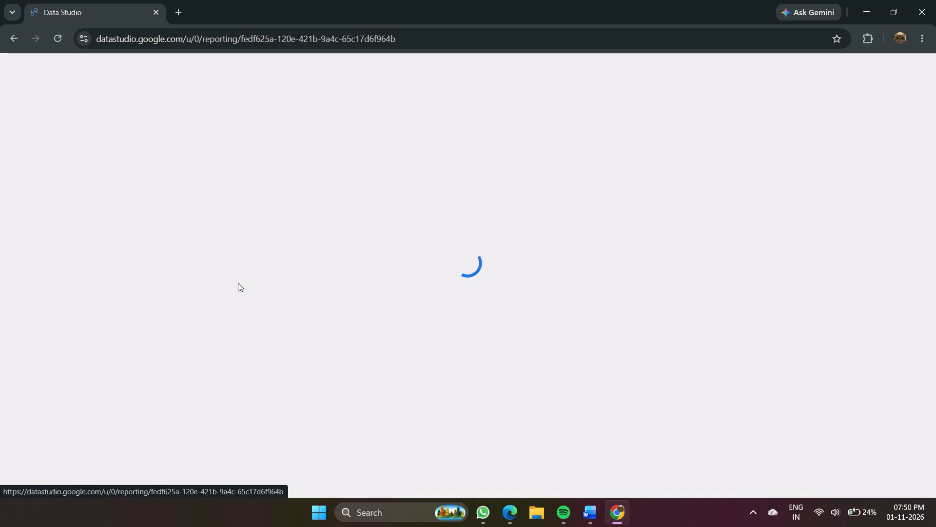
Put the EVS PROJECT report into edit mode and select the Daily AQI Trend chart on page 1.
scroll(238, 283, "left", 6)
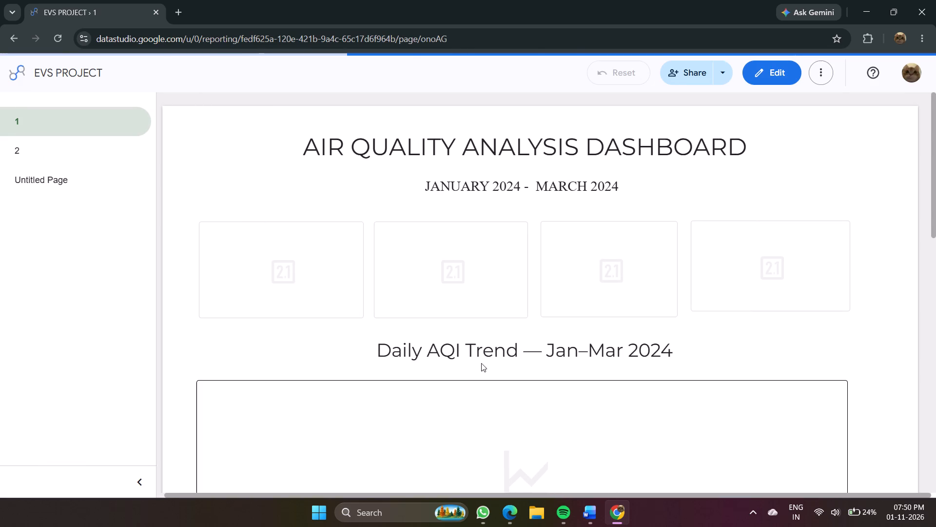
scroll(456, 369, "down", 2)
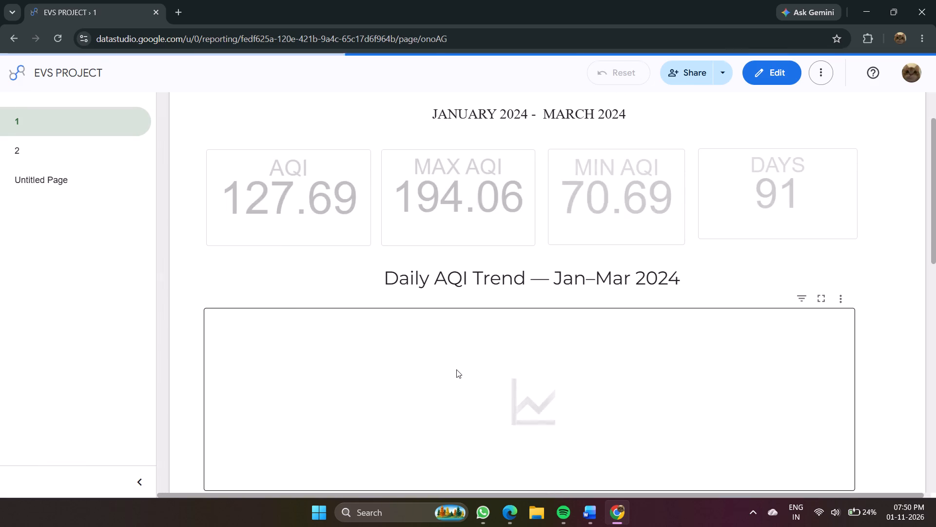
scroll(456, 369, "down", 1)
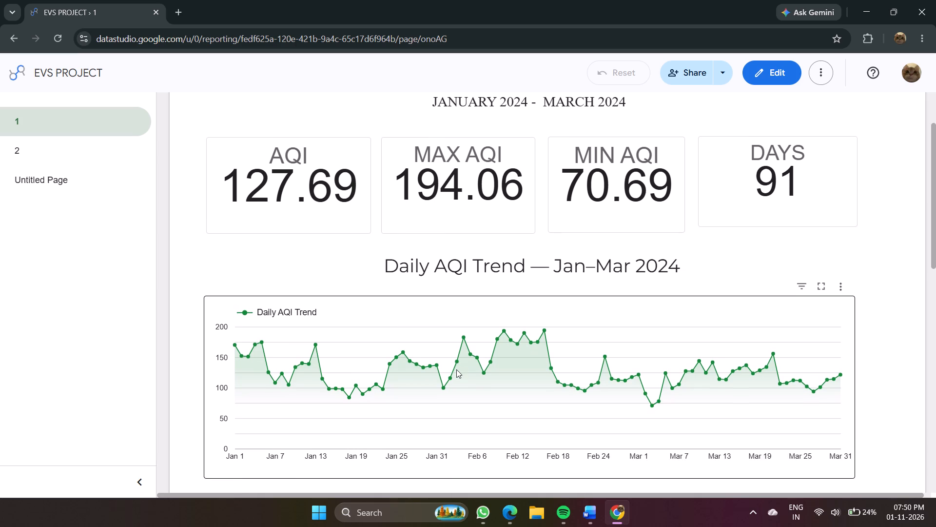
scroll(456, 369, "down", 1)
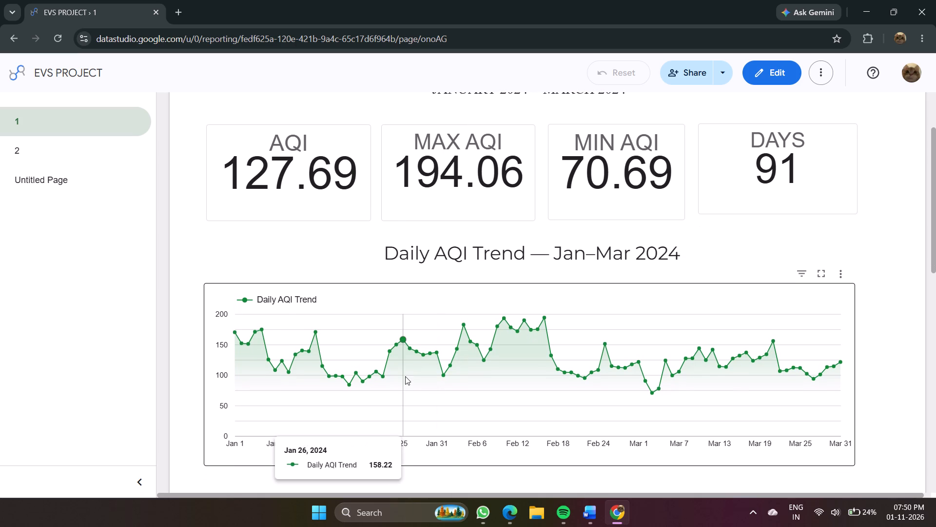
left_click(762, 78)
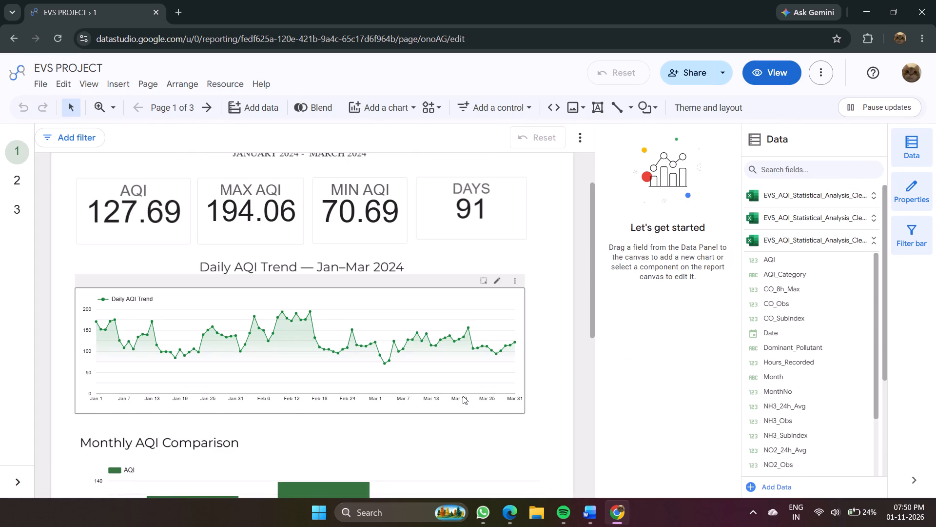
left_click(463, 396)
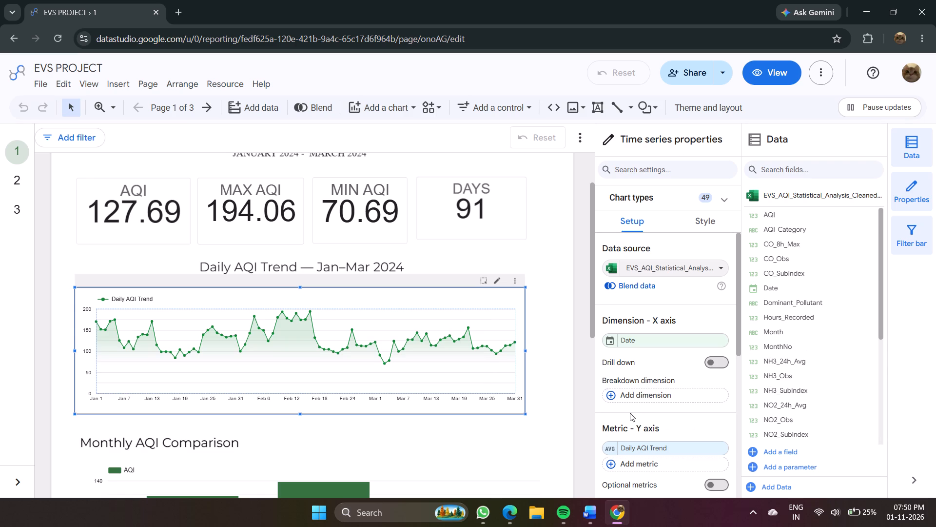
Look through the charts on pages 1 and 2 of the dashboard for the monthly AQI and pollutant graphs.
scroll(397, 402, "down", 5)
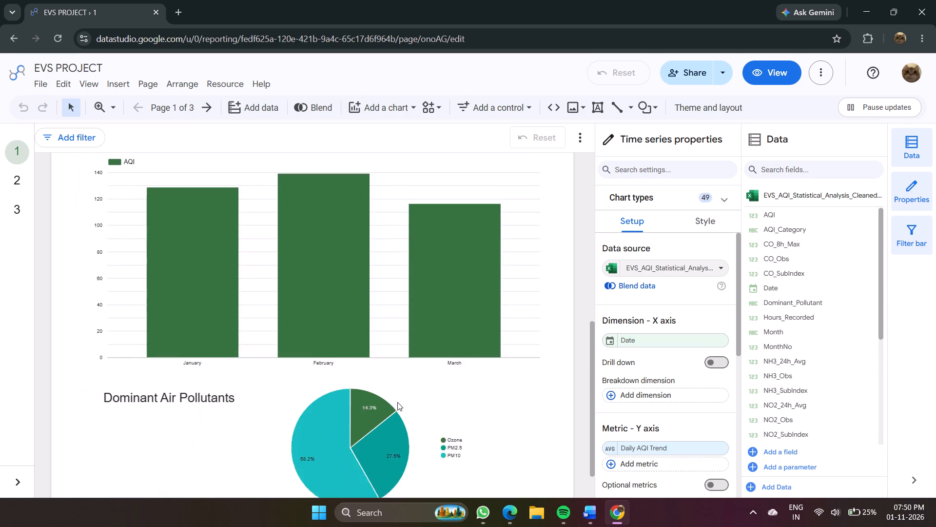
scroll(397, 402, "down", 7)
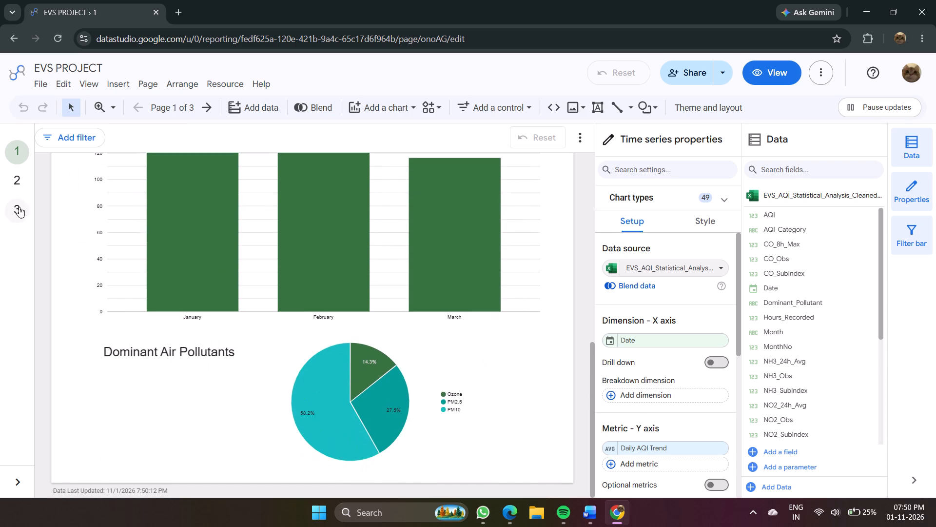
left_click(15, 172)
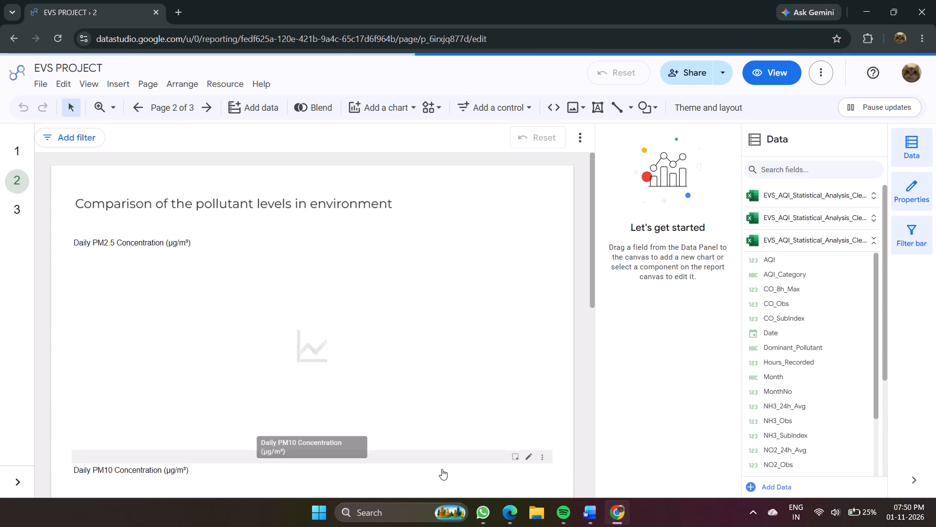
left_click(594, 517)
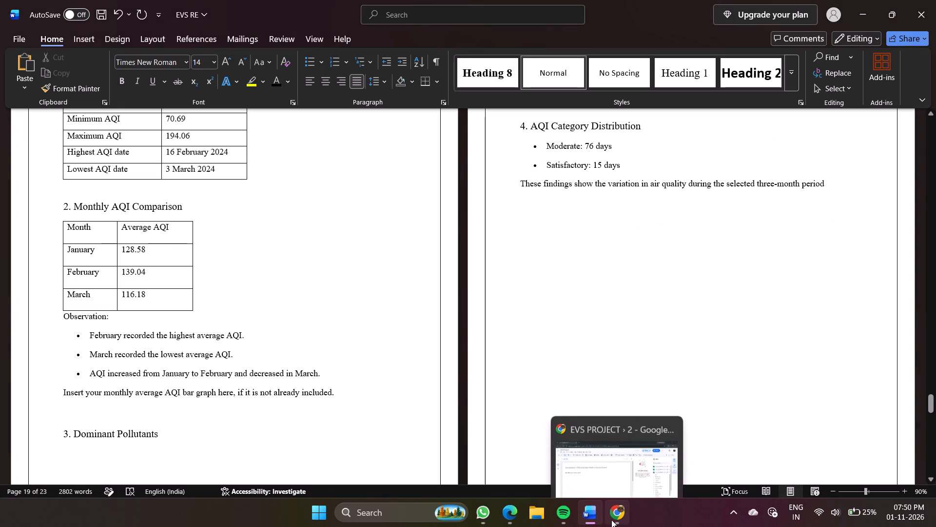
left_click(611, 520)
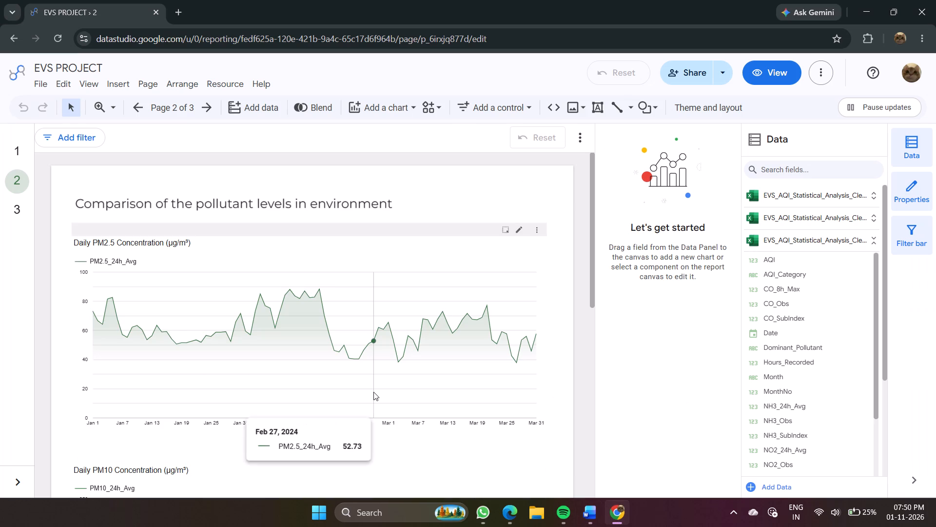
scroll(373, 392, "down", 8)
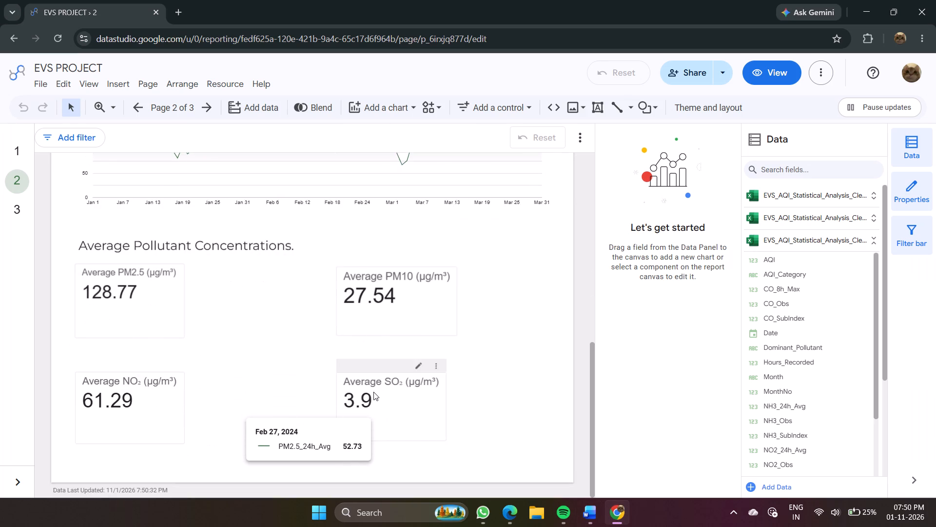
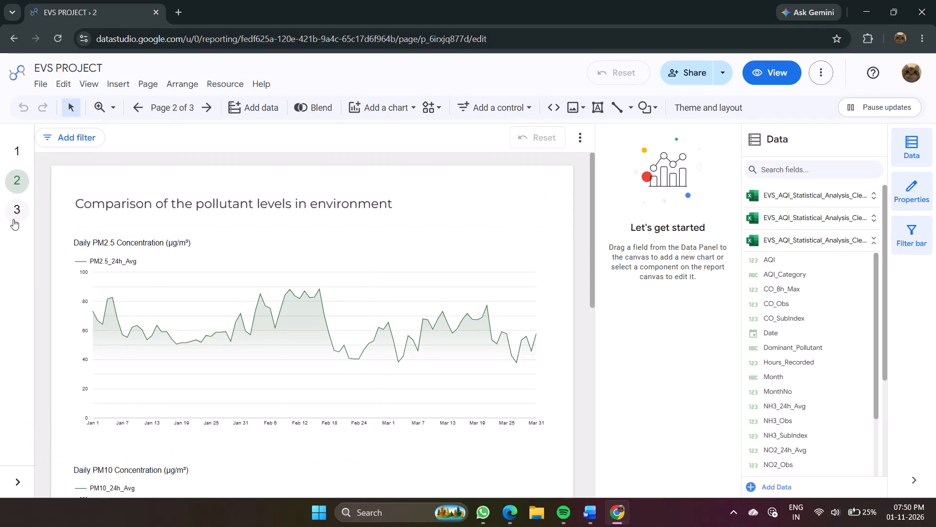
Look through report pages 3 and 1 to locate the Monthly AQI Comparison chart.
left_click(14, 213)
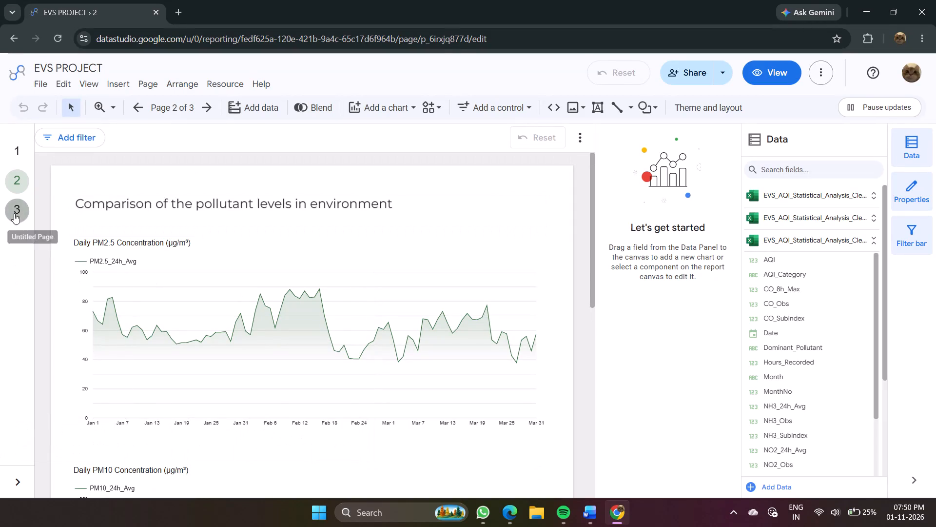
scroll(325, 318, "down", 2)
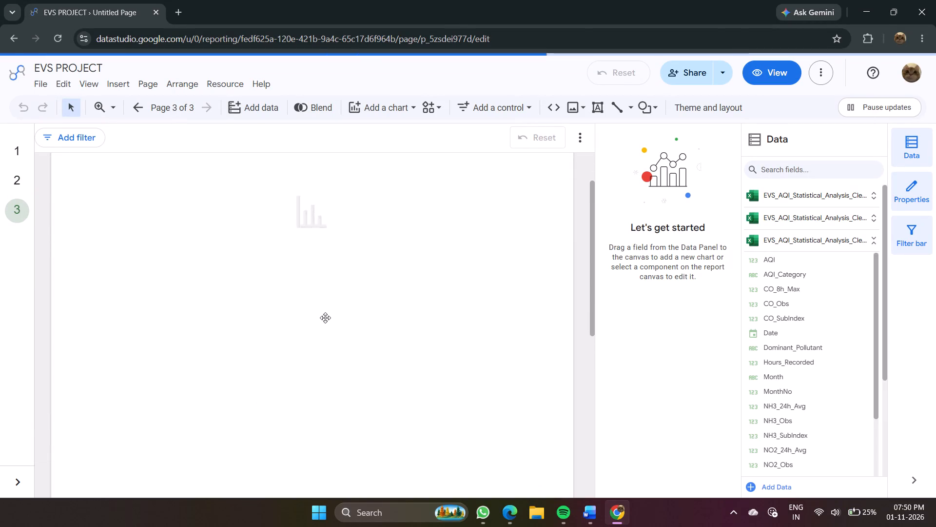
scroll(325, 318, "down", 1)
scroll(325, 318, "up", 5)
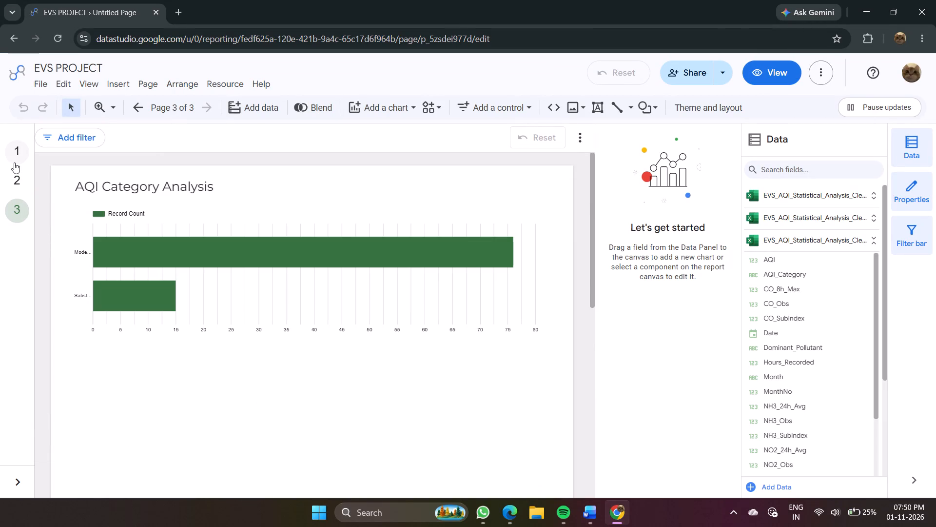
left_click(14, 155)
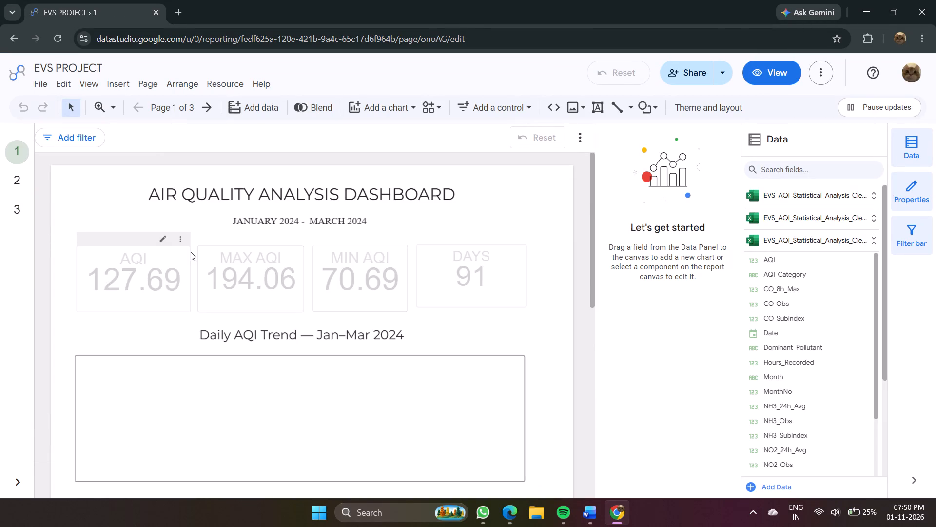
scroll(191, 252, "down", 5)
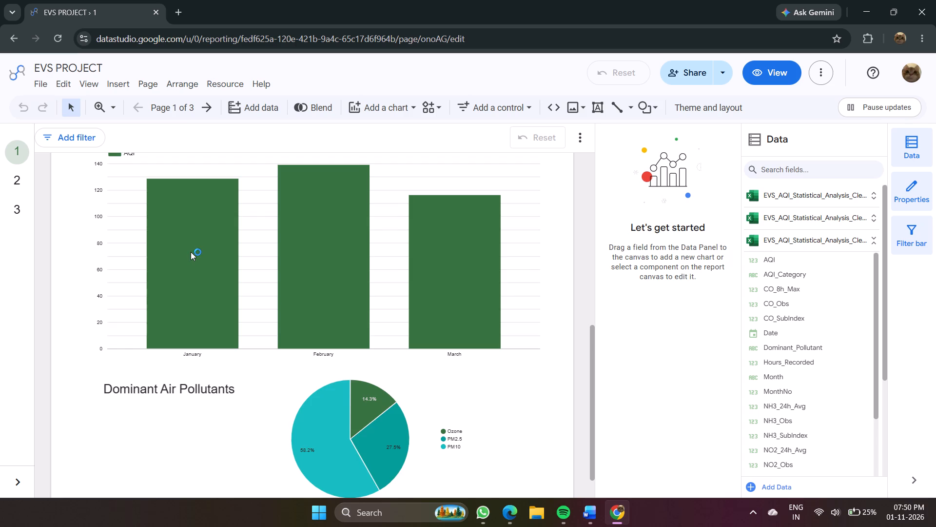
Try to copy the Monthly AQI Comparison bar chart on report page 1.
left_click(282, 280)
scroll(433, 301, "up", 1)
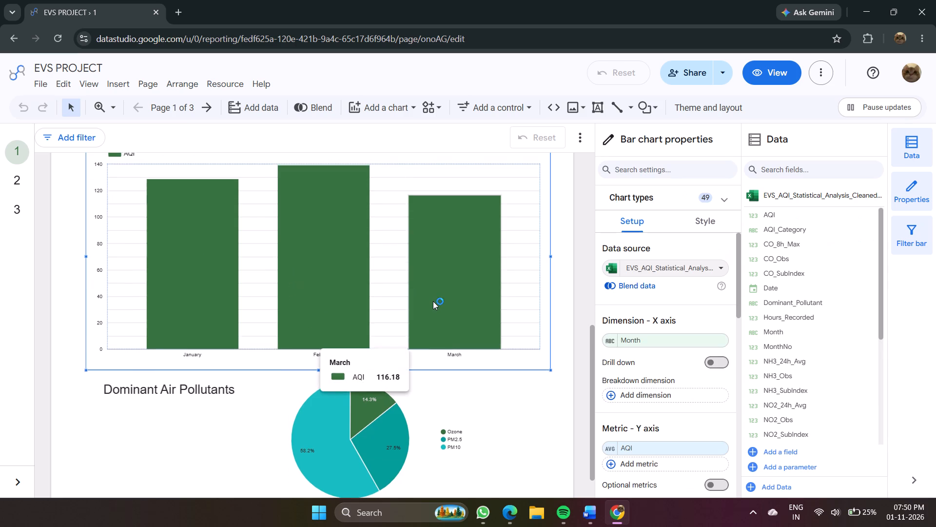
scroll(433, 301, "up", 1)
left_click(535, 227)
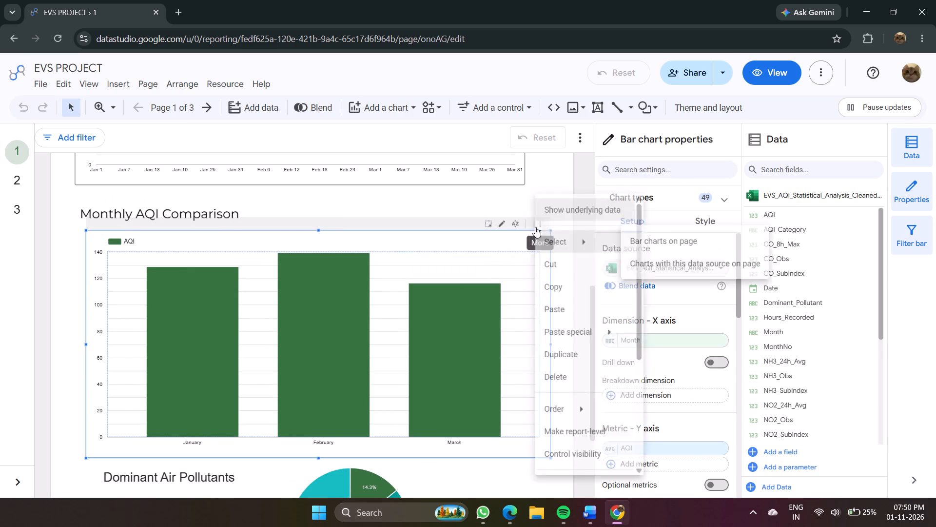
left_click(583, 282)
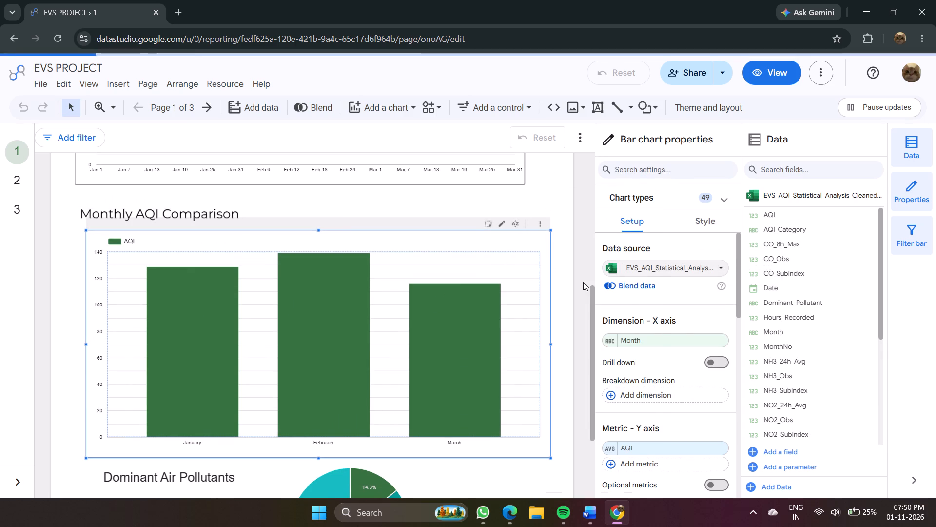
Switch to the Word report and delete the placeholder sentence about inserting the monthly average AQI bar graph, above 3. Dominant Pollutants.
left_click(588, 502)
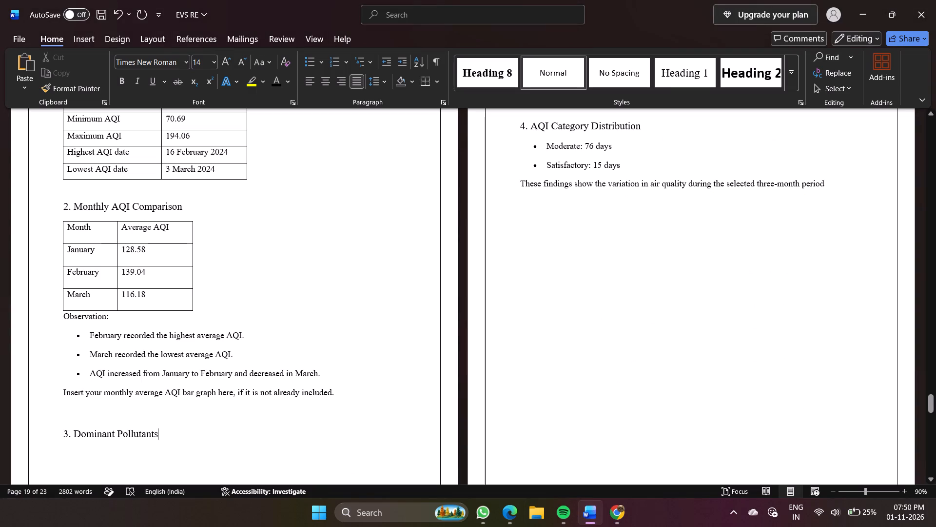
left_click_drag(348, 394, 93, 376)
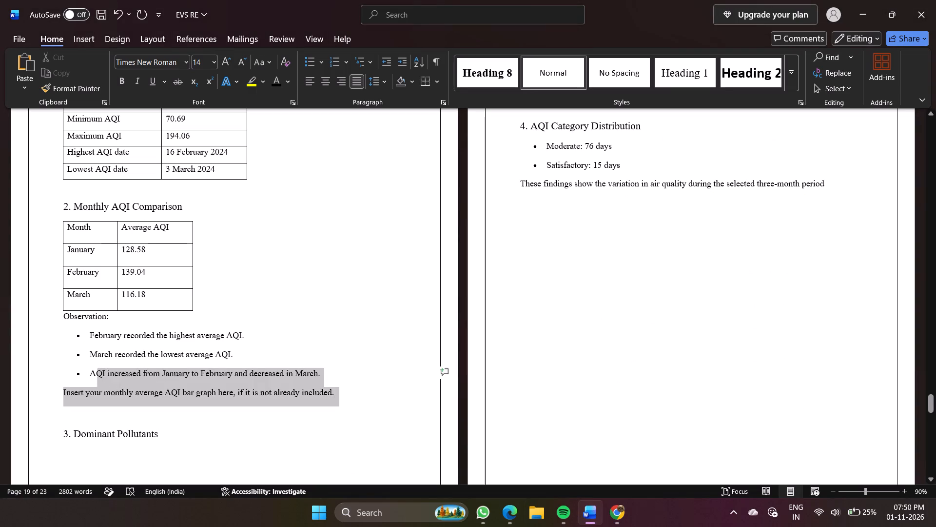
left_click_drag(93, 376, 58, 392)
key("Delete")
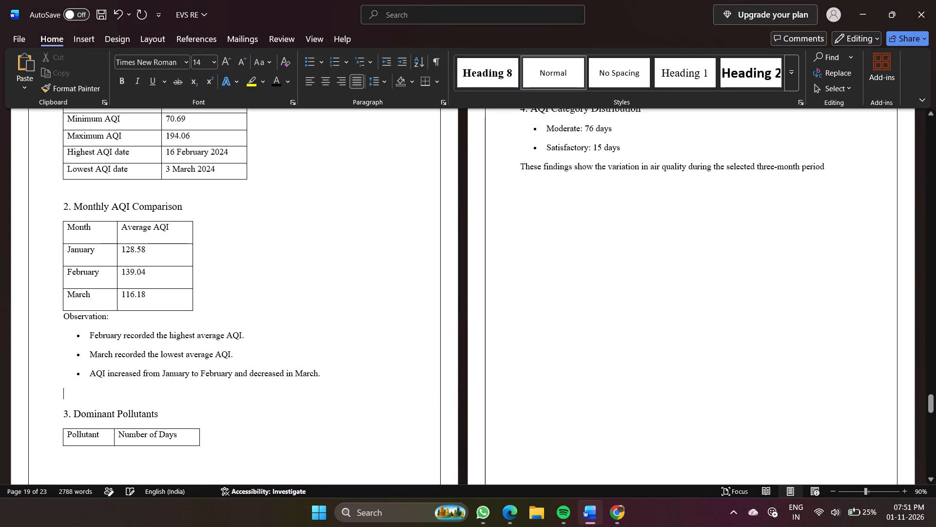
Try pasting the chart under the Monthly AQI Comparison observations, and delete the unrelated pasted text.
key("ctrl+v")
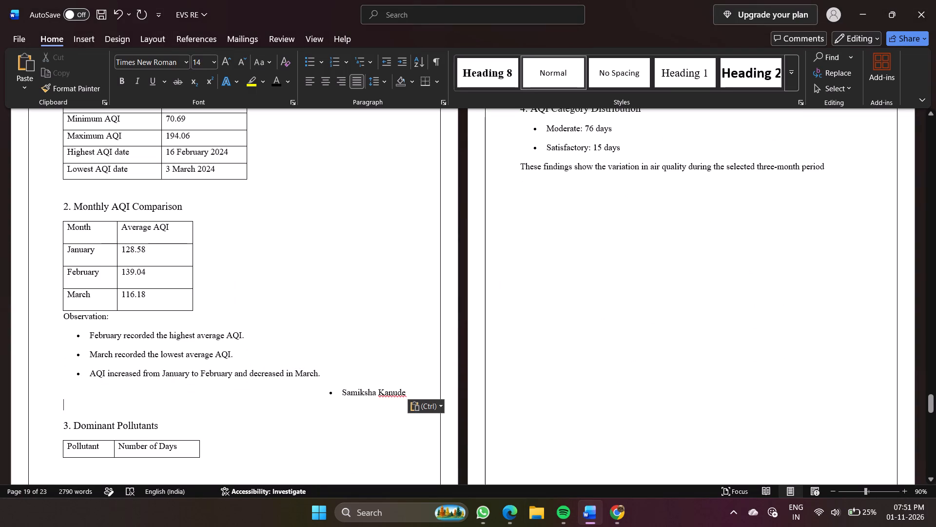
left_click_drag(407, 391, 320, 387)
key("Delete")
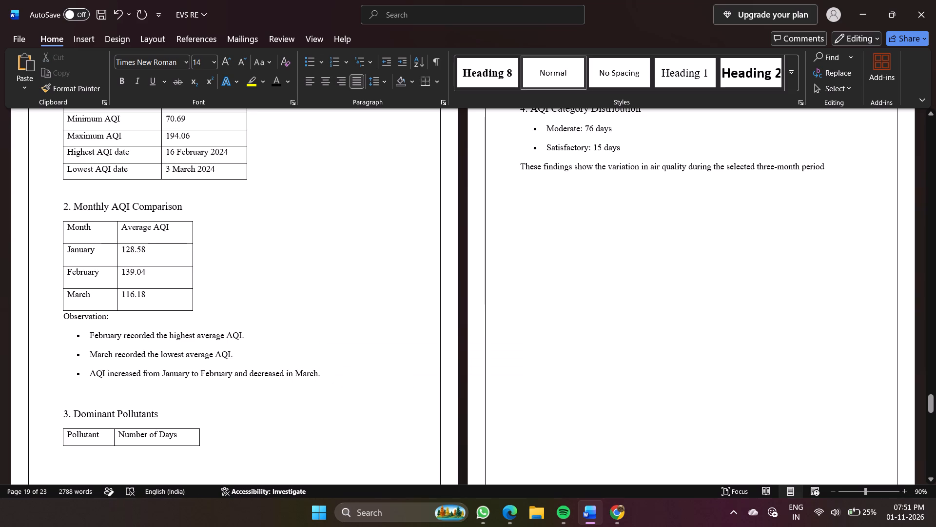
Switch to Chrome, export the Monthly AQI Comparison bar chart to the clipboard as an image, and paste it under its observations in Word.
left_click(619, 520)
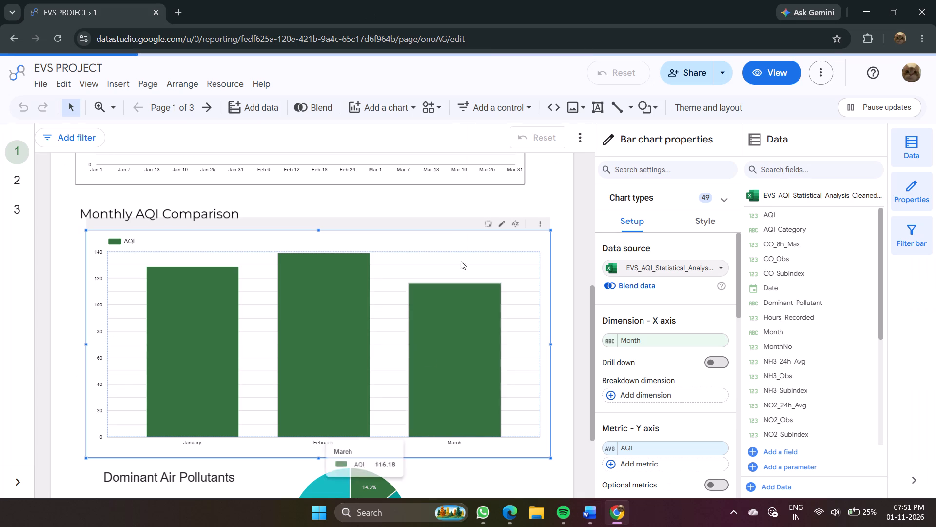
left_click(535, 229)
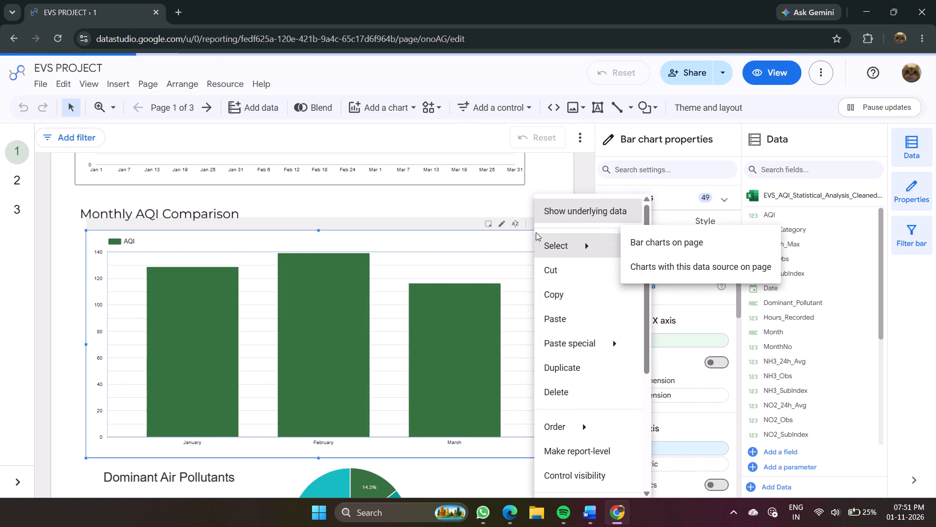
scroll(583, 367, "down", 6)
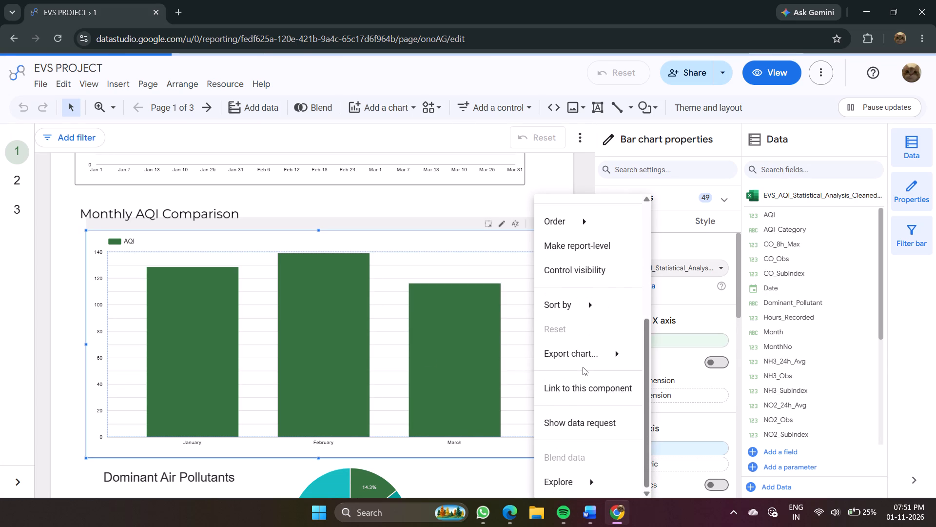
left_click(590, 358)
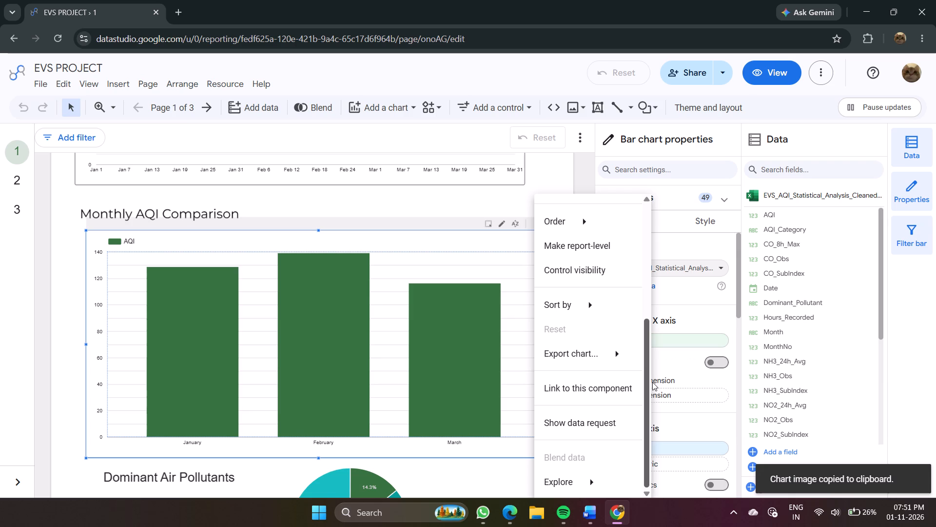
left_click(598, 516)
key("ctrl+v")
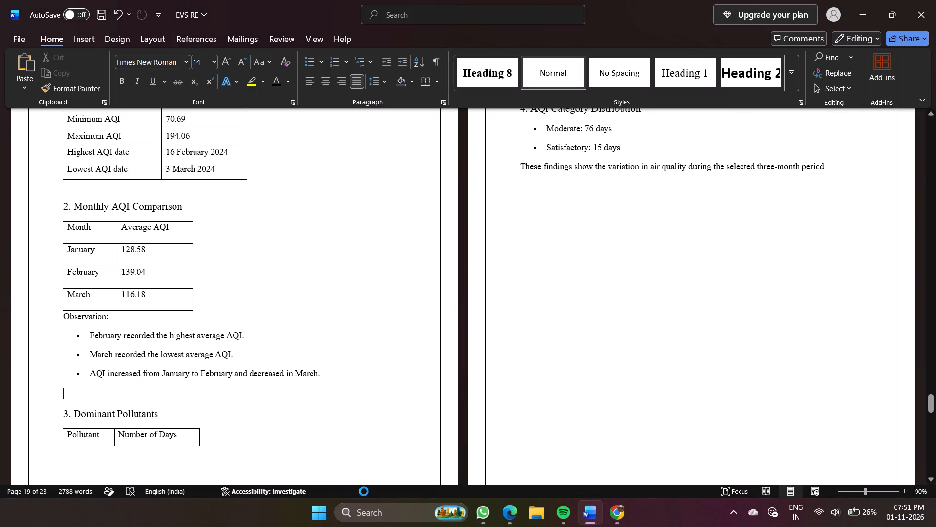
Review the pasted chart's placement and the preceding sections back to 6. Data Cleaning and Preprocessing.
scroll(595, 291, "up", 1)
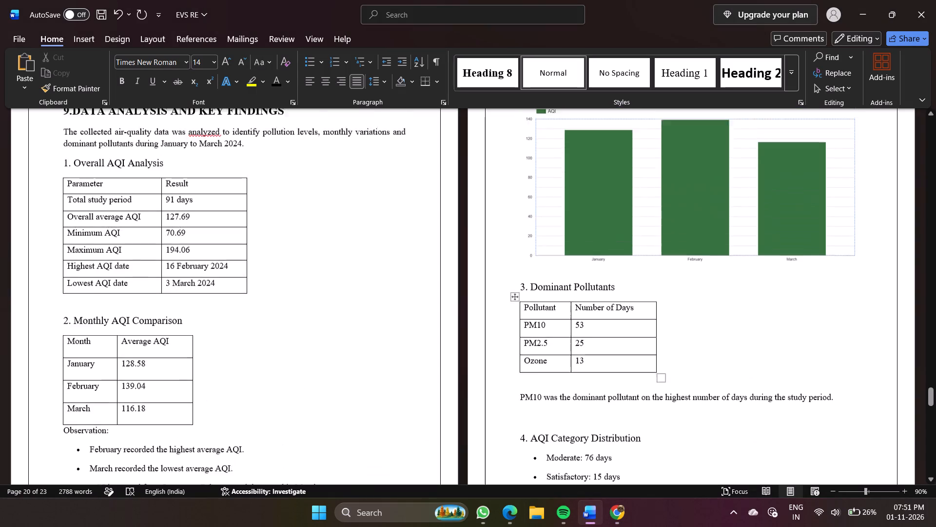
scroll(595, 291, "up", 2)
scroll(589, 364, "down", 1)
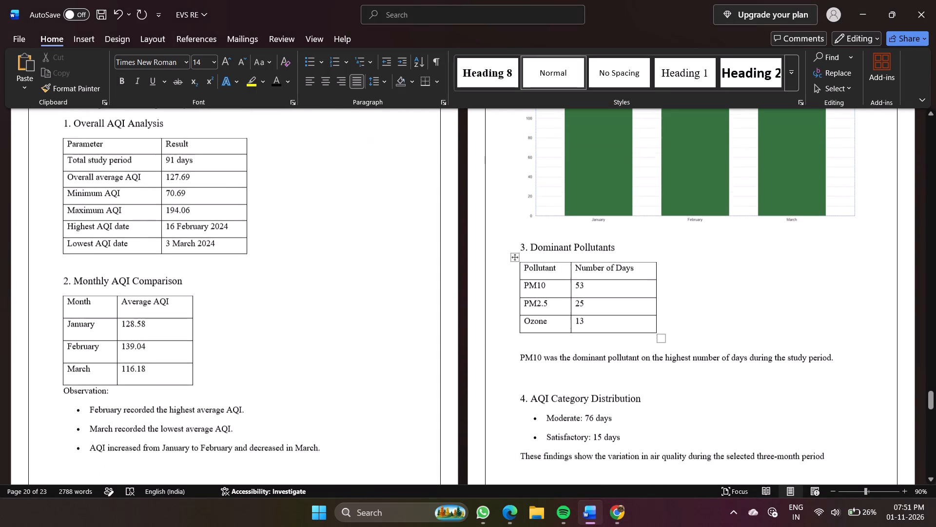
scroll(589, 364, "down", 1)
scroll(589, 364, "up", 11)
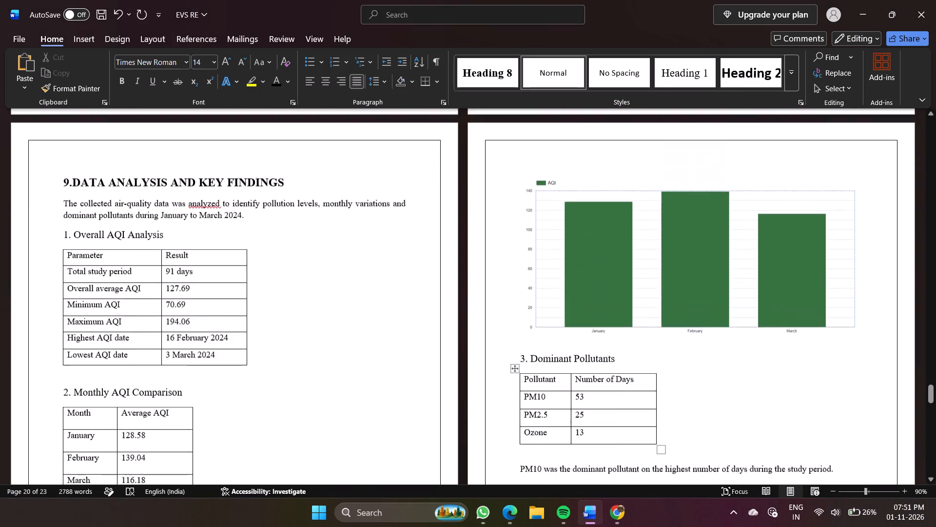
scroll(589, 364, "up", 20)
scroll(589, 364, "up", 11)
scroll(589, 364, "down", 3)
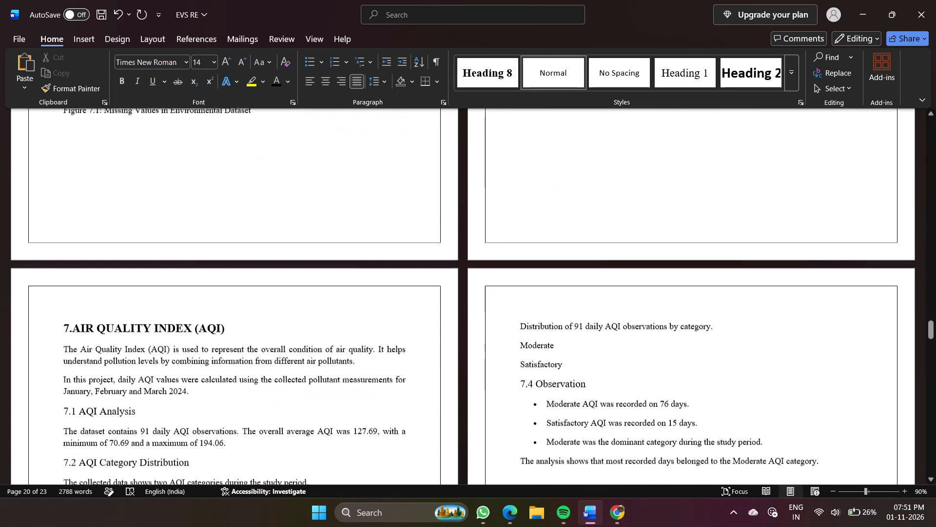
scroll(589, 364, "down", 6)
scroll(589, 364, "up", 2)
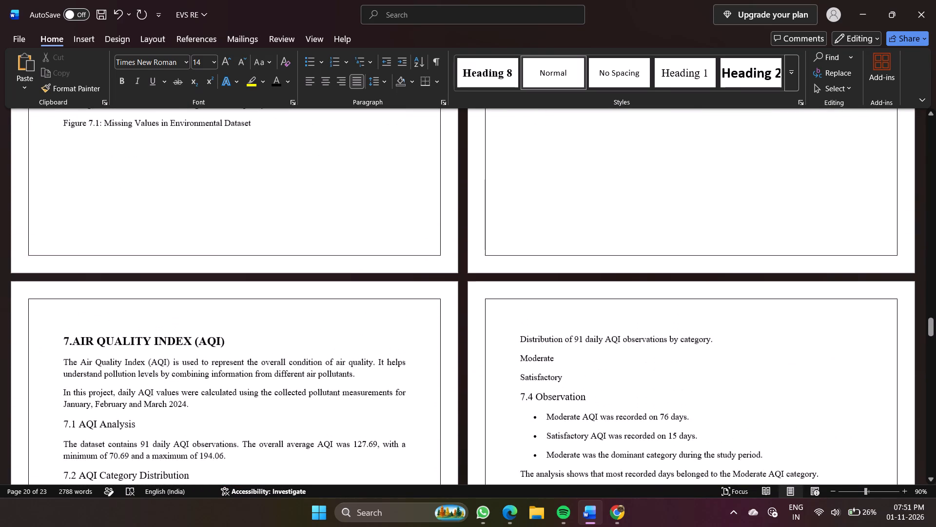
scroll(589, 364, "up", 3)
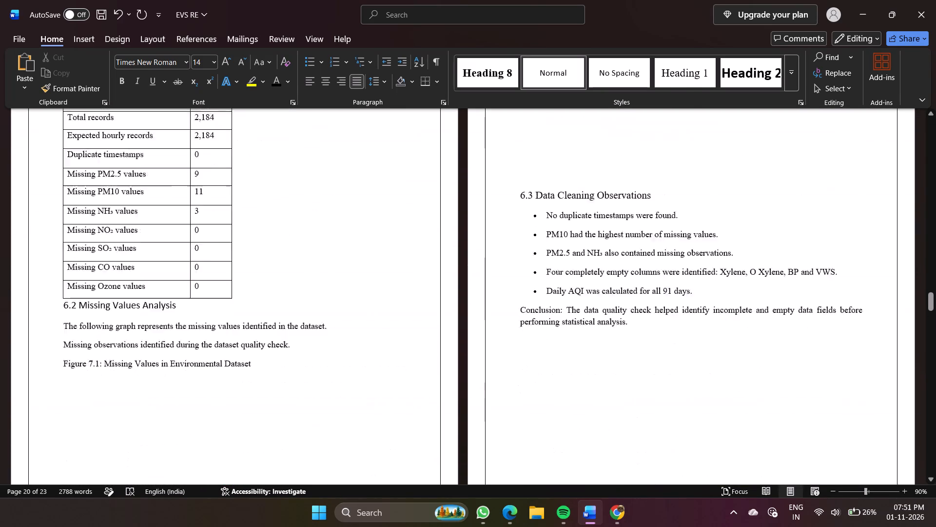
scroll(589, 364, "up", 1)
scroll(595, 353, "down", 4)
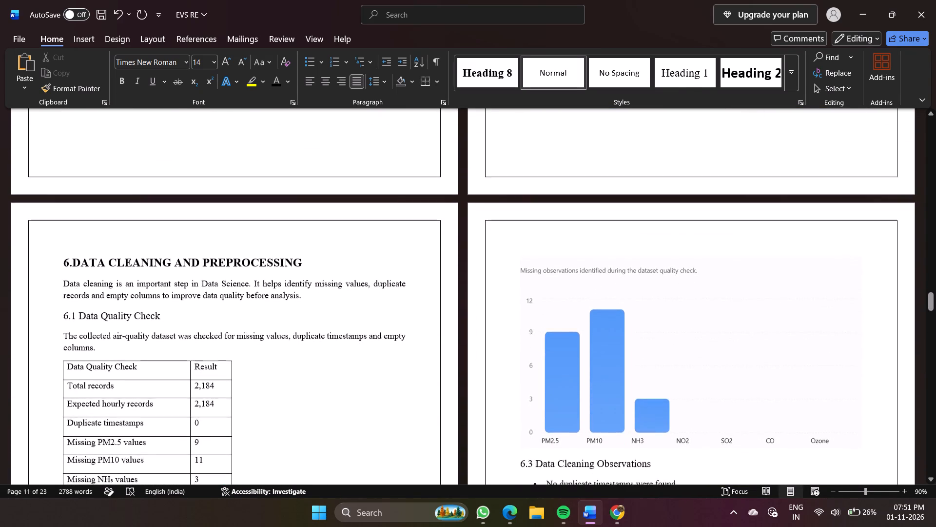
Delete the monthly hourly-records bar chart image belonging to Figure 5.1 in section 5.
scroll(595, 353, "up", 4)
left_click(621, 317)
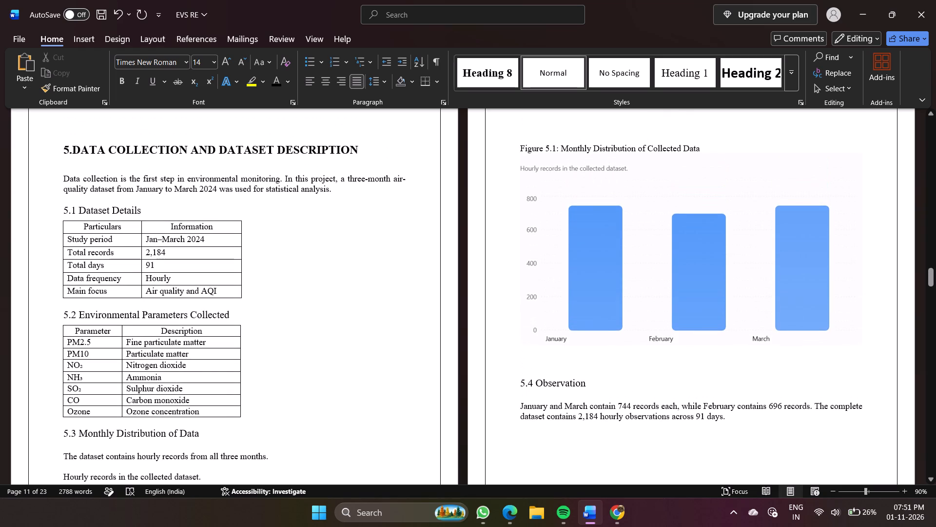
key("Delete")
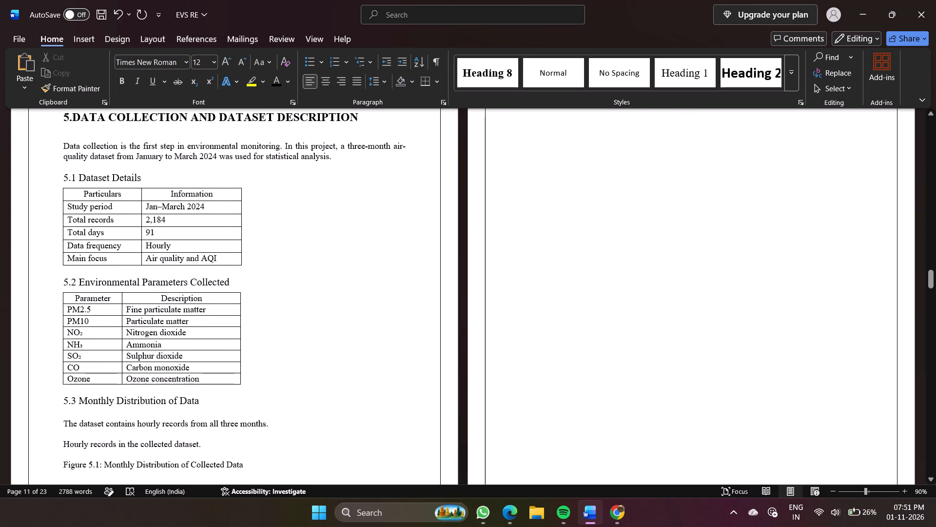
Remove the Figure 5.1 caption and the line "Hourly records in the collected dataset." from section 5.3, ending the remaining sentence with a period.
scroll(412, 345, "down", 1)
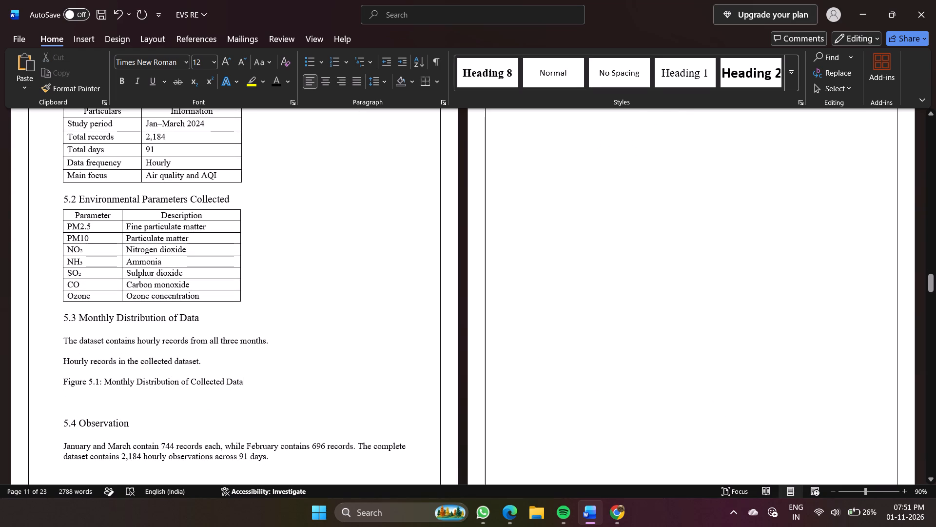
key("BackSpace")
key("BackSpace")
key("BackSpace")
key("BackSpace")
key("BackSpace")
key("BackSpace")
key("BackSpace")
key("BackSpace")
key("BackSpace")
key("BackSpace")
key("BackSpace")
key("BackSpace")
key("BackSpace")
key("BackSpace")
key("BackSpace")
key("BackSpace")
key("BackSpace")
key("BackSpace")
key("BackSpace")
key("BackSpace")
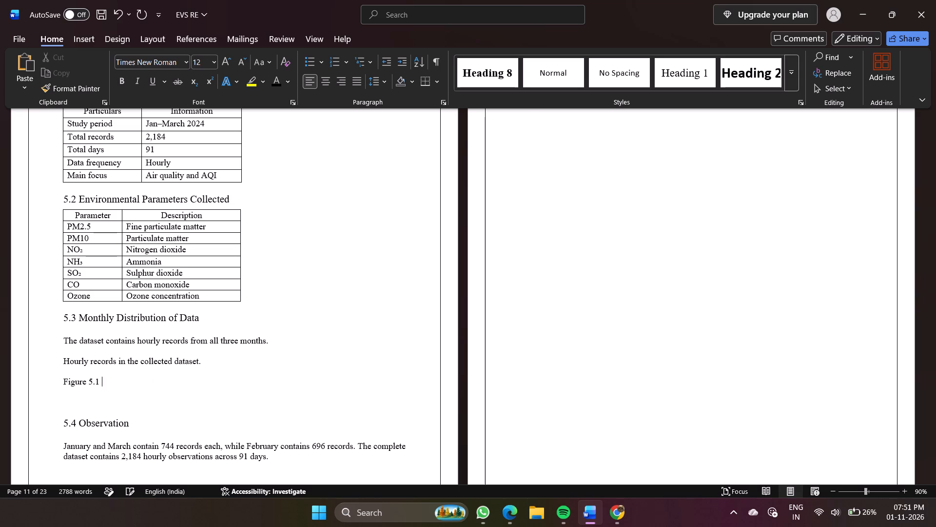
key("BackSpace")
key("BackSpace")
key("BackSpace")
key("BackSpace")
key("BackSpace")
key("BackSpace")
key("BackSpace")
key("BackSpace")
key("BackSpace")
key("BackSpace")
key("BackSpace")
key("BackSpace")
key("BackSpace")
key("BackSpace")
key("BackSpace")
key("BackSpace")
key("BackSpace")
key("BackSpace")
key("BackSpace")
key("BackSpace")
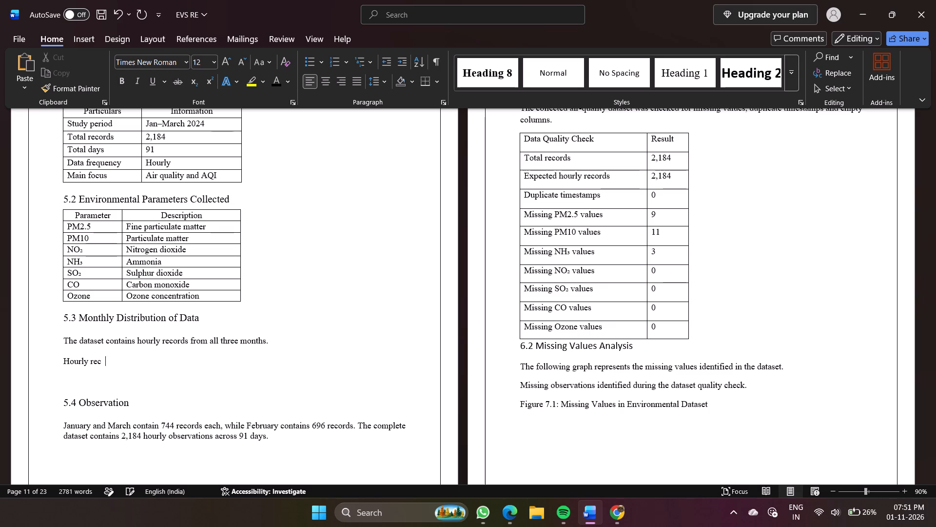
key("BackSpace")
key("BackSpace")
key("BackSpace")
key("BackSpace")
key("BackSpace")
key("BackSpace")
key("BackSpace")
key("BackSpace")
key("BackSpace")
key("BackSpace")
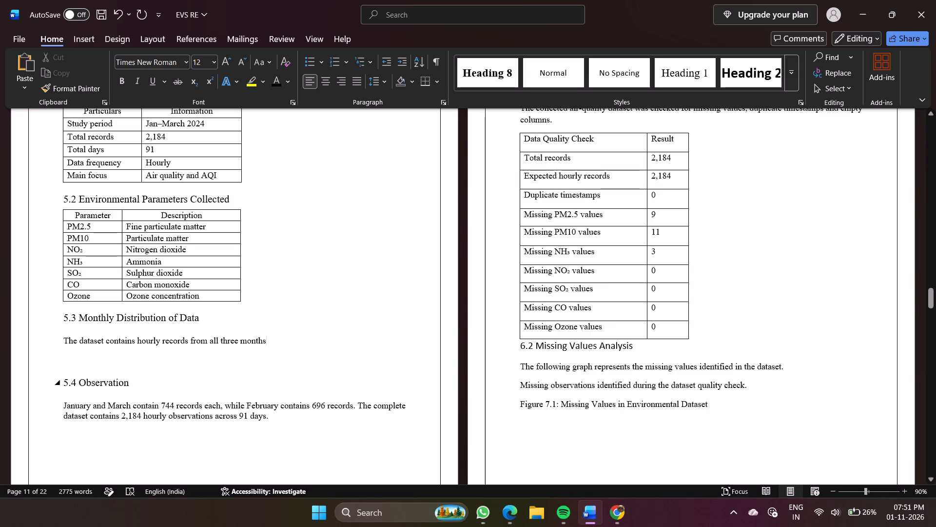
key("period")
Delete the empty line above the 5.4 Observation heading.
left_click(200, 369)
key("BackSpace")
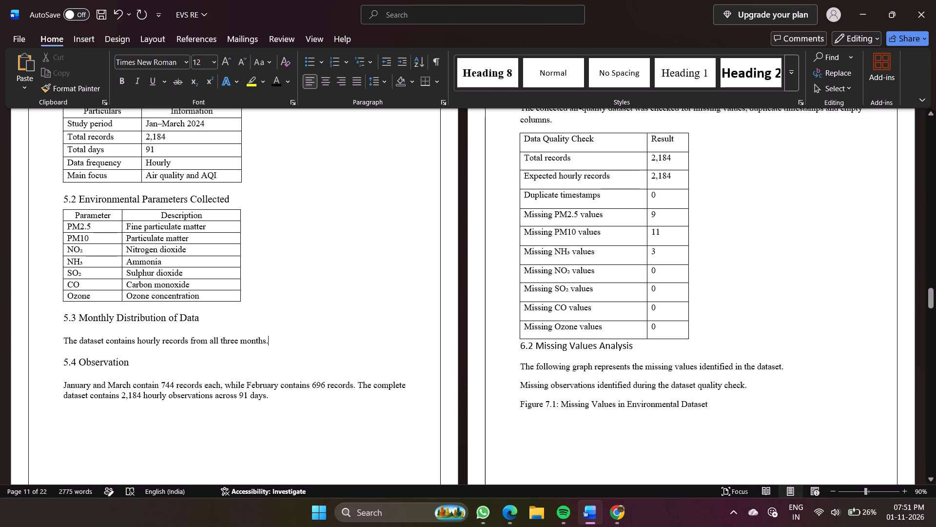
Delete the caption "Figure 7.1: Missing Values in Environmental Dataset" from section 6.2 Missing Values Analysis.
scroll(447, 280, "up", 4)
scroll(447, 280, "down", 2)
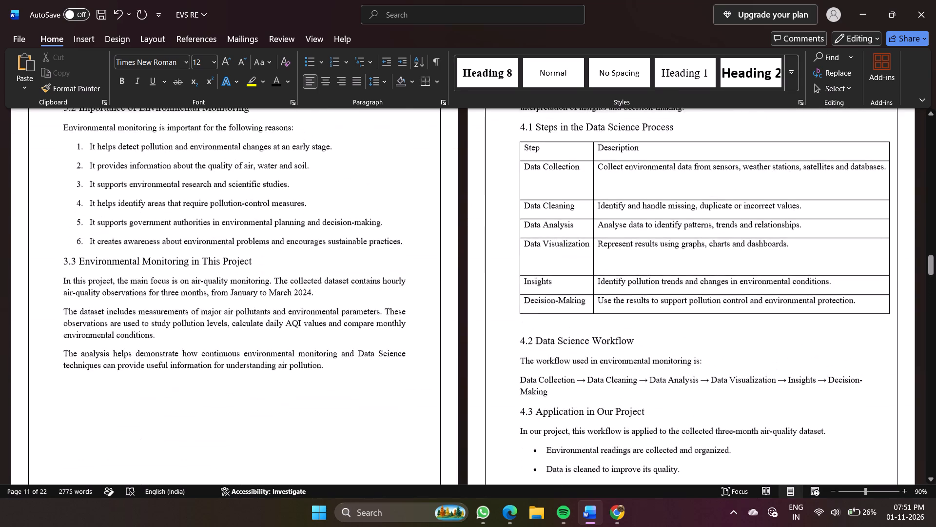
scroll(447, 280, "down", 3)
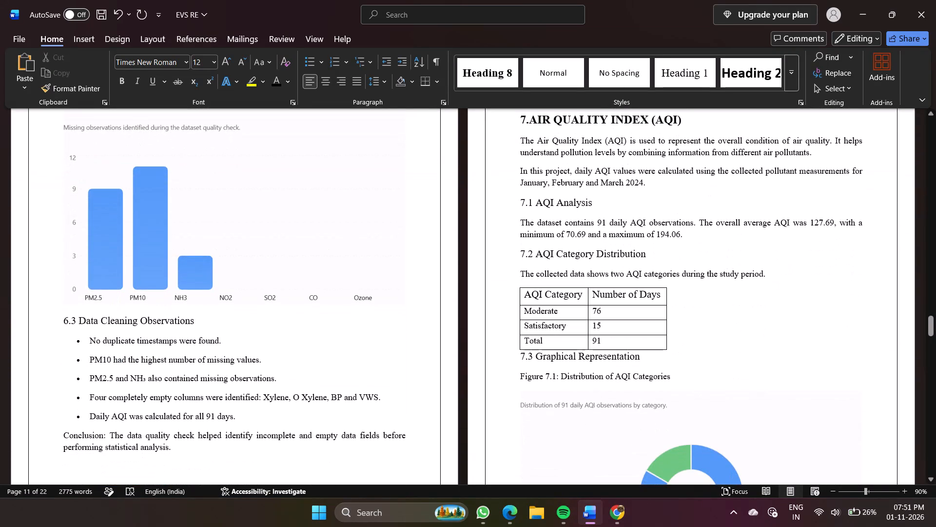
left_click(238, 226)
scroll(238, 226, "up", 1)
left_click(238, 226)
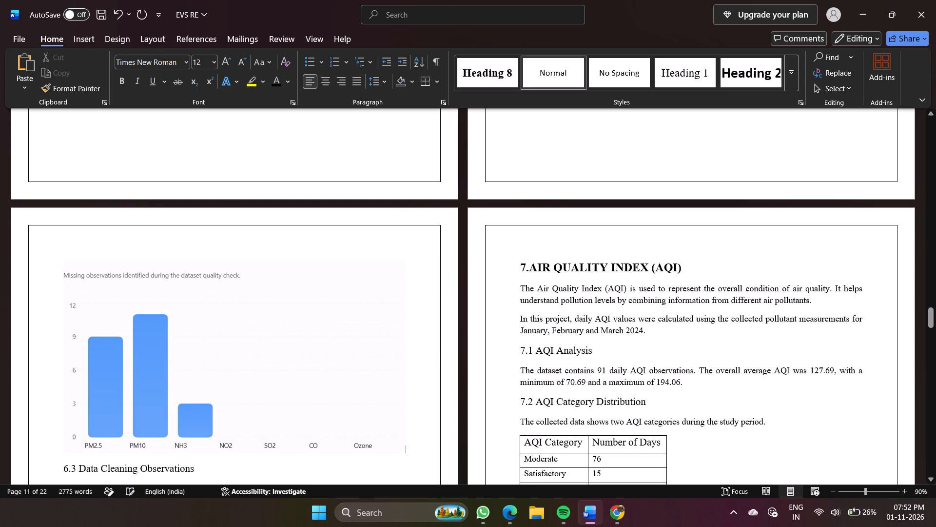
scroll(238, 226, "up", 1)
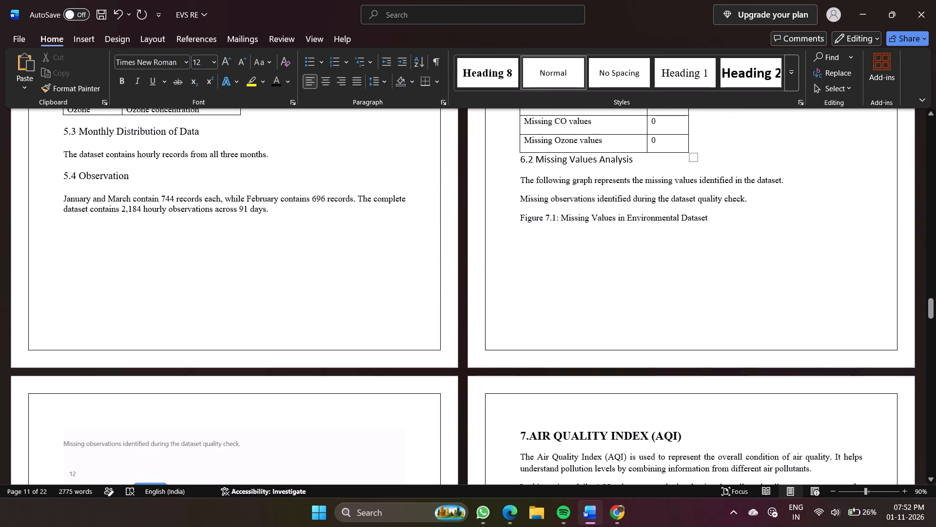
left_click(726, 226)
left_click_drag(726, 226, 508, 238)
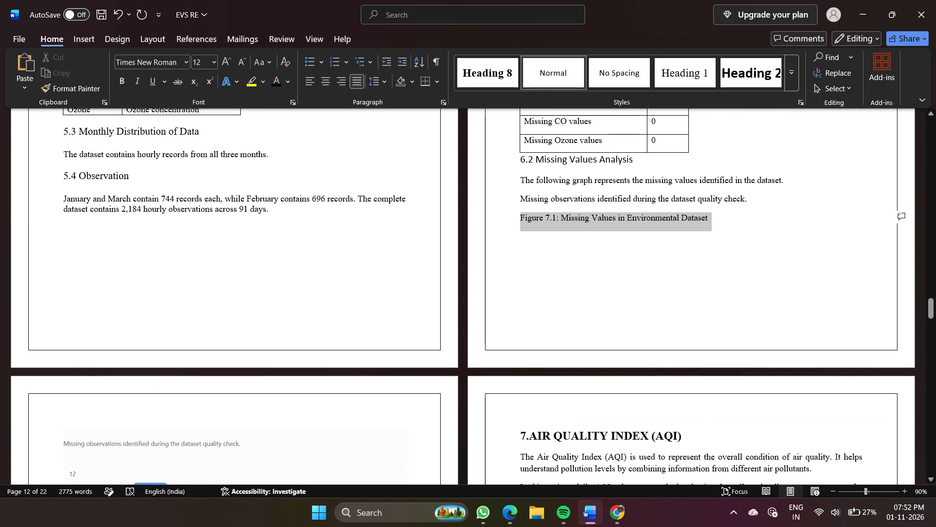
key("Delete")
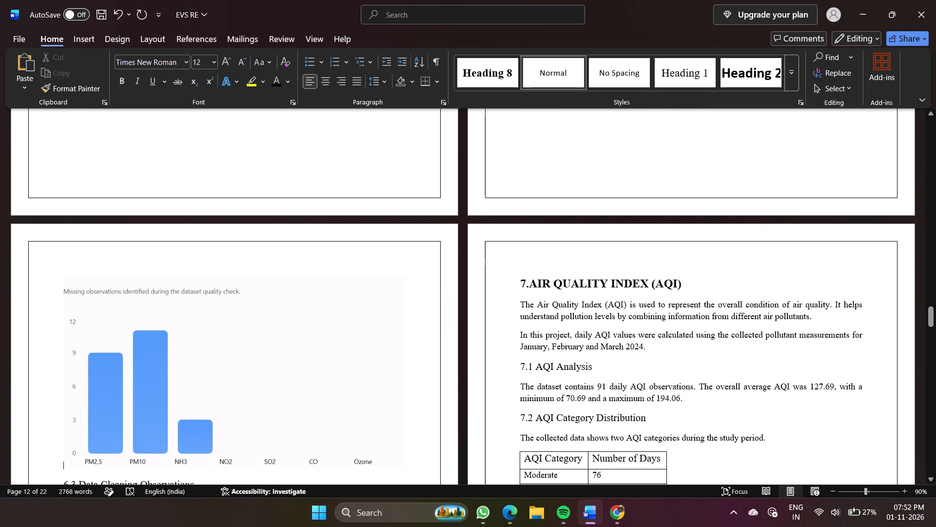
Delete the missing-observations bar chart image above the 6.3 Data Cleaning Observations heading.
left_click(329, 367)
key("Delete")
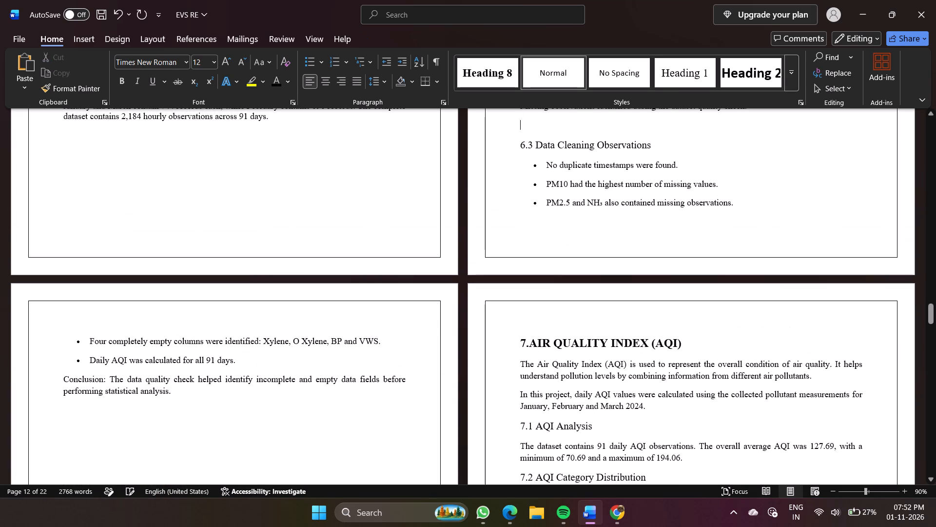
Review the layout of sections 5 to 7, including the 6.3 bullets and conclusion carried over to the following page.
scroll(310, 324, "up", 1)
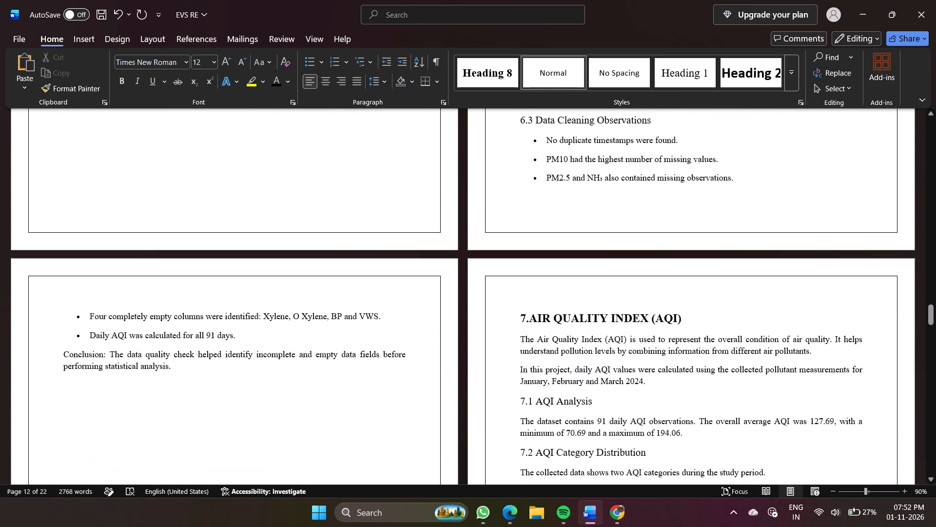
scroll(310, 324, "up", 2)
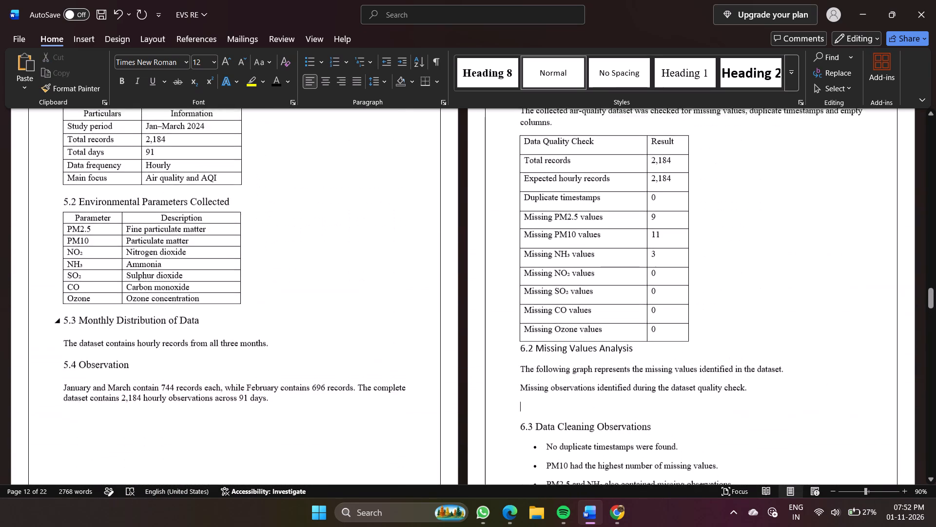
scroll(310, 324, "up", 1)
scroll(310, 324, "down", 5)
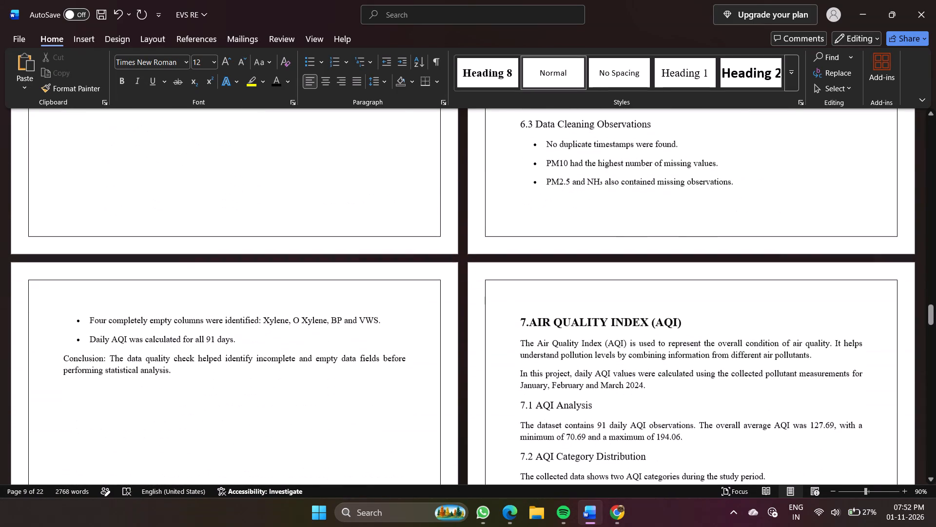
scroll(310, 324, "down", 2)
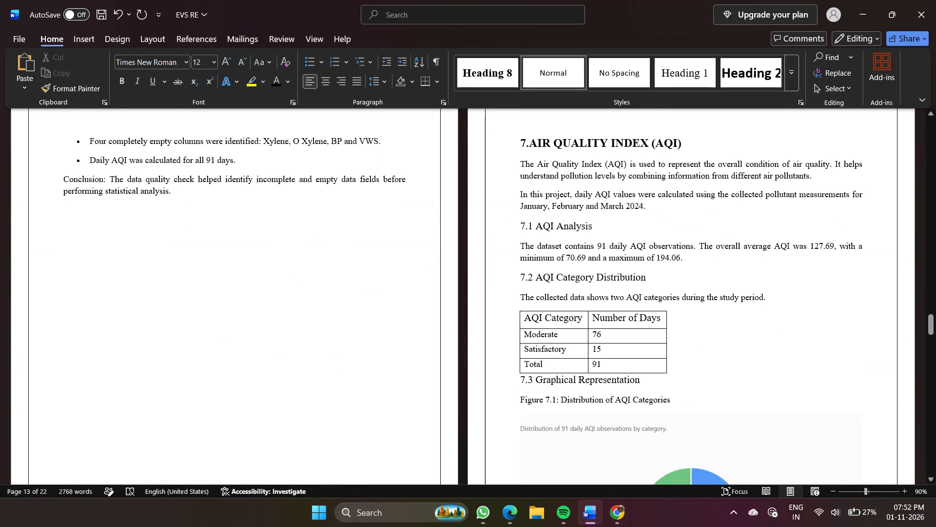
left_click_drag(190, 192, 69, 131)
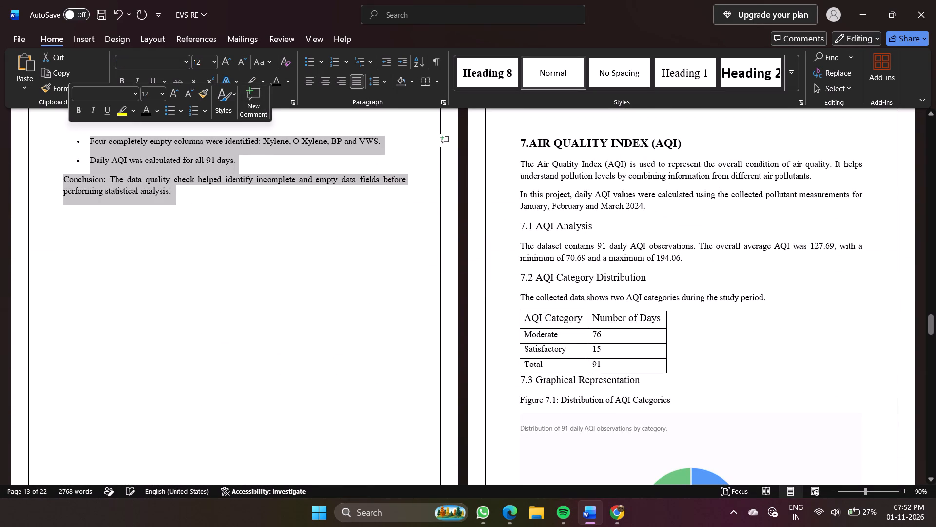
scroll(289, 294, "down", 1)
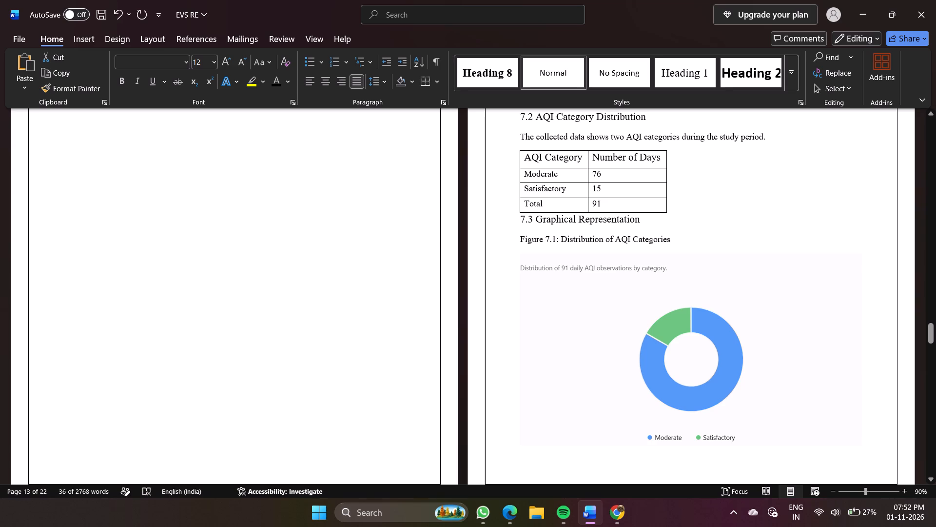
Delete the AQI category donut chart image under the Figure 7.1 caption in section 7.3 Graphical Representation.
left_click(660, 299)
key("Delete")
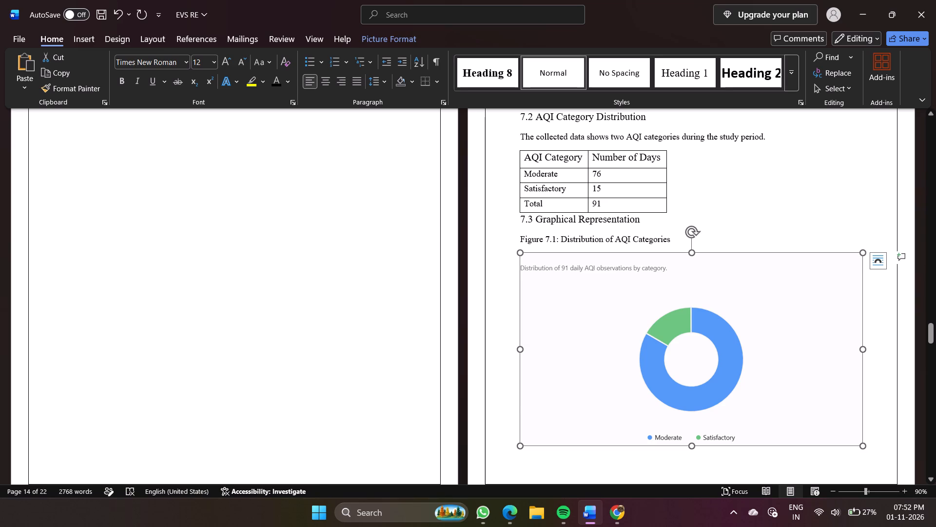
Switch to the EVS PROJECT dashboard in Chrome and copy the AQI Category Analysis bar chart on page 3 as an image.
left_click(609, 513)
scroll(369, 228, "down", 3)
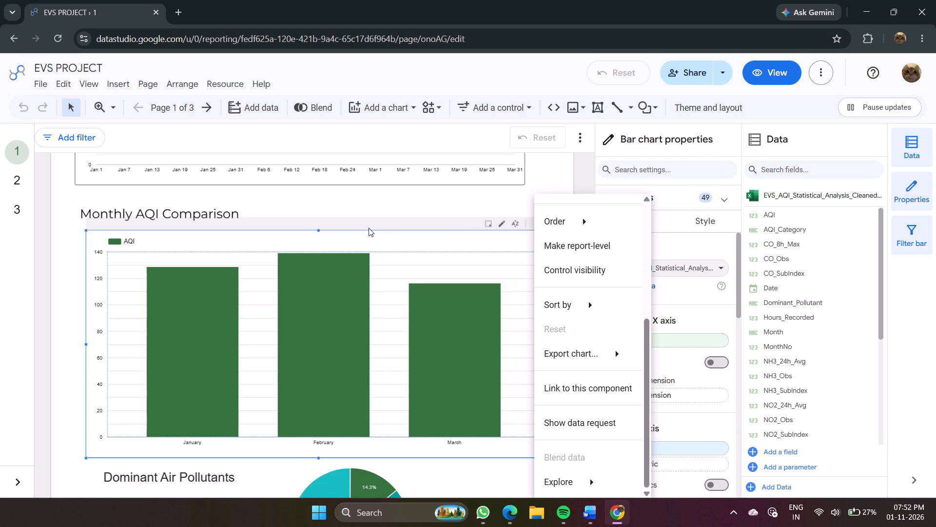
left_click(24, 210)
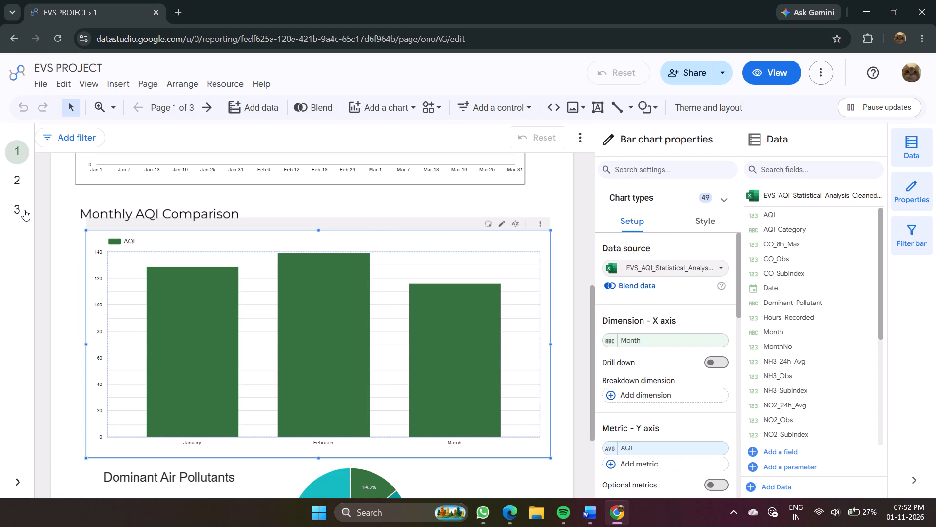
left_click(8, 210)
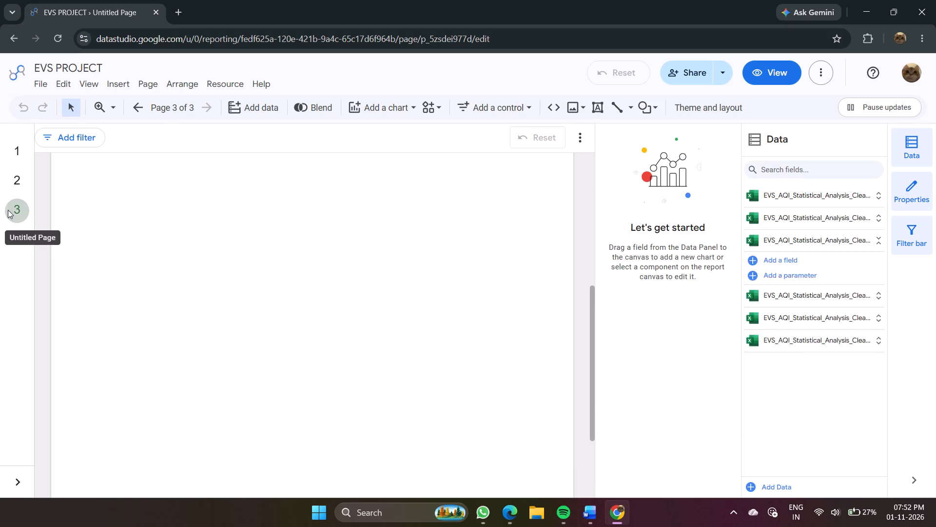
left_click(233, 292)
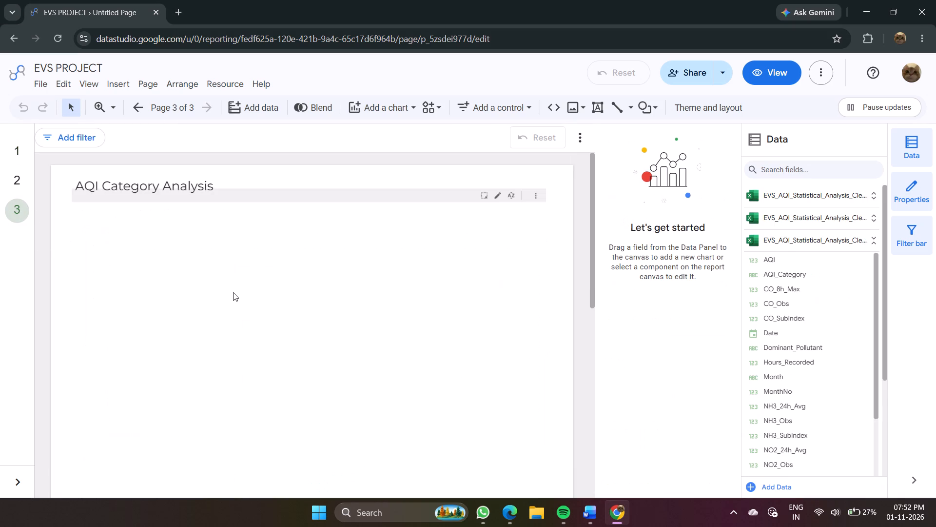
left_click(538, 201)
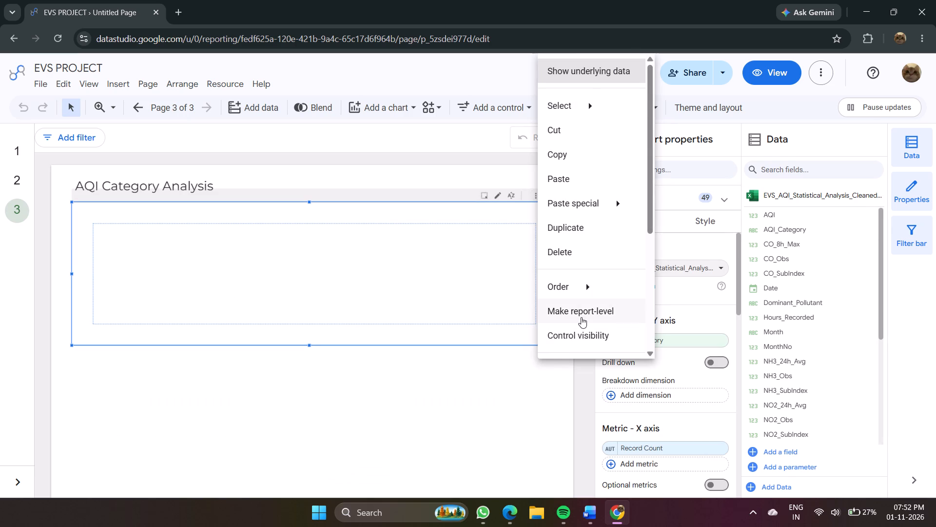
scroll(581, 317, "down", 3)
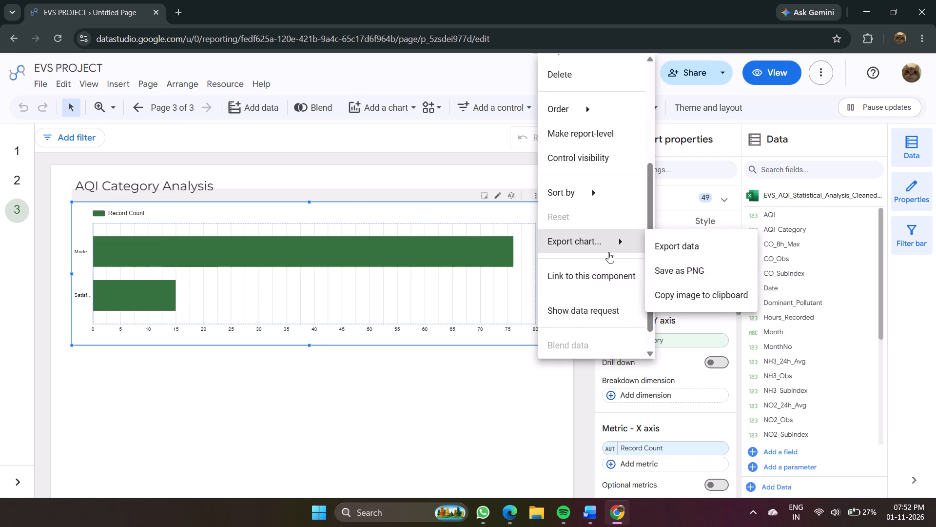
left_click(627, 245)
left_click(670, 297)
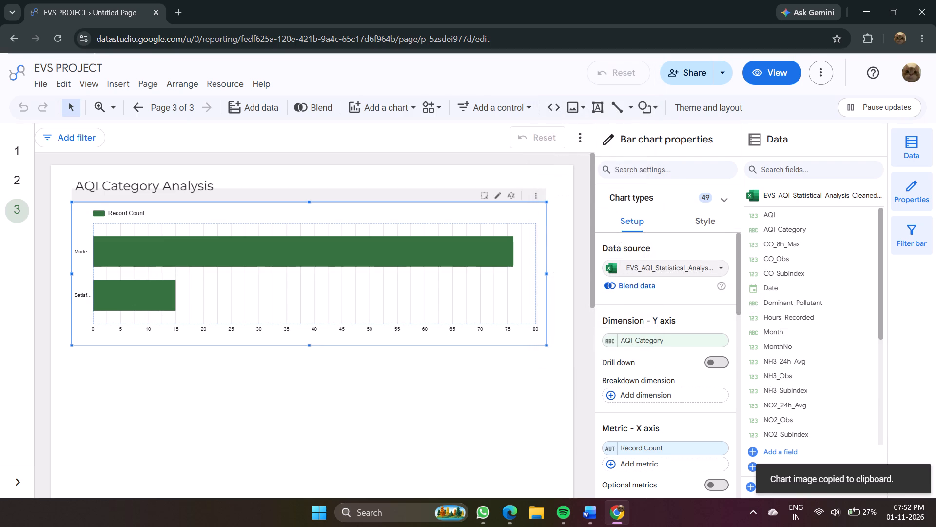
Return to Word and paste the copied chart below the caption "Figure 7.1: Distribution of AQI Categories".
left_click(598, 509)
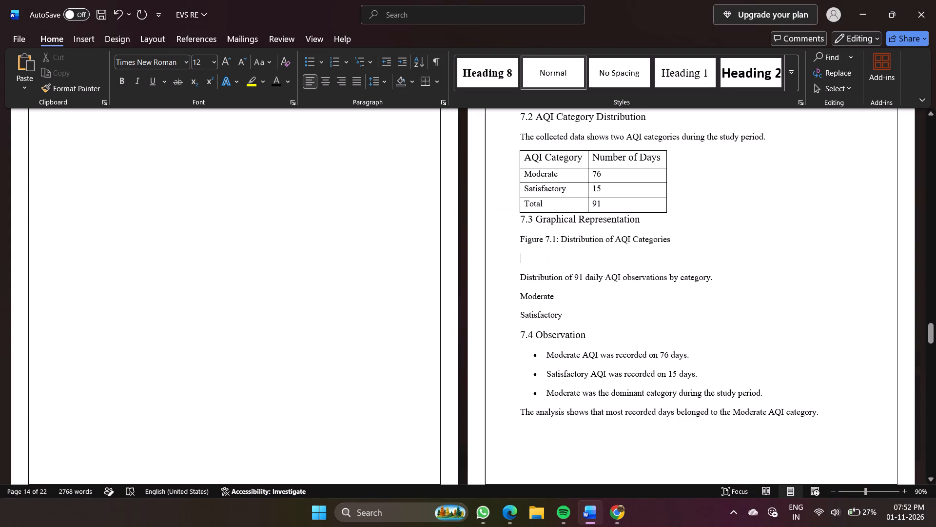
key("ctrl+v")
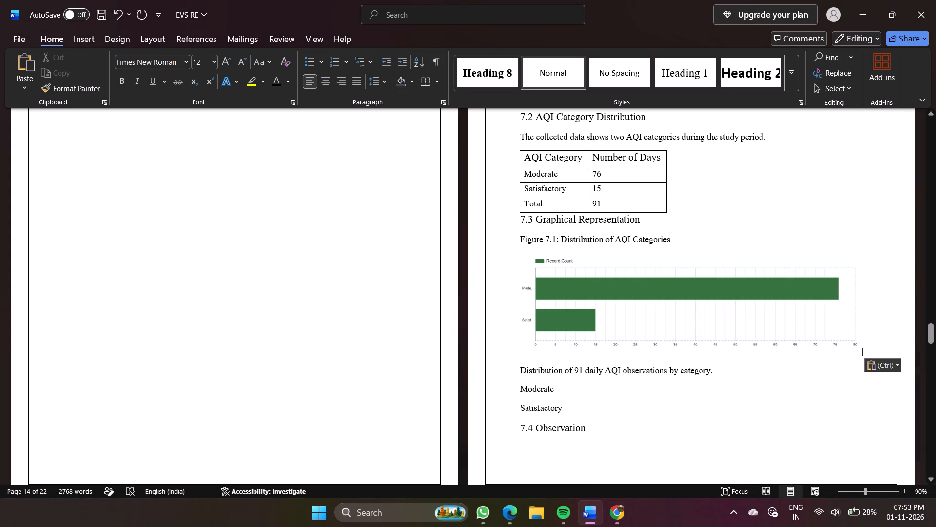
Add an empty line after "Satisfactory" in section 7.3 to push the 7.4 Observation heading onto the next page with its bullets.
scroll(665, 416, "down", 1)
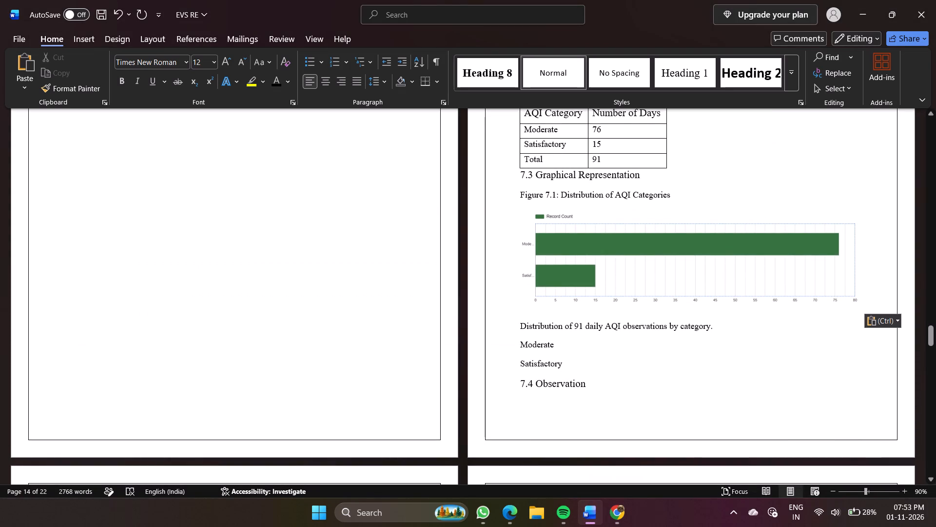
scroll(665, 416, "down", 2)
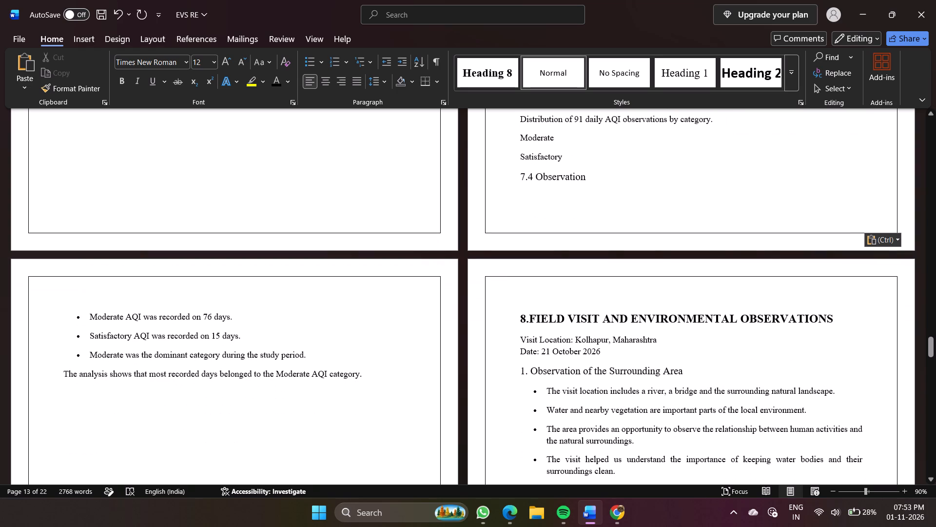
left_click(565, 155)
key("Return")
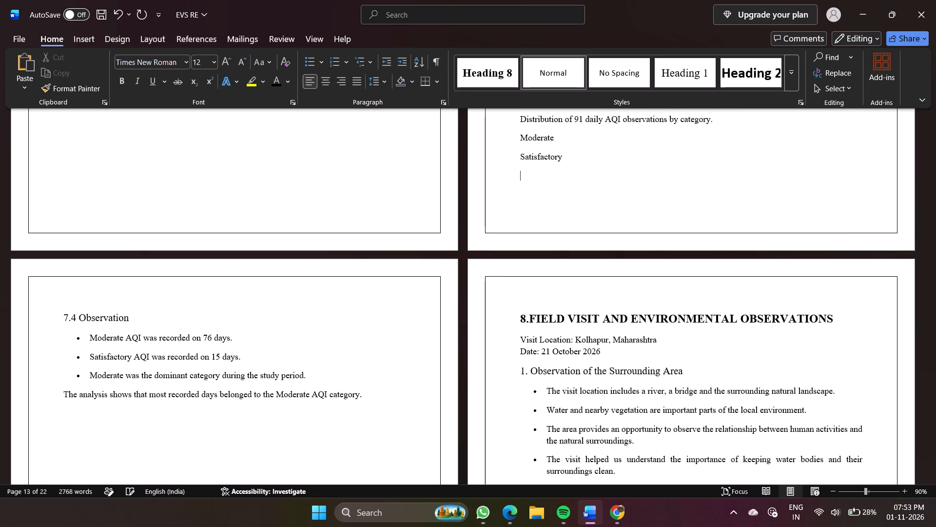
Look through sections 5 to 7 of the report and pages 2 and 1 of the EVS PROJECT dashboard in Chrome for remaining charts.
scroll(453, 277, "up", 1)
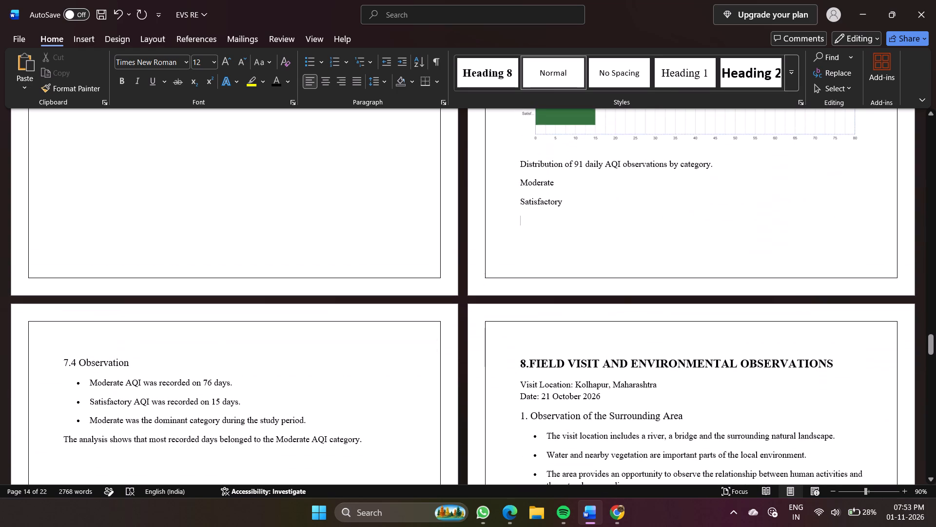
scroll(453, 277, "up", 3)
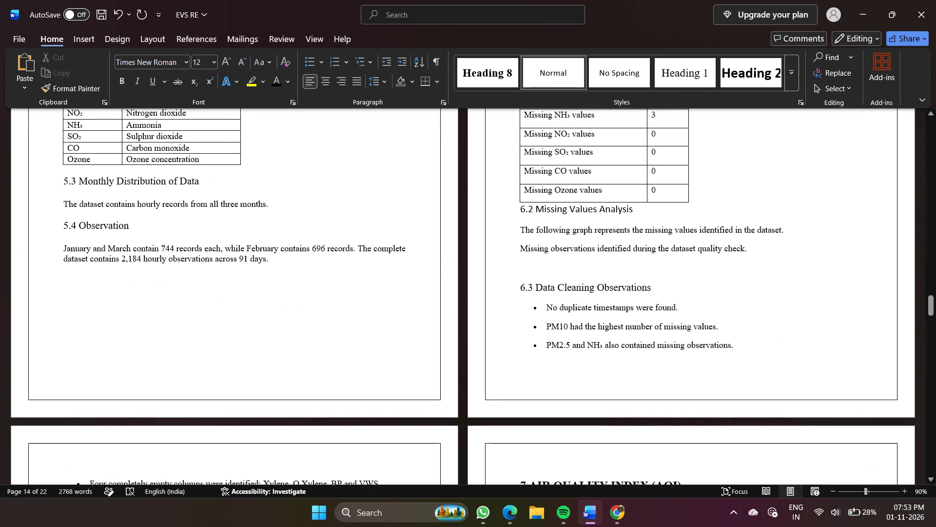
scroll(453, 277, "up", 1)
scroll(453, 277, "down", 1)
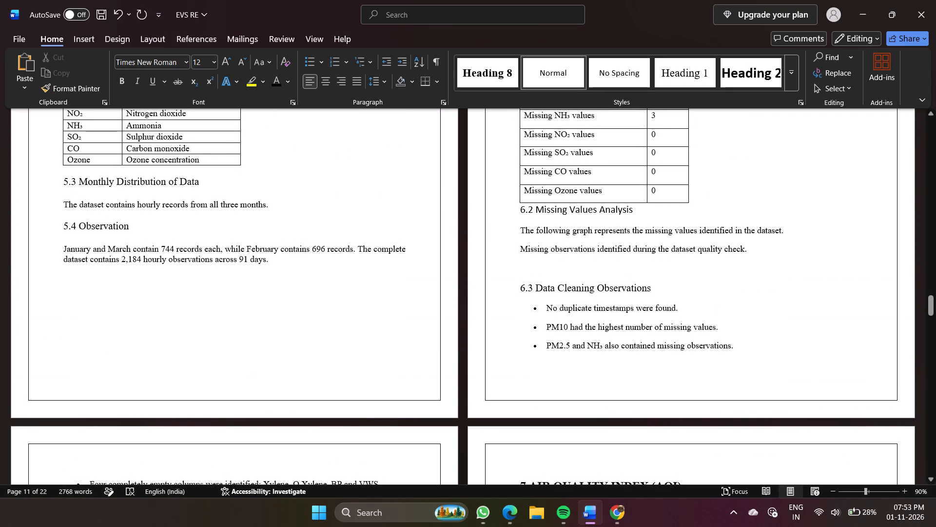
left_click(611, 510)
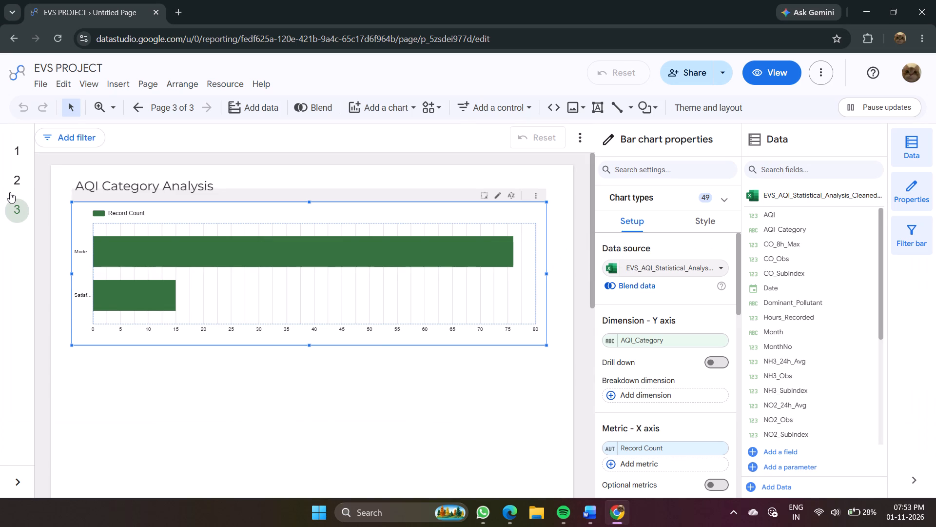
left_click(18, 178)
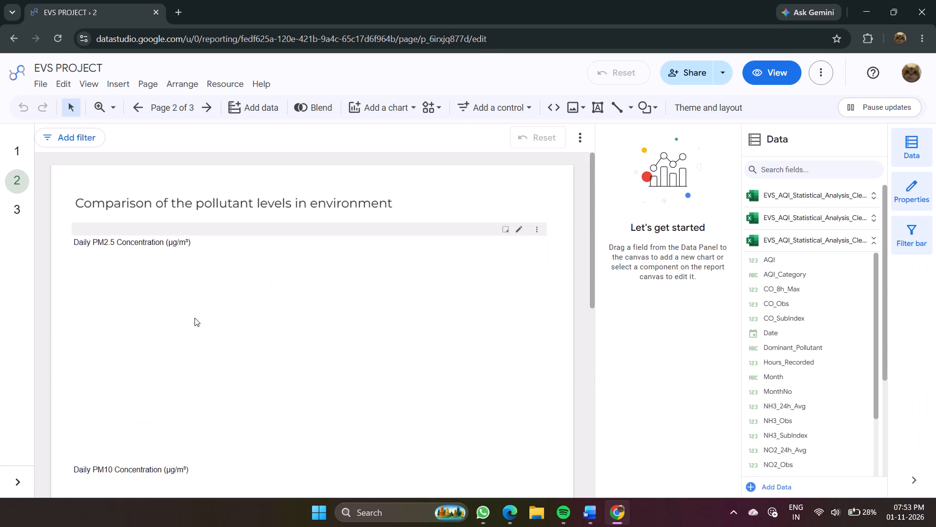
scroll(251, 425, "down", 7)
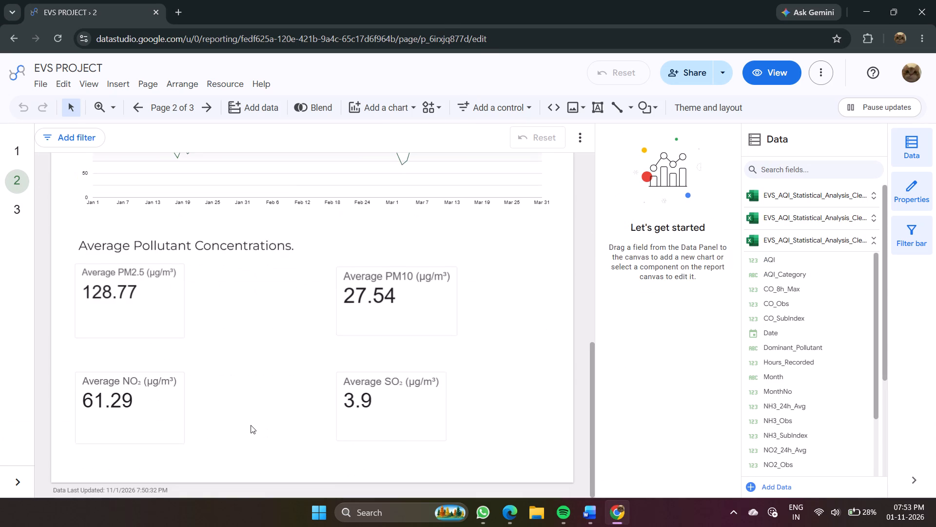
scroll(251, 425, "up", 5)
left_click(27, 154)
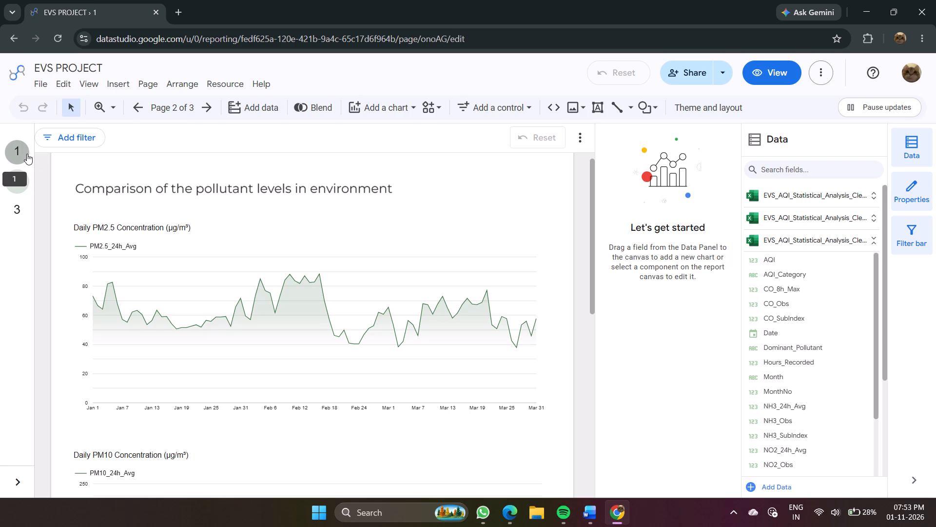
scroll(380, 390, "down", 1)
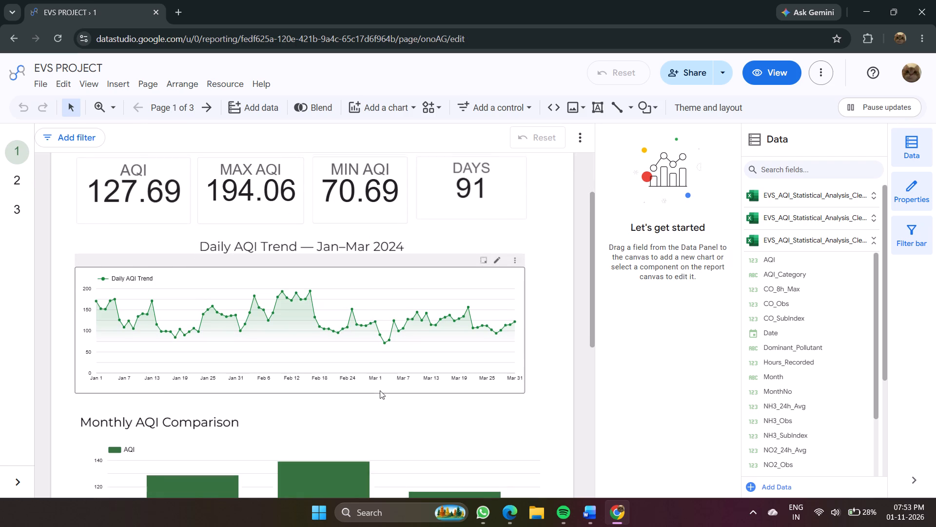
scroll(380, 390, "down", 5)
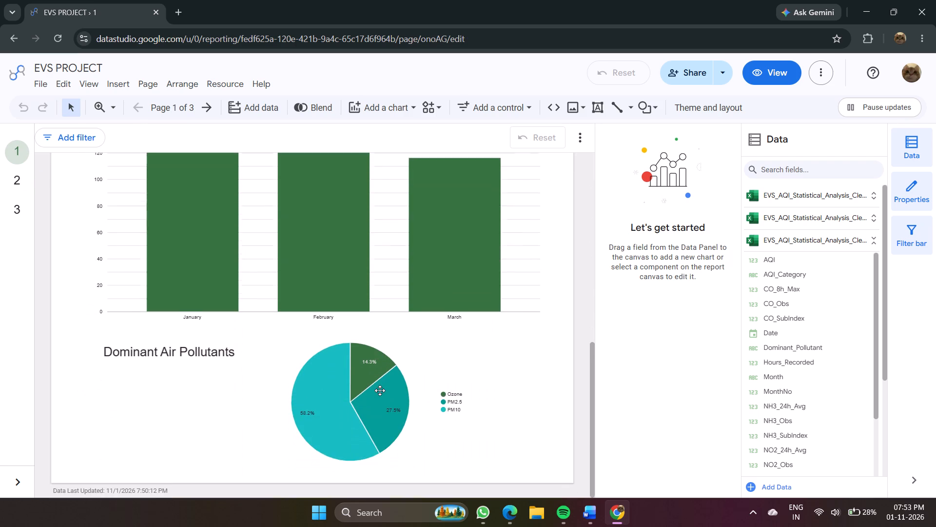
scroll(380, 390, "down", 1)
scroll(380, 390, "up", 6)
scroll(380, 390, "down", 6)
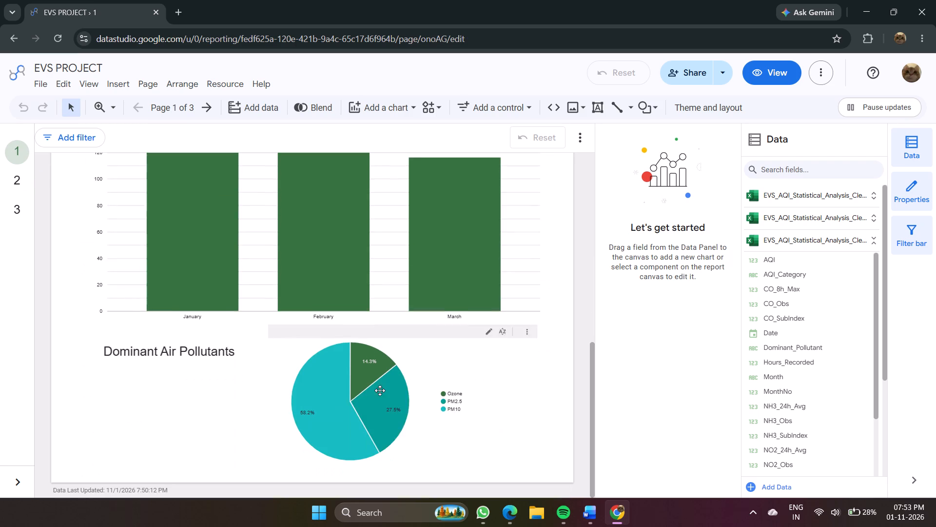
Return to Word and add an empty line below the PM10 sentence under "3. Dominant Pollutants" in section 9.
left_click(583, 517)
scroll(469, 346, "down", 3)
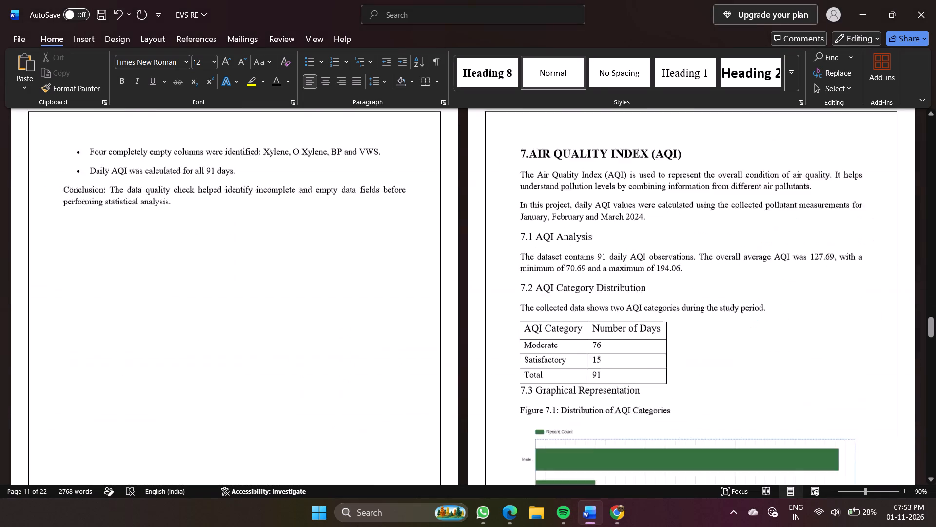
scroll(469, 346, "down", 6)
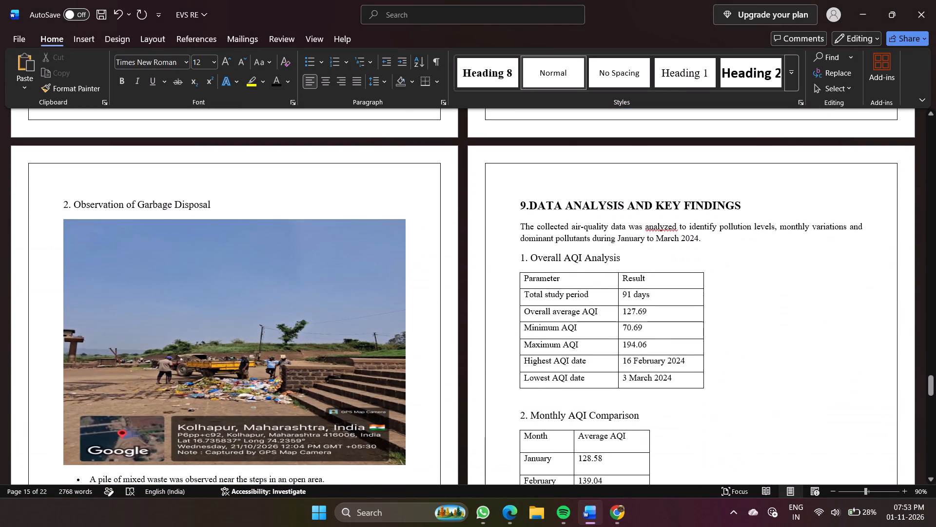
scroll(469, 346, "down", 3)
scroll(469, 346, "up", 7)
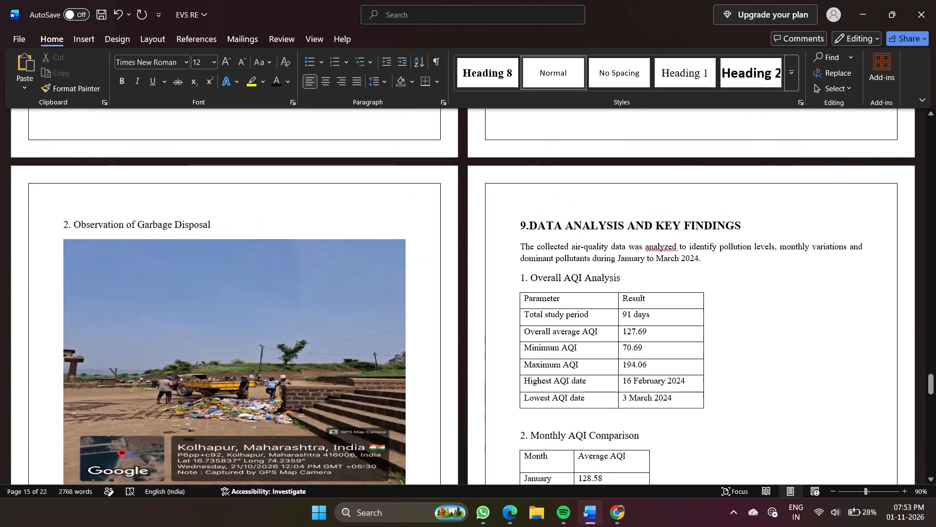
scroll(469, 346, "up", 2)
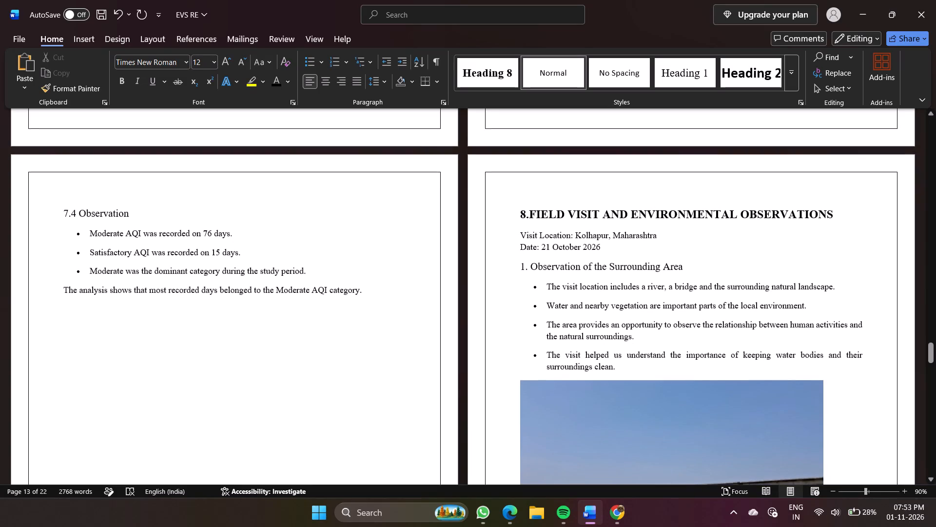
scroll(661, 384, "down", 3)
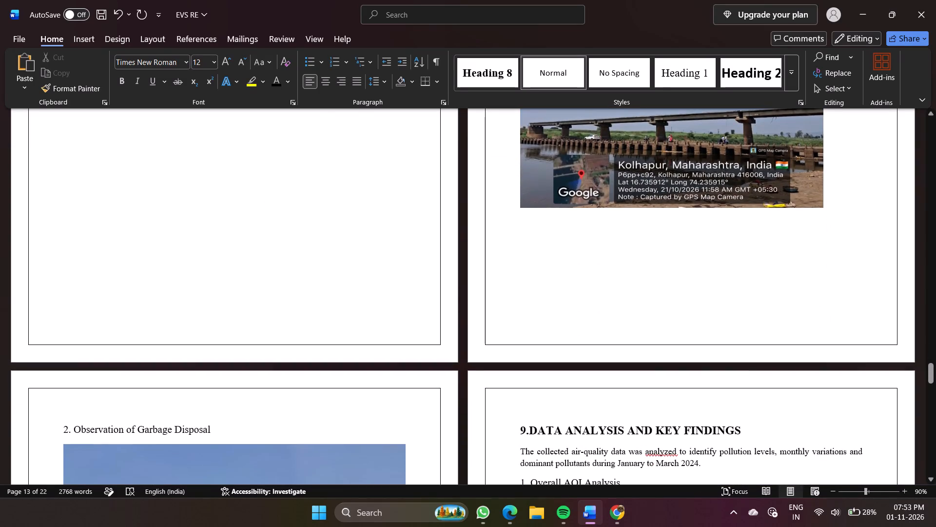
scroll(661, 384, "down", 2)
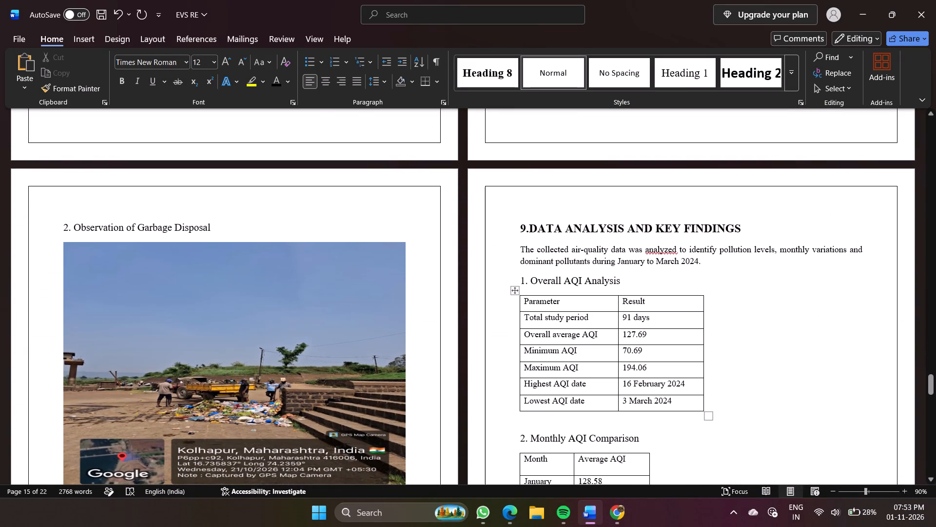
scroll(734, 291, "down", 2)
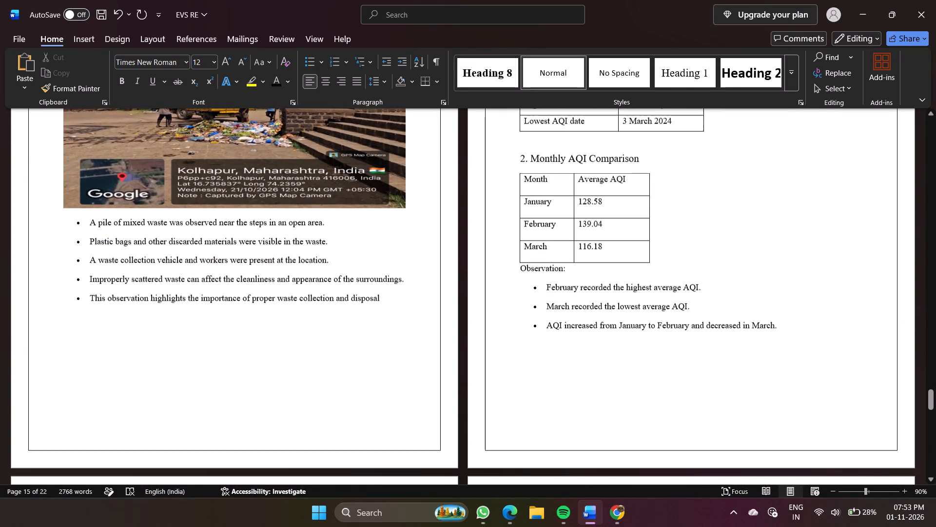
scroll(734, 291, "down", 3)
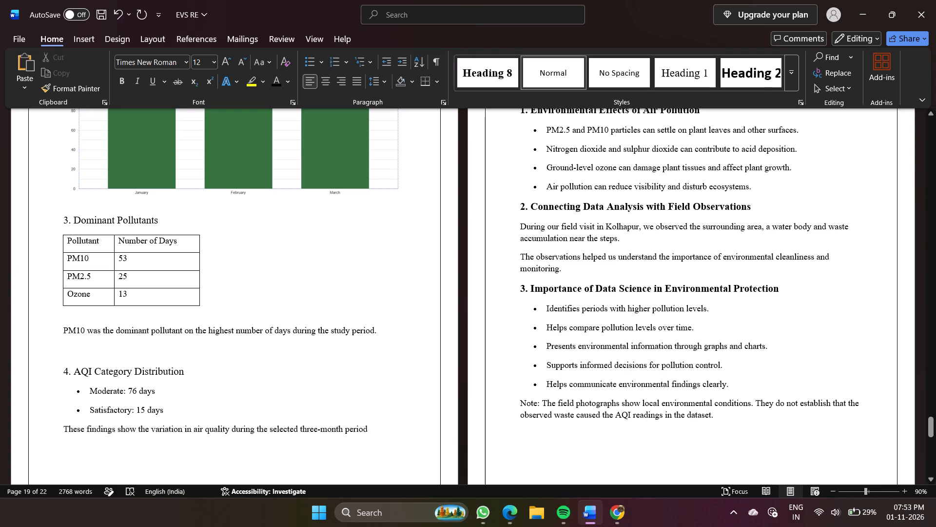
left_click(382, 334)
key("Return")
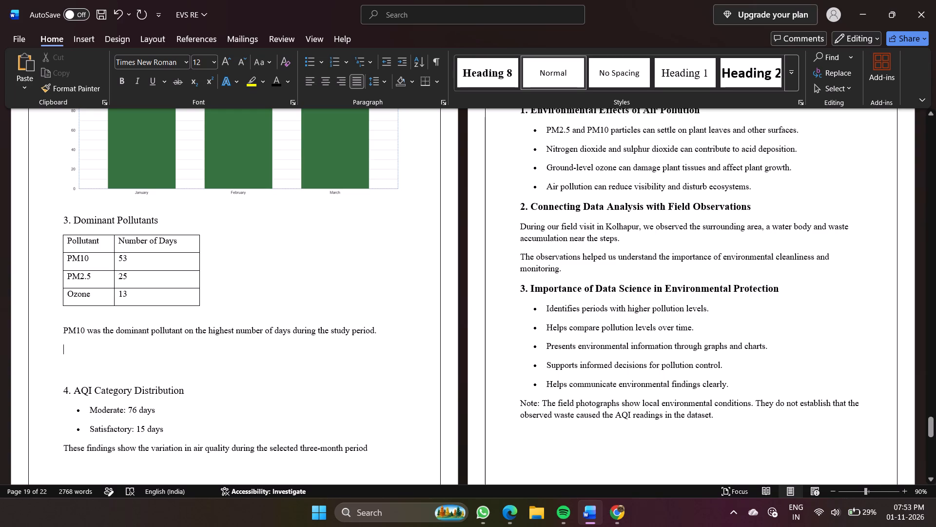
Switch to the dashboard in Chrome and copy the Dominant Air Pollutants pie chart on page 1 as an image.
left_click(615, 518)
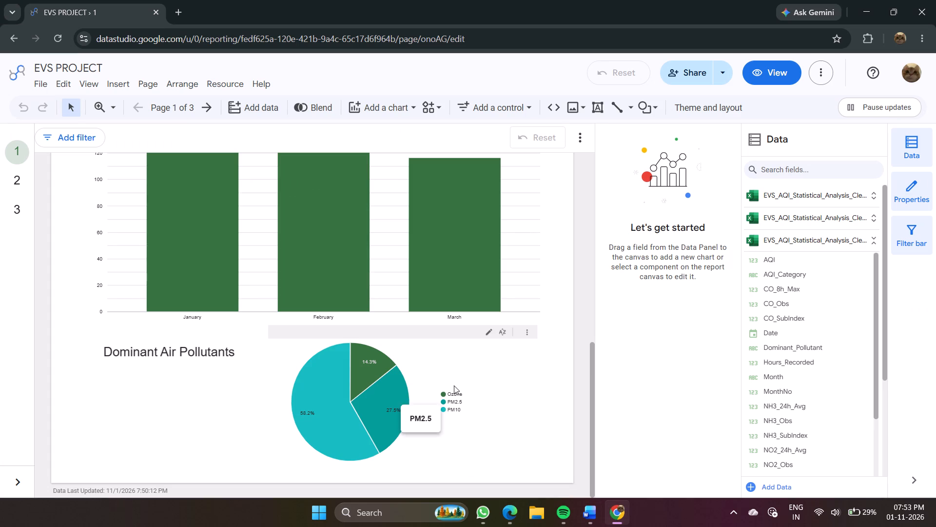
left_click(526, 336)
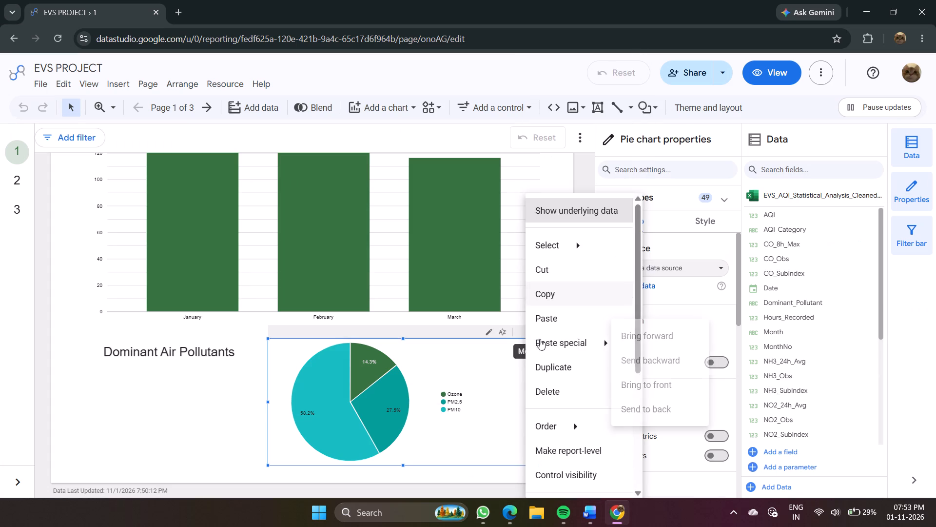
scroll(589, 378, "down", 1)
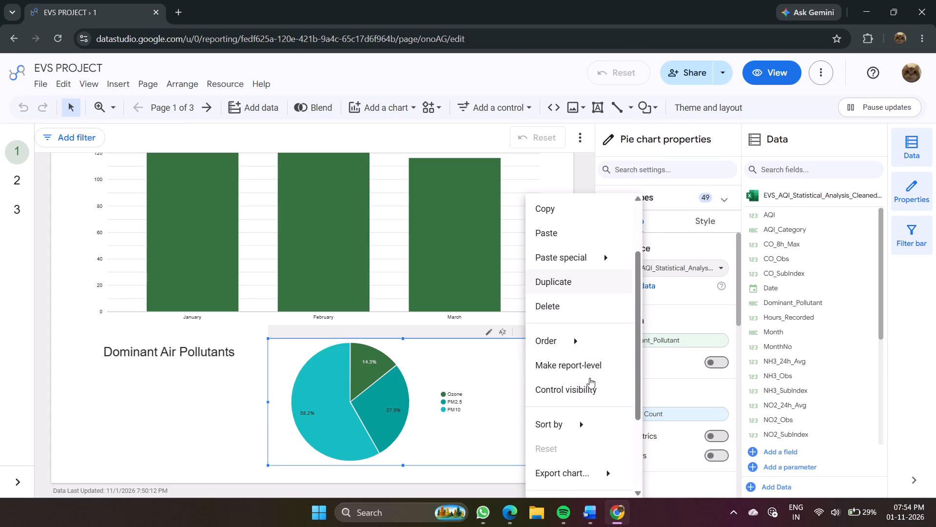
scroll(589, 378, "down", 1)
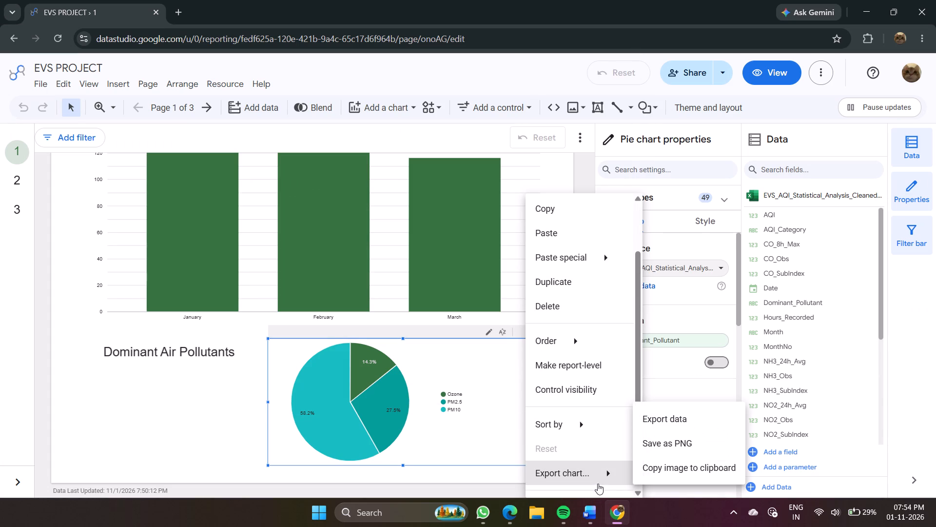
left_click(649, 468)
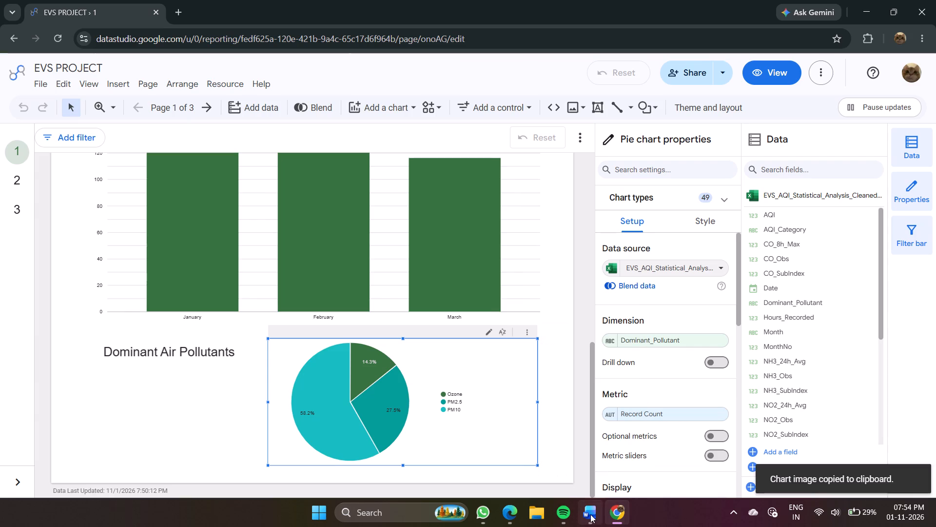
Return to Word and paste the pie chart on the empty line below the PM10 sentence.
left_click(590, 514)
key("ctrl+v")
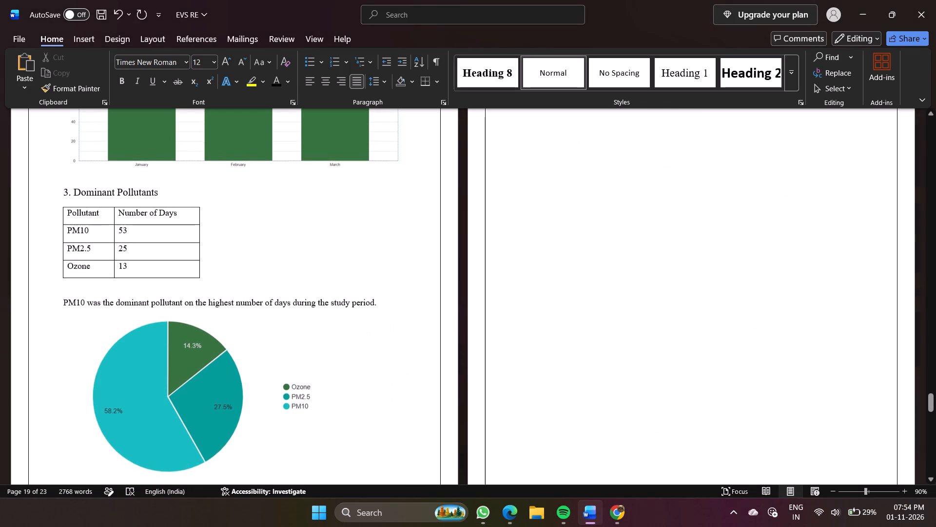
Copy the sentence "PM10 was the dominant pollutant on the highest number of days during the study period." and delete it from above the pie chart.
scroll(460, 362, "up", 1)
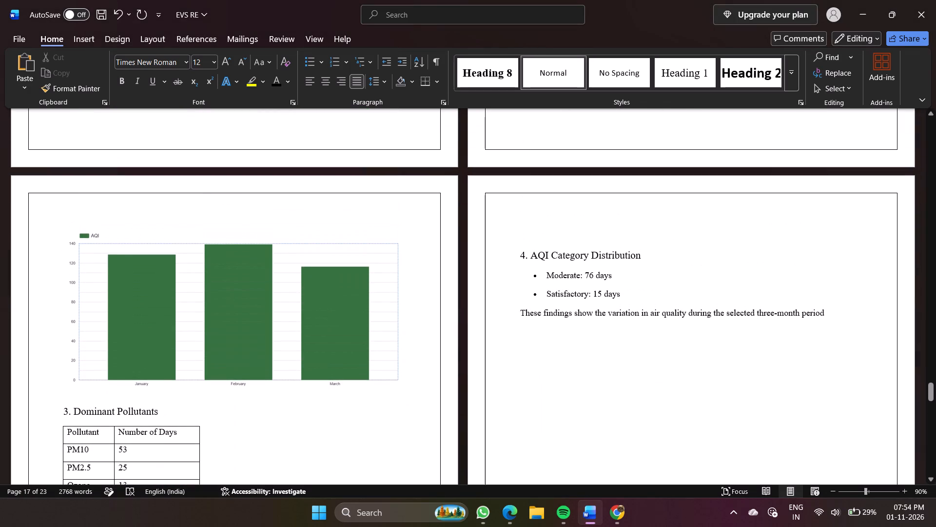
scroll(383, 264, "down", 3)
left_click_drag(383, 203, 205, 198)
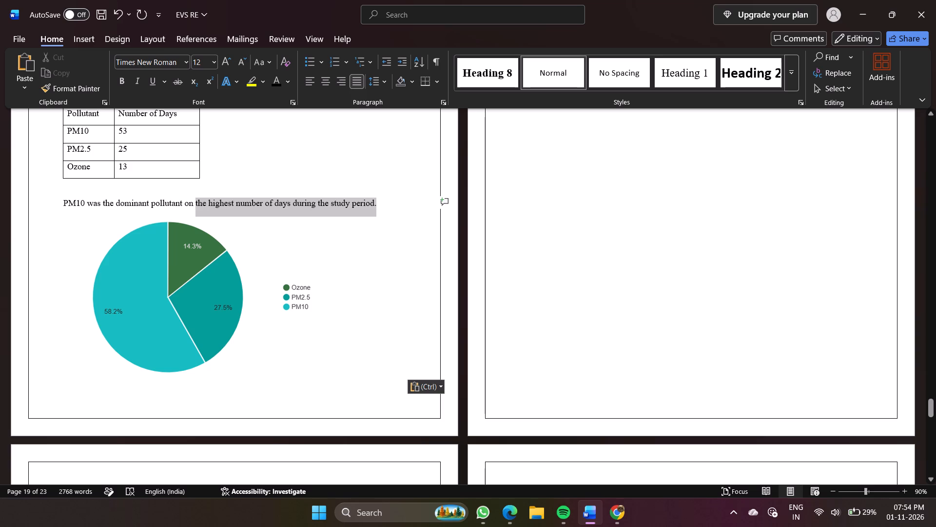
left_click_drag(205, 198, 56, 188)
key("ctrl+c")
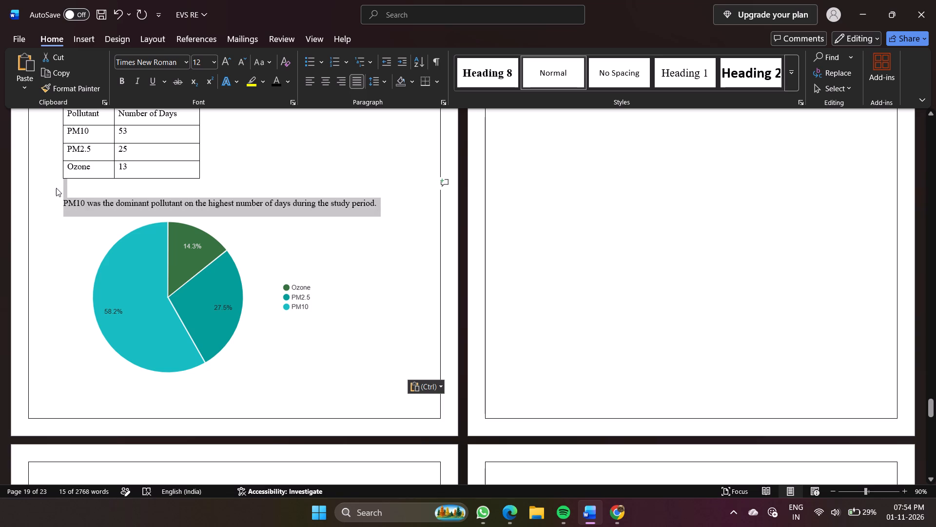
key("Delete")
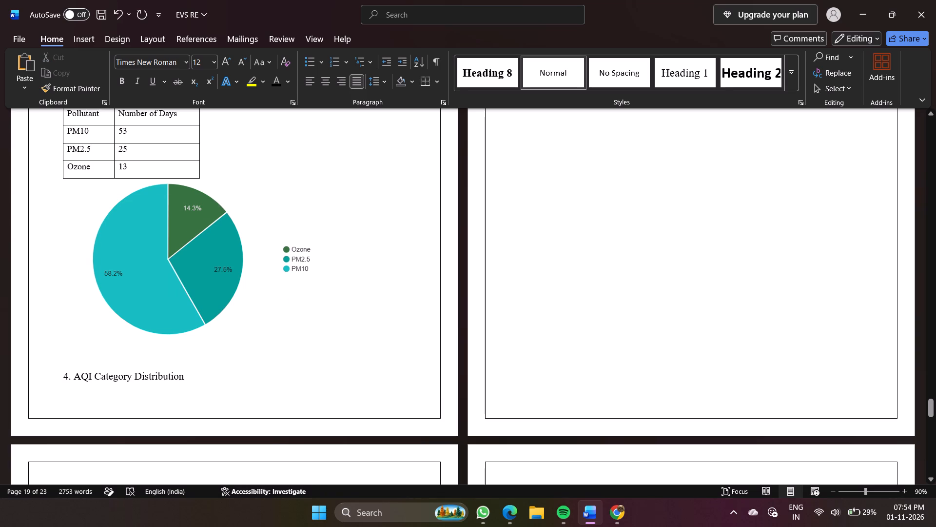
key("ctrl+v")
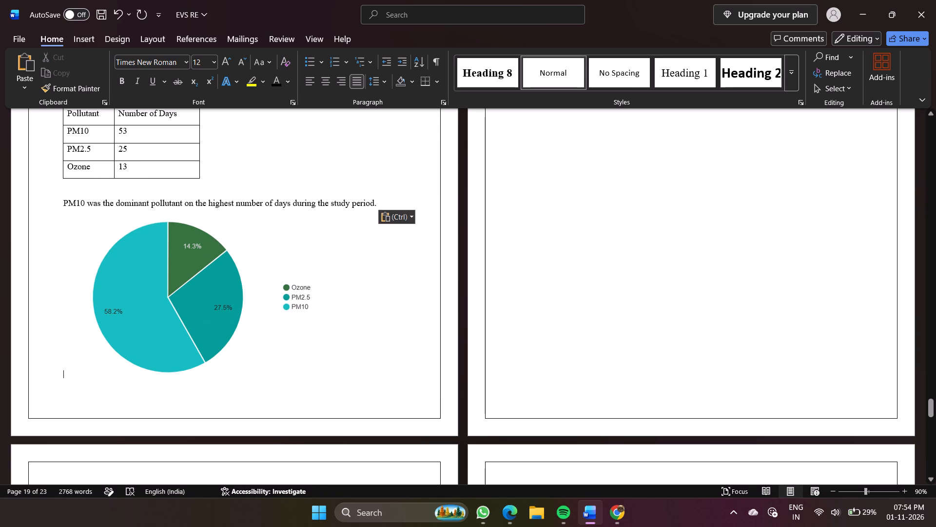
left_click_drag(375, 200, 31, 209)
key("Delete")
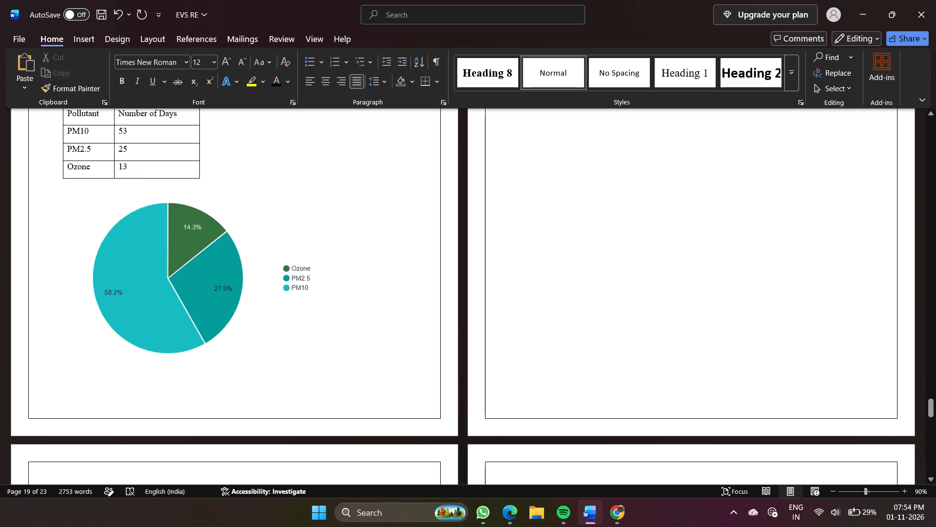
Paste the copied PM10 sentence on a new line above the heading "4. AQI Category Distribution" and remove the empty line above it.
scroll(369, 227, "up", 2)
left_click(531, 220)
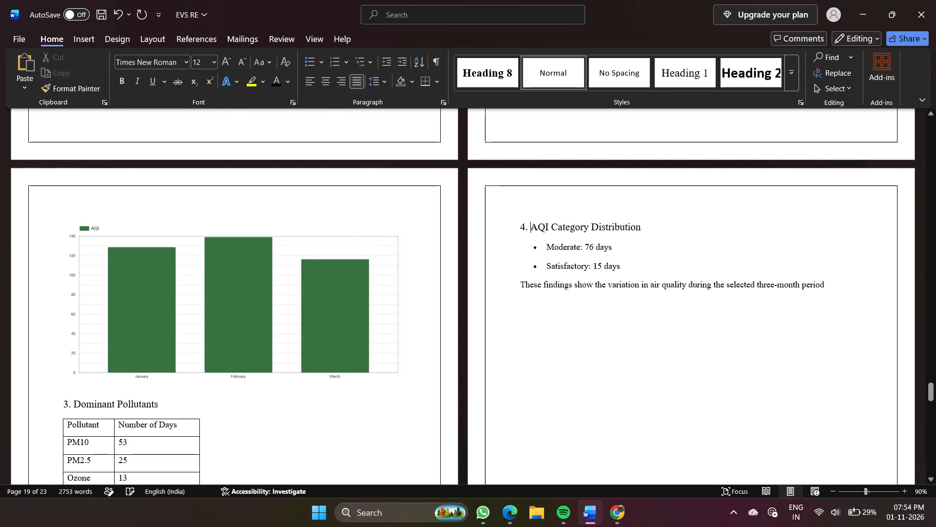
left_click(523, 210)
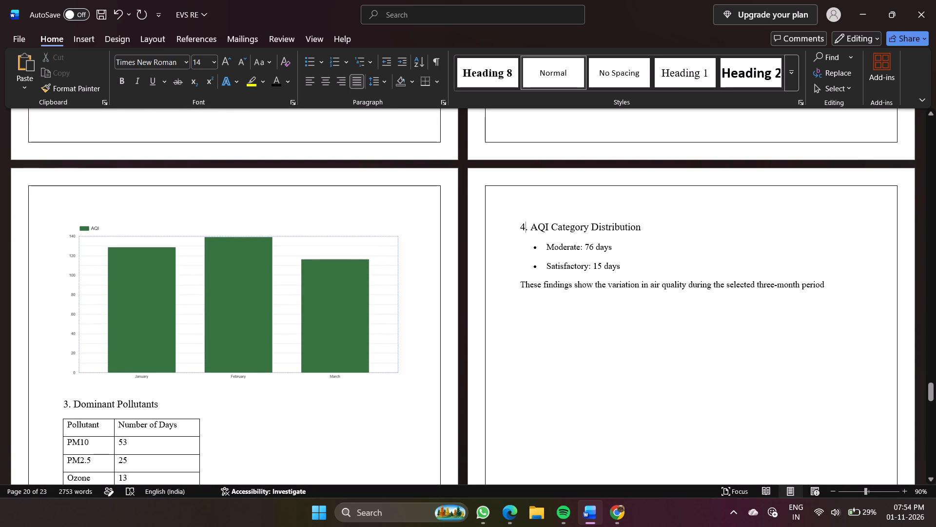
key("Left")
key("Return")
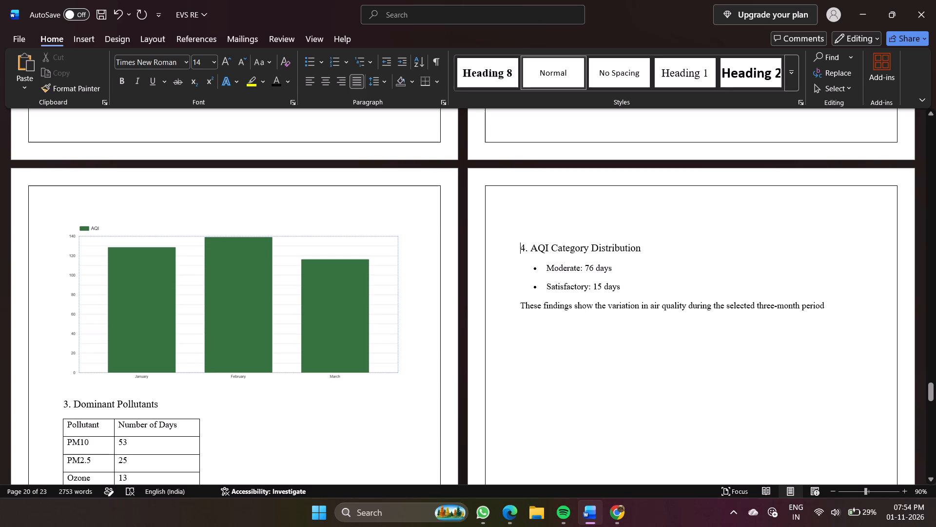
left_click(525, 217)
key("ctrl+v")
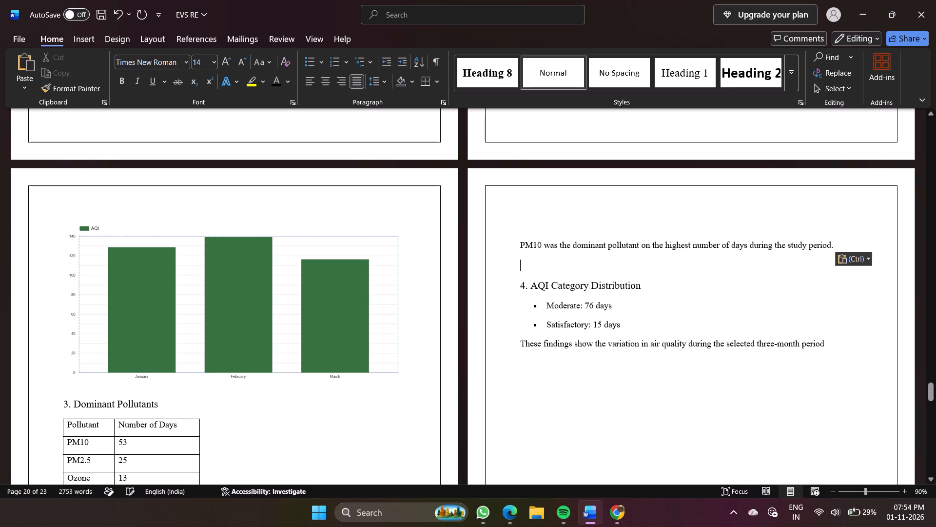
left_click(551, 220)
key("BackSpace")
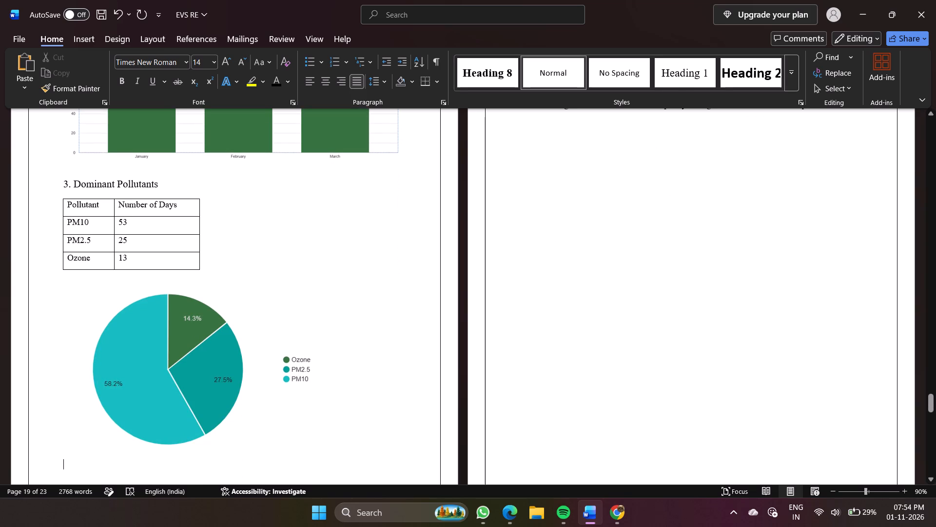
End the sentence "These findings show the variation in air quality during the selected three-month period" with a period and add an empty line below.
scroll(757, 222, "up", 2)
scroll(721, 382, "down", 1)
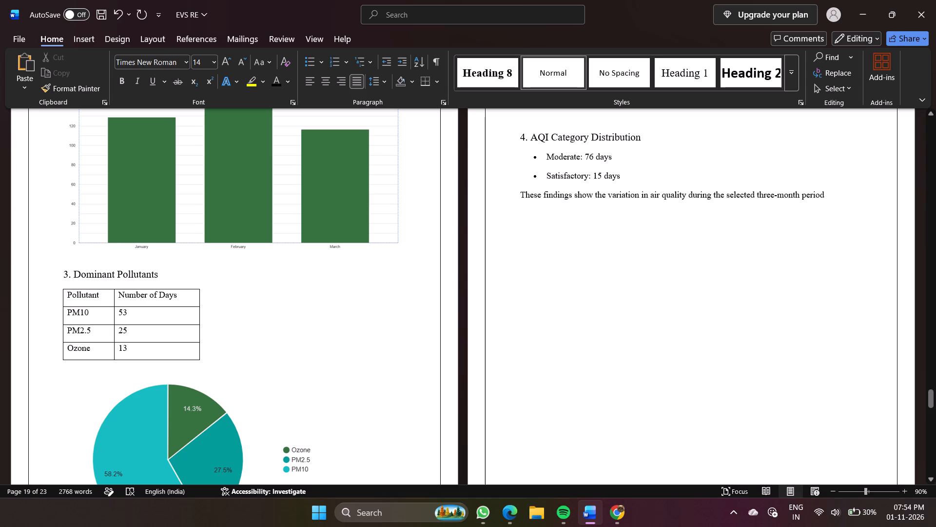
left_click(824, 194)
key("period")
key("Return")
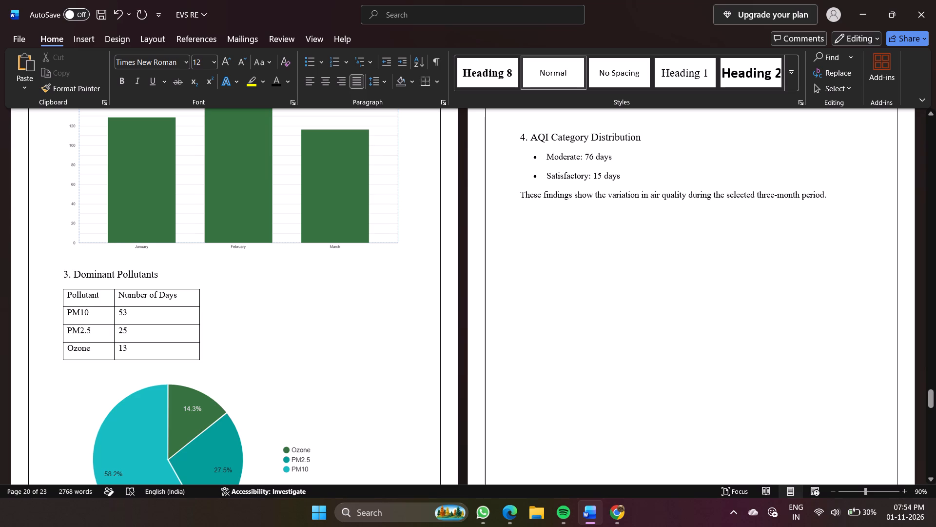